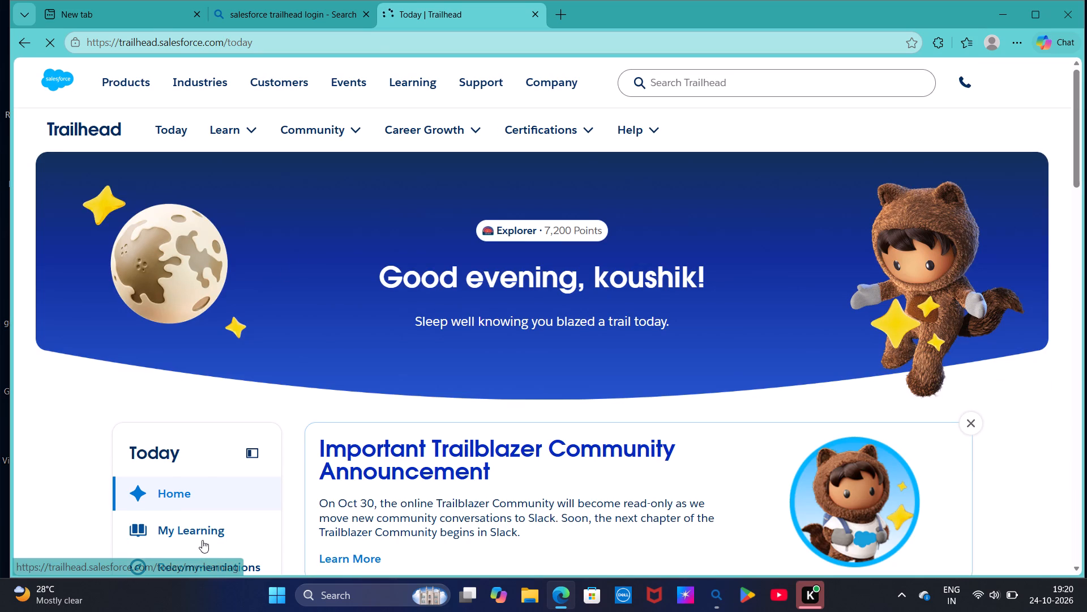
Open the in-progress trail "Agentforce Sales: Build the Revenue Engine for Your Business" from My Learning.
left_click(202, 539)
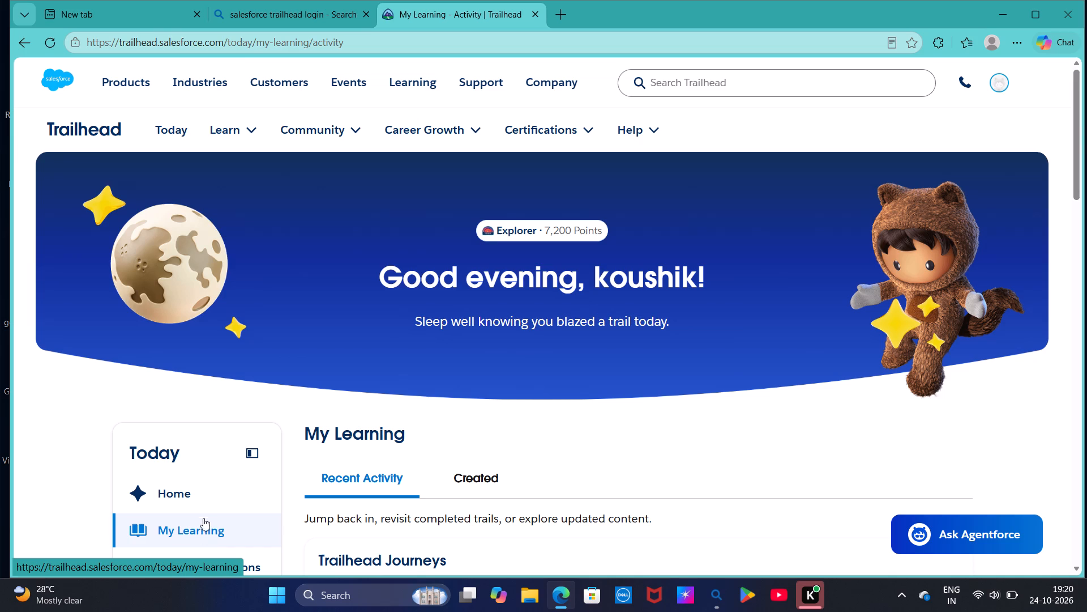
left_click(204, 533)
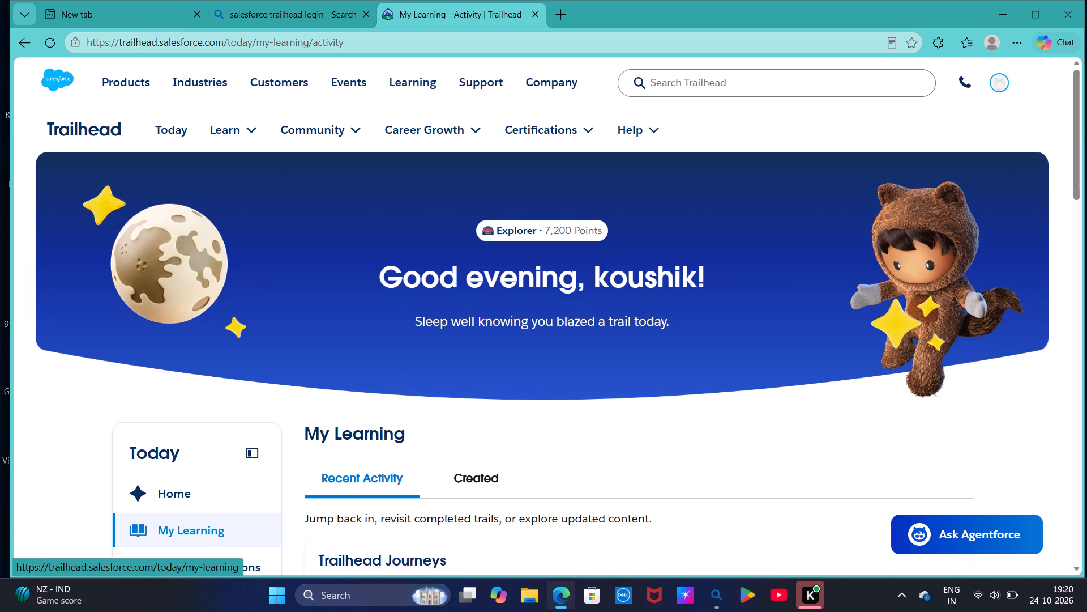
scroll(364, 515, "down", 5)
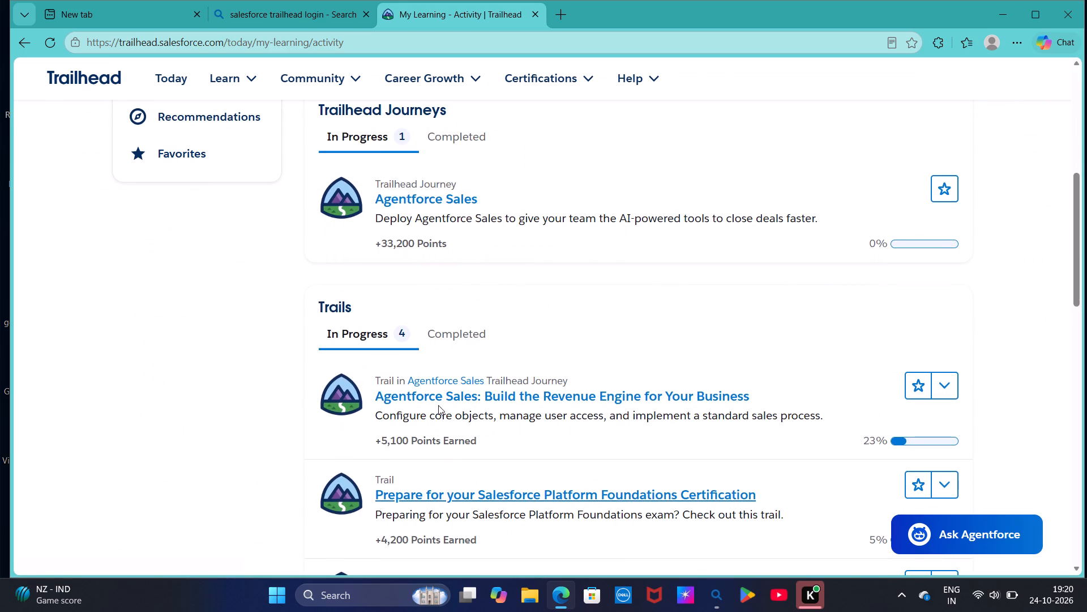
left_click(439, 401)
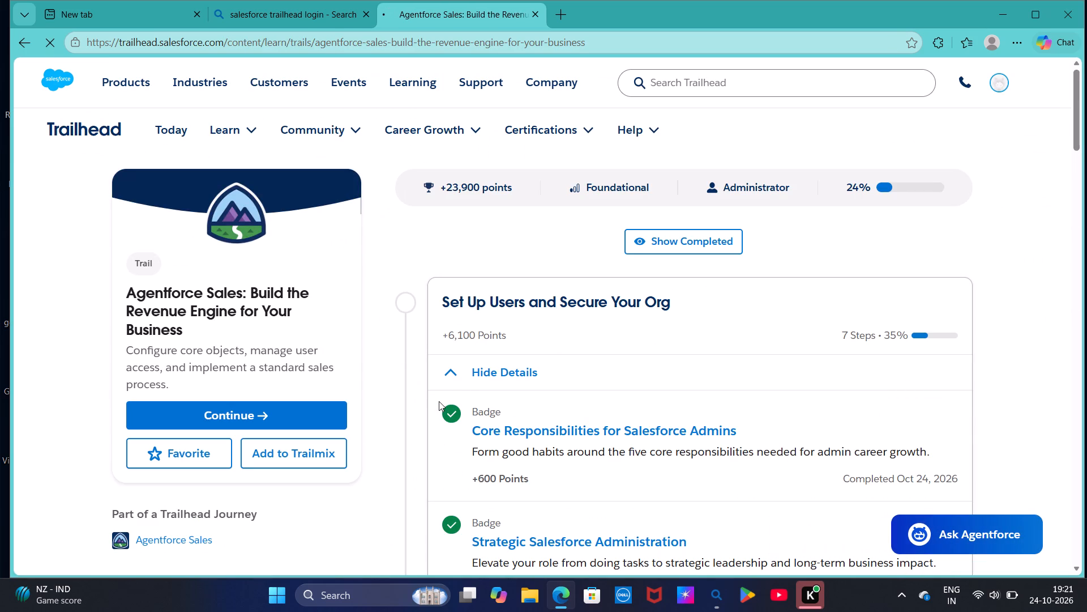
Open the article "The Salesforce Admin's Guide to Profiles and Permissions" from the trail's Set Up Users and Secure Your Org section.
scroll(439, 401, "down", 7)
scroll(439, 401, "up", 3)
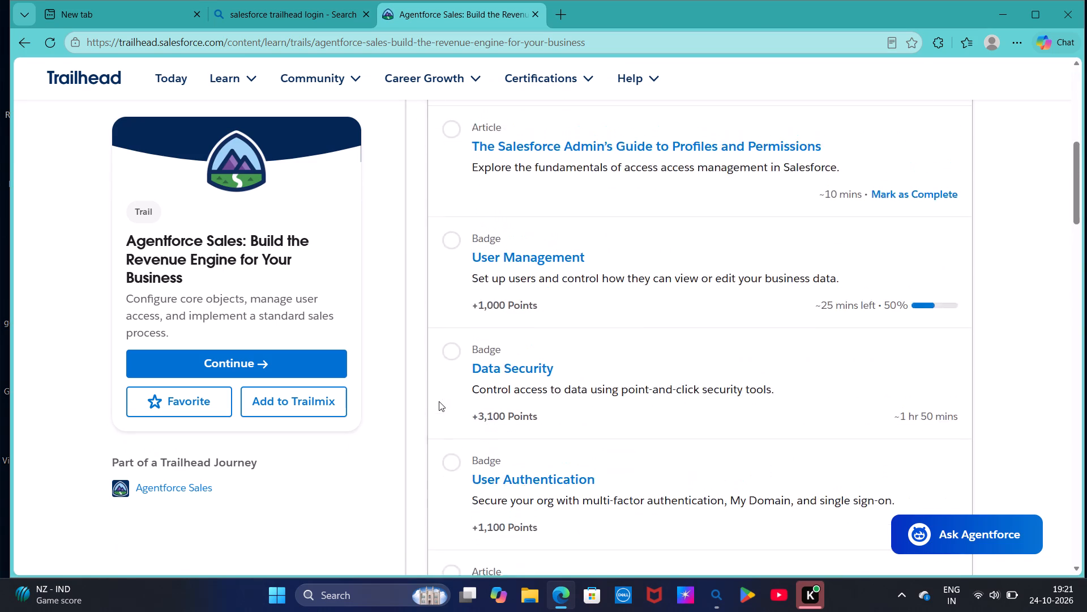
scroll(439, 401, "up", 3)
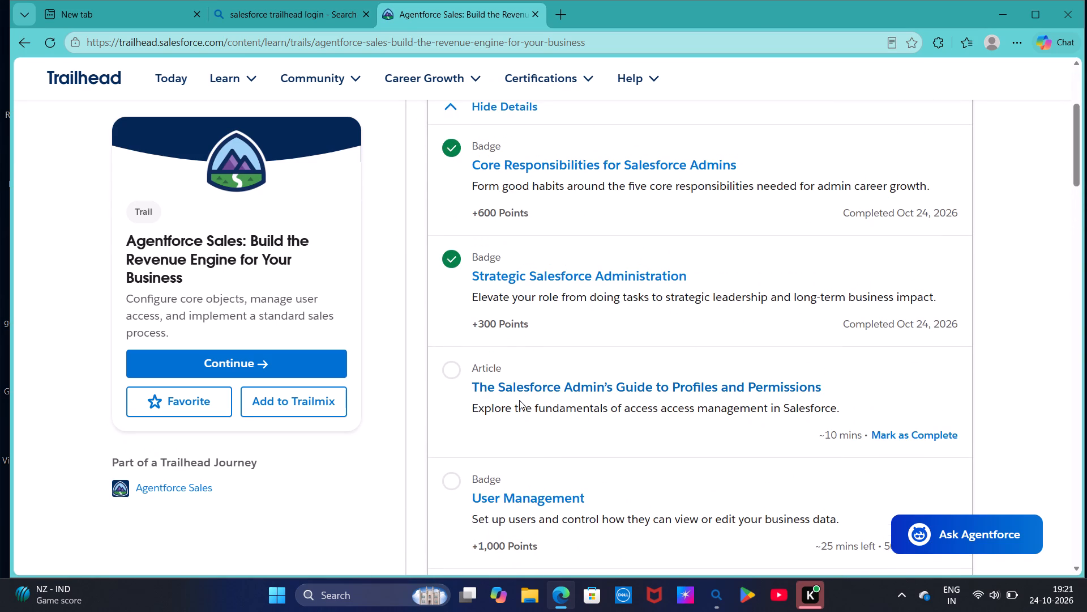
left_click(520, 396)
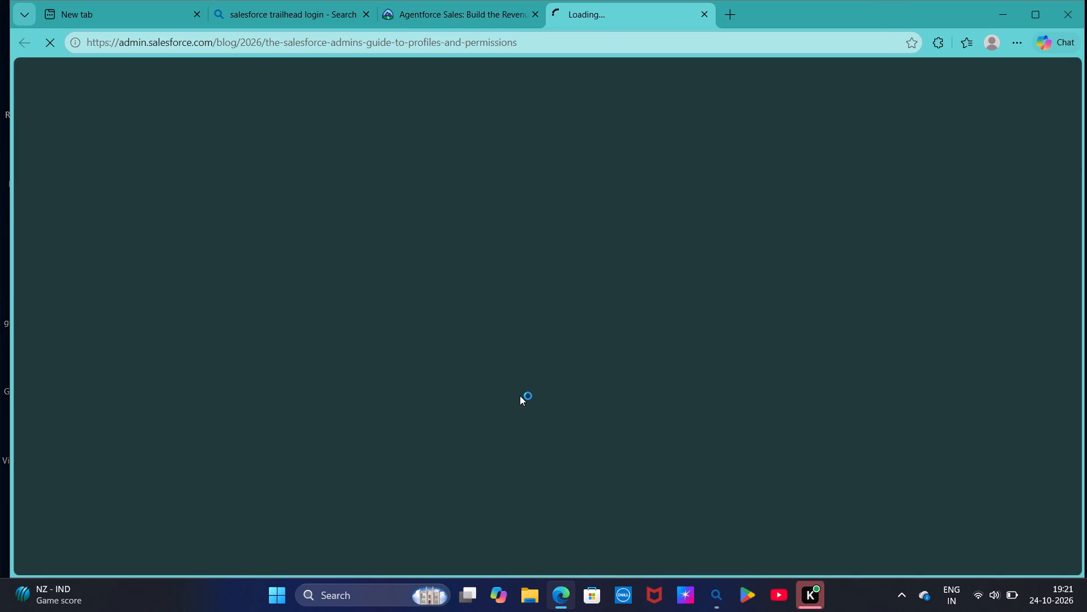
key("Return")
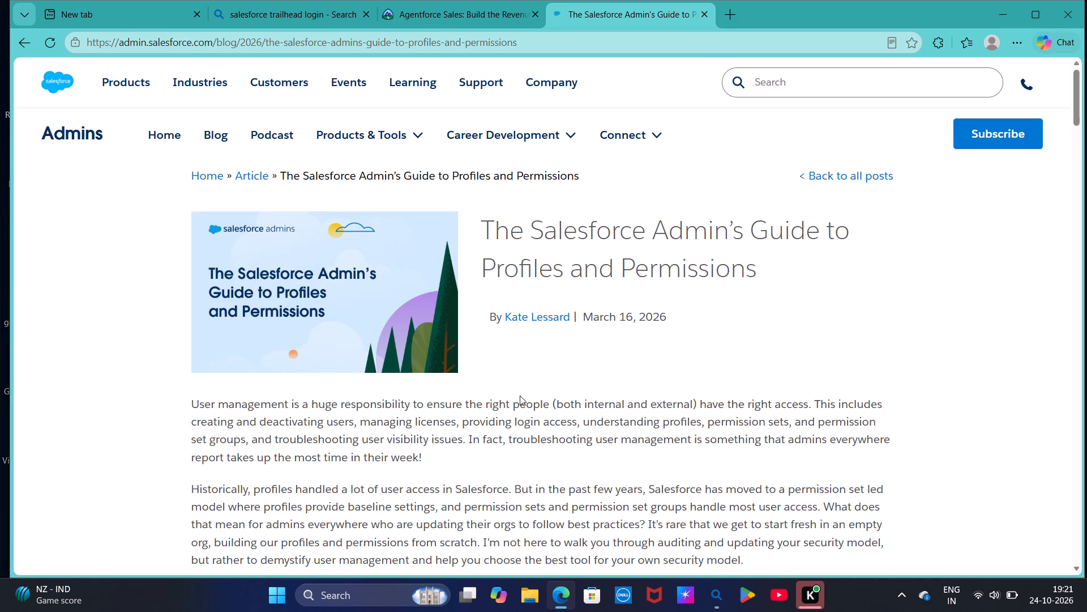
Go from the profiles and permissions article back to the list of all Salesforce Admins blog posts.
left_click(823, 175)
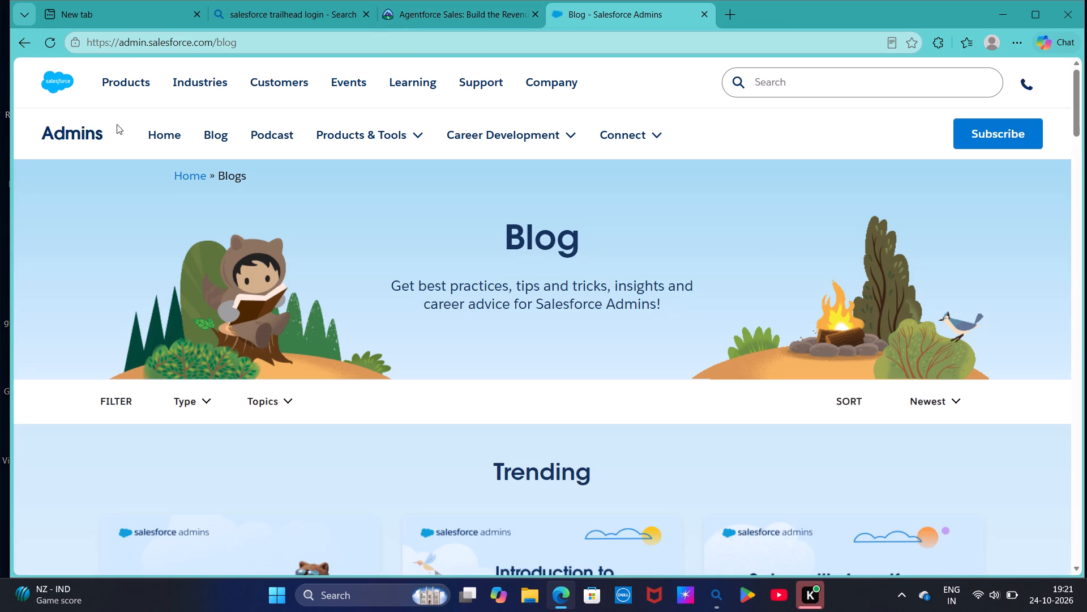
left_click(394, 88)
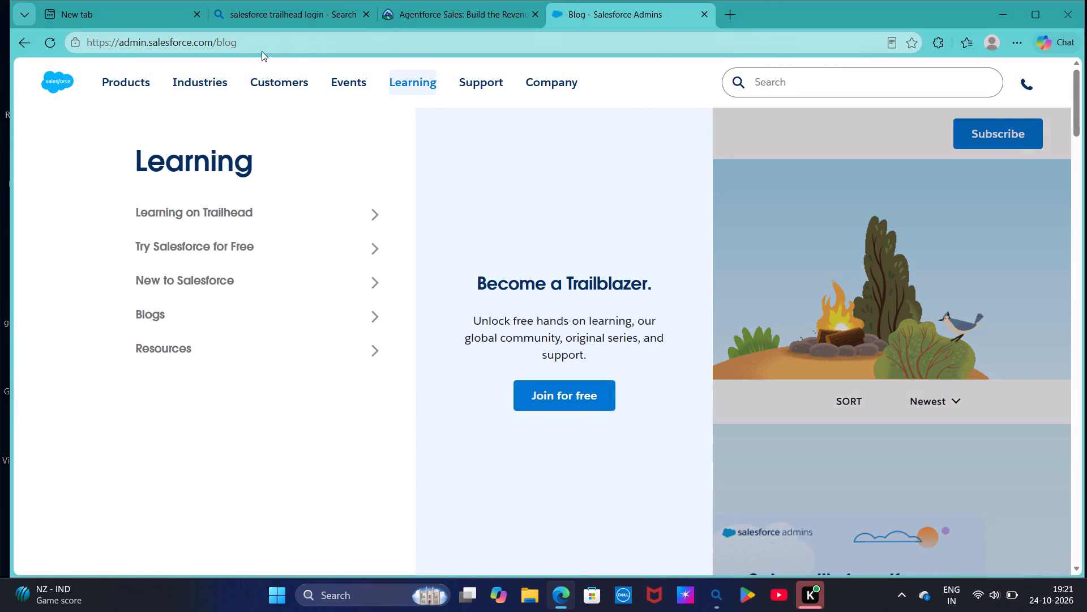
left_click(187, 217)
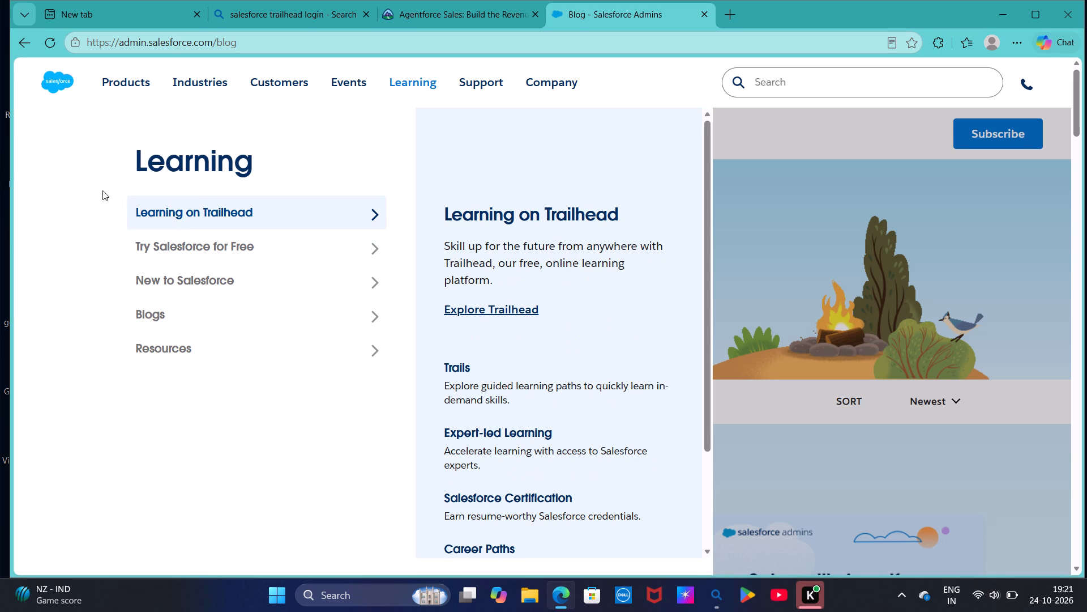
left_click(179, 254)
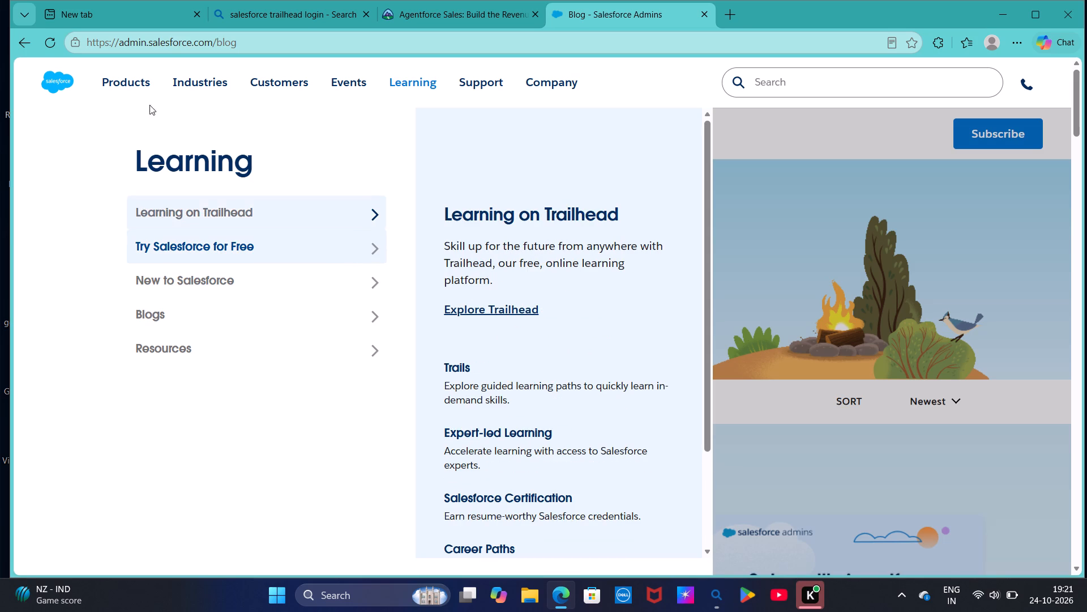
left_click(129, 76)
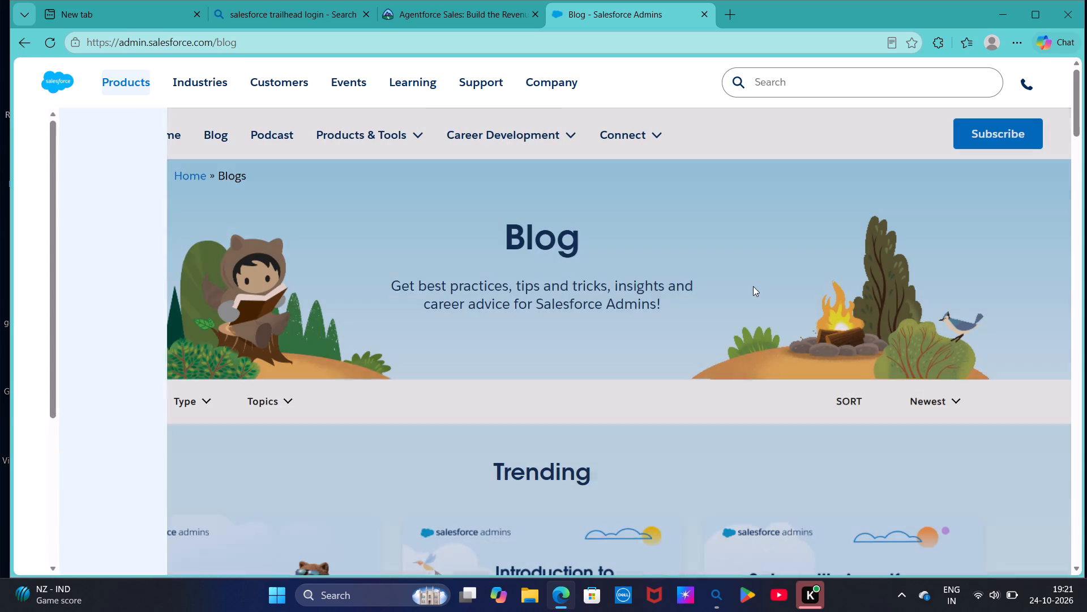
Close the Salesforce Admins blog page.
left_click_drag(753, 286, 701, 11)
left_click(701, 11)
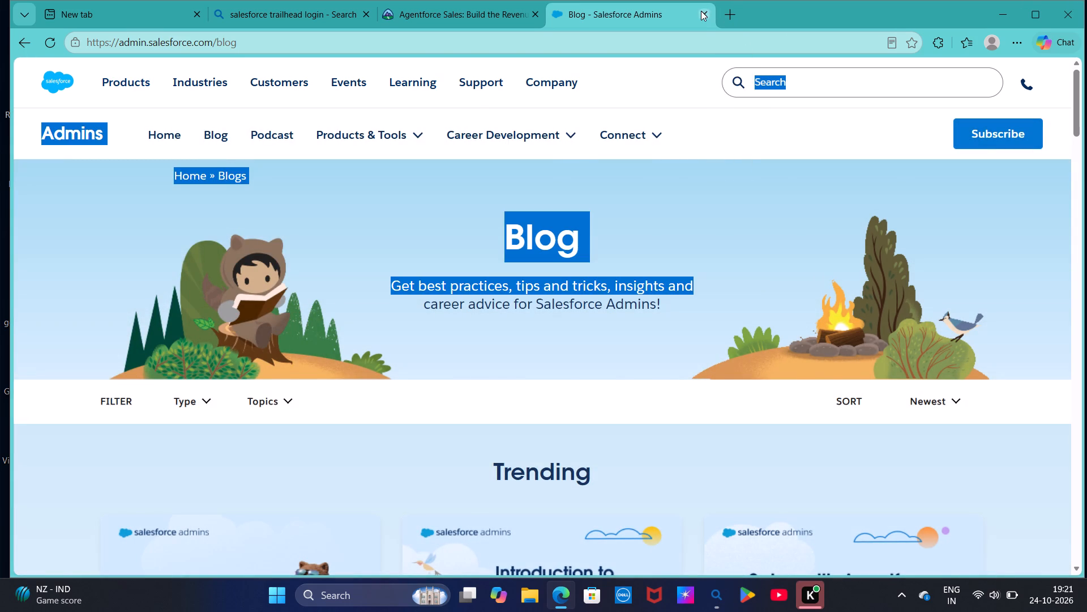
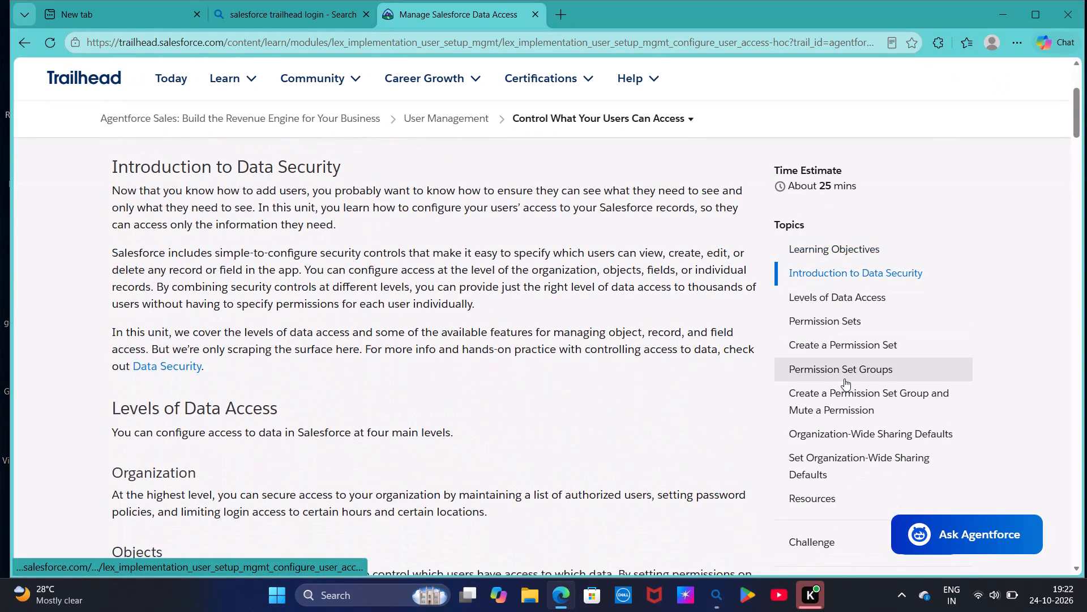
Review the unit Control What Your Users Can Access from the Permission Set Groups topic through to the hands-on challenge requirements.
left_click(844, 379)
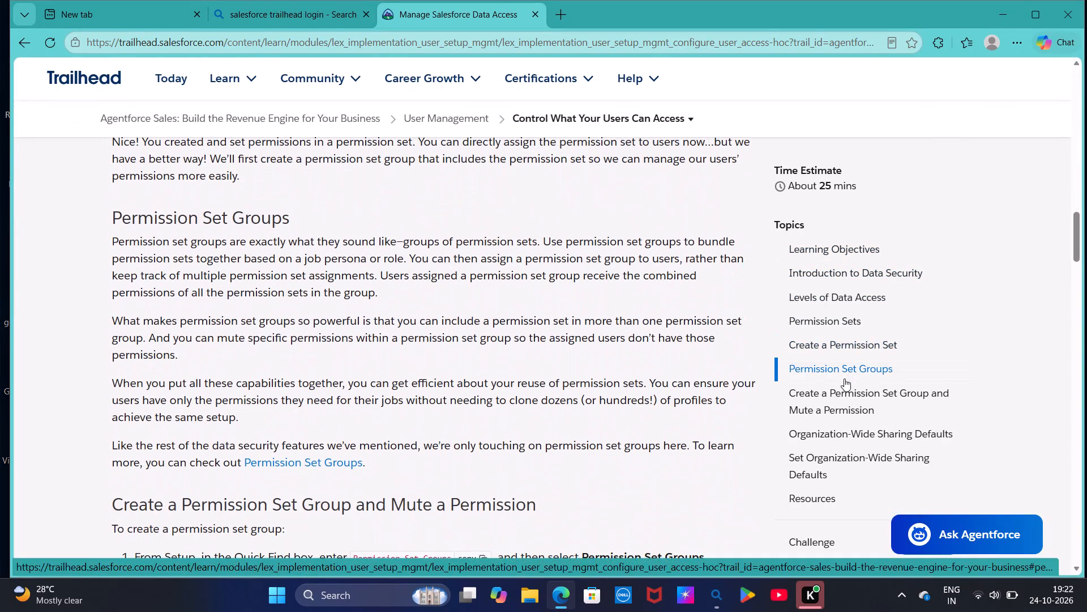
left_click(853, 365)
scroll(423, 409, "down", 5)
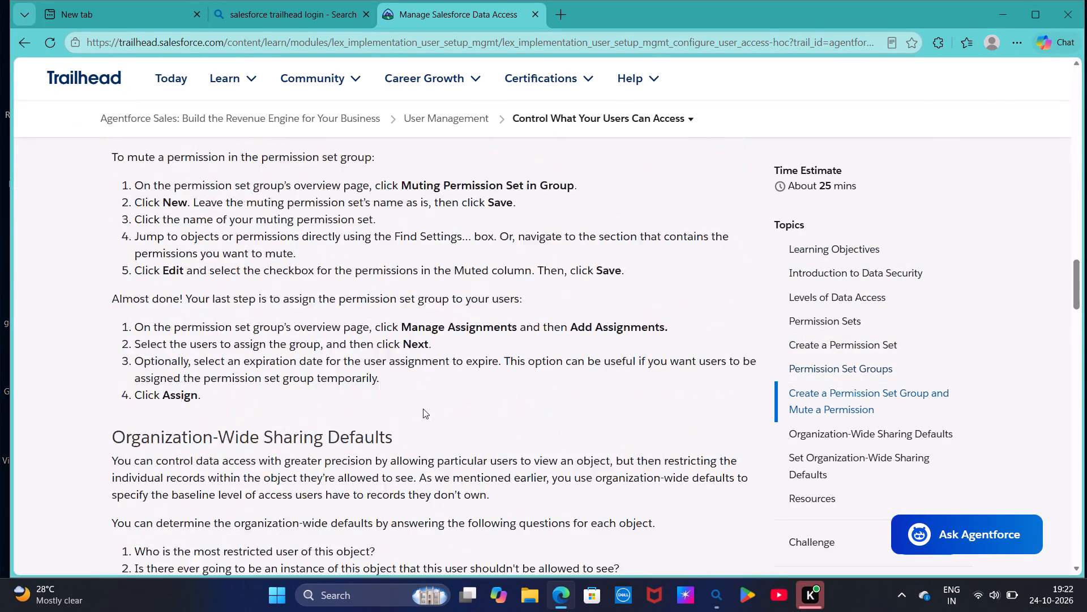
scroll(423, 409, "down", 17)
scroll(423, 409, "up", 1)
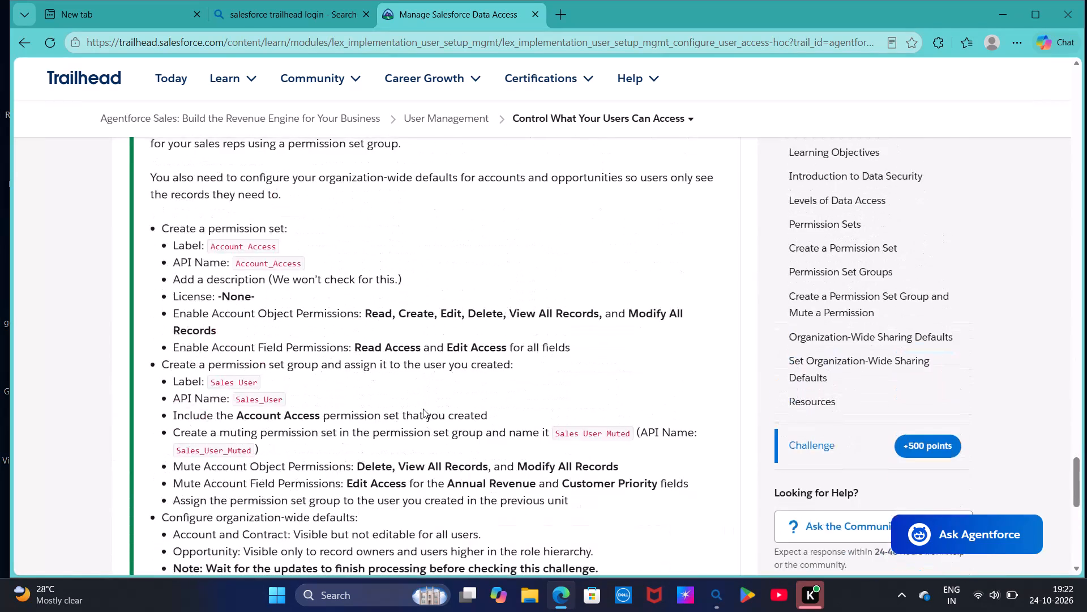
scroll(423, 409, "up", 1)
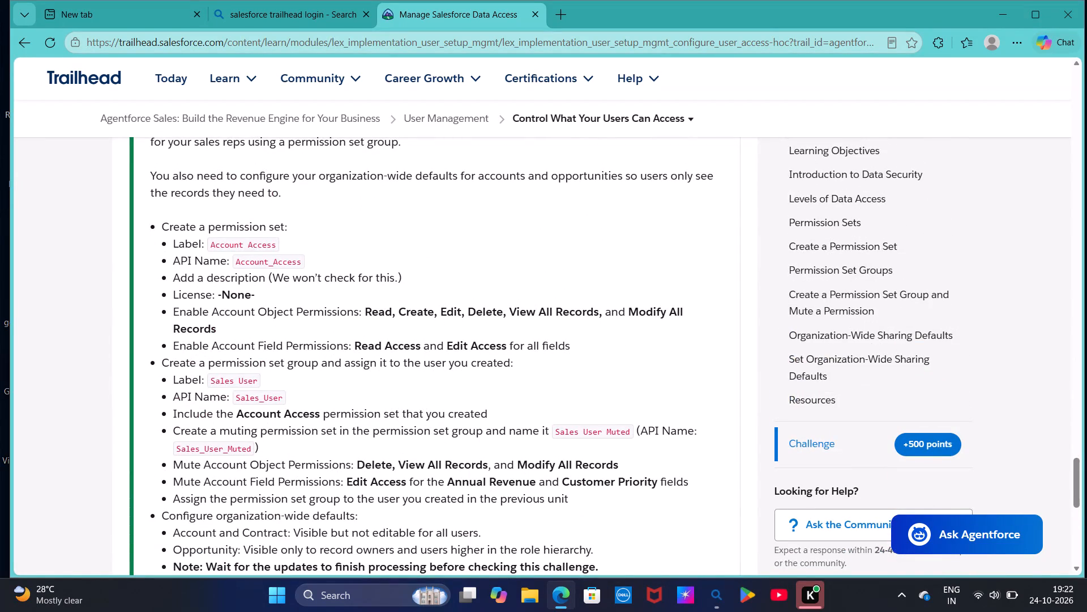
Launch the My Trailhead Playground 1 org from the challenge of the Control What Your Users Can Access unit.
scroll(410, 347, "down", 3)
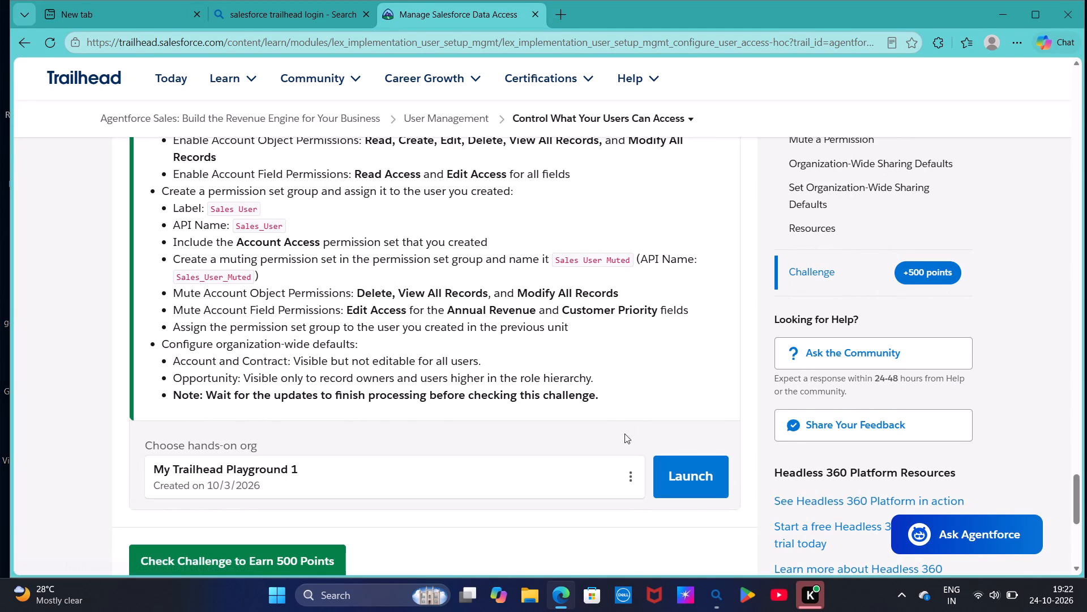
left_click(682, 485)
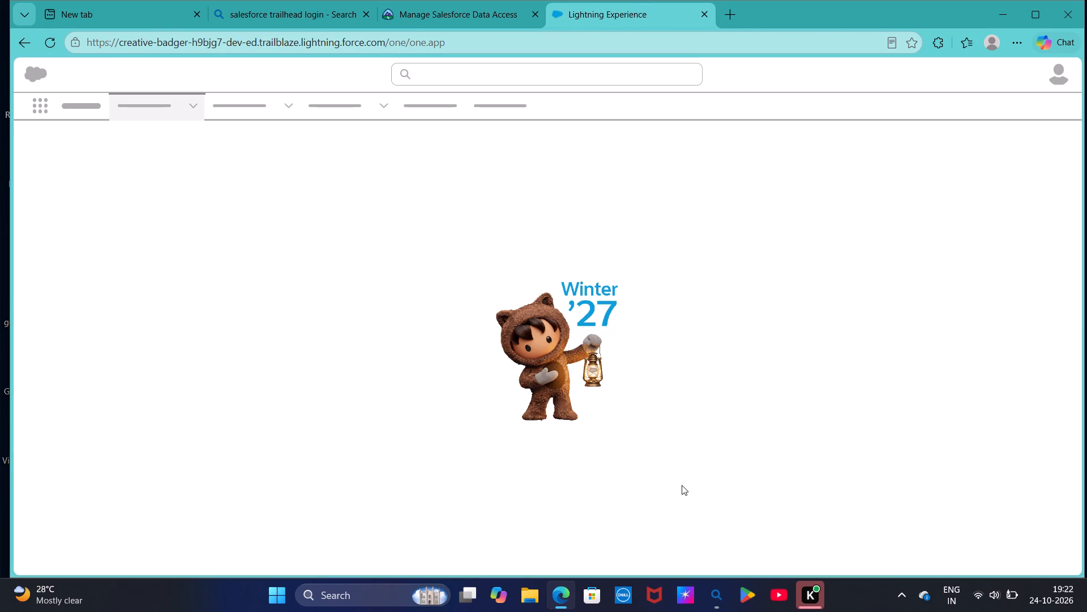
Open Setup from the playground org's Sales Console home page.
scroll(682, 485, "up", 5)
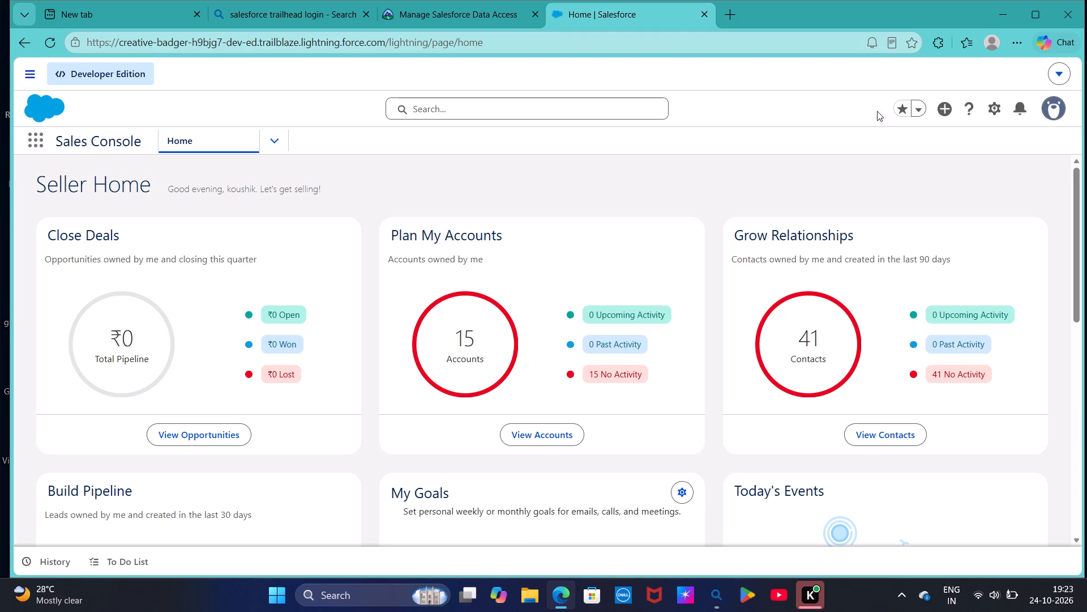
left_click(1002, 112)
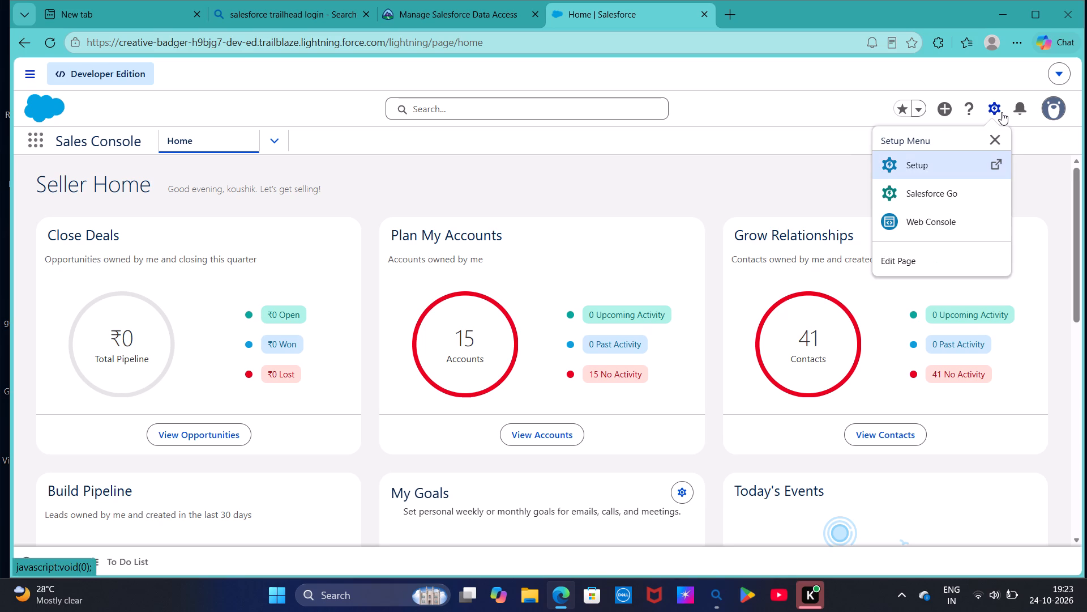
left_click(921, 173)
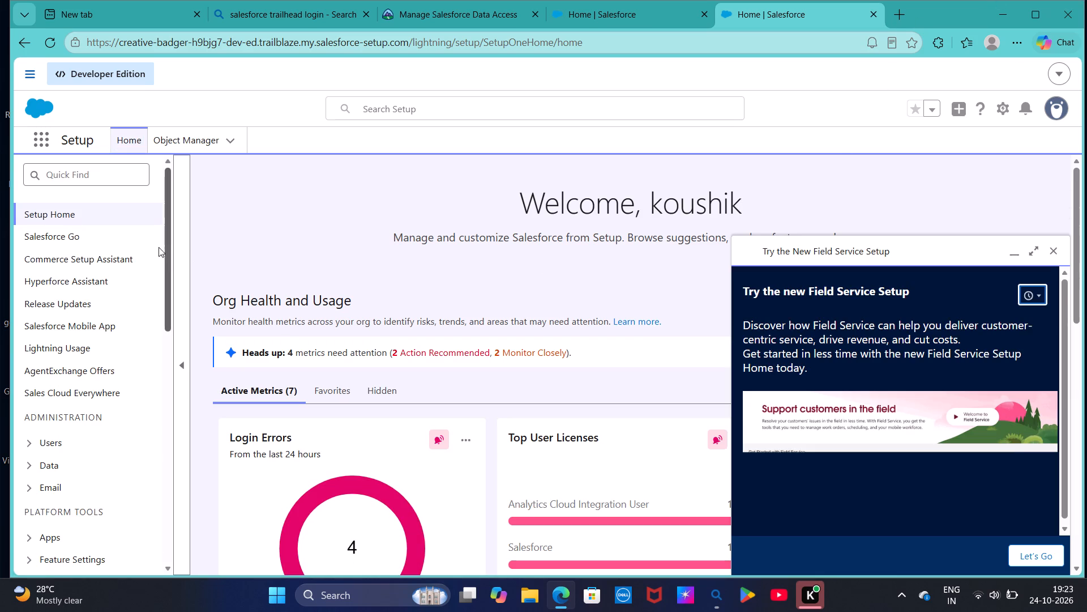
Search Setup for "permission" to open the Permission Set Groups page, and dismiss the Try the New Field Service Setup prompt.
left_click(89, 178)
type("per")
type("mission")
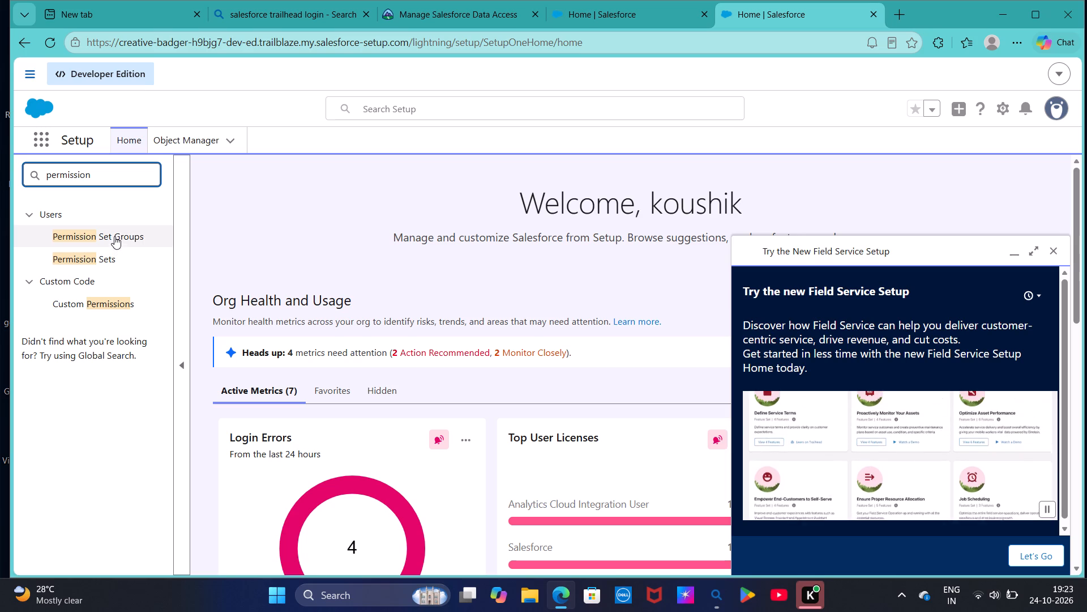
left_click(114, 234)
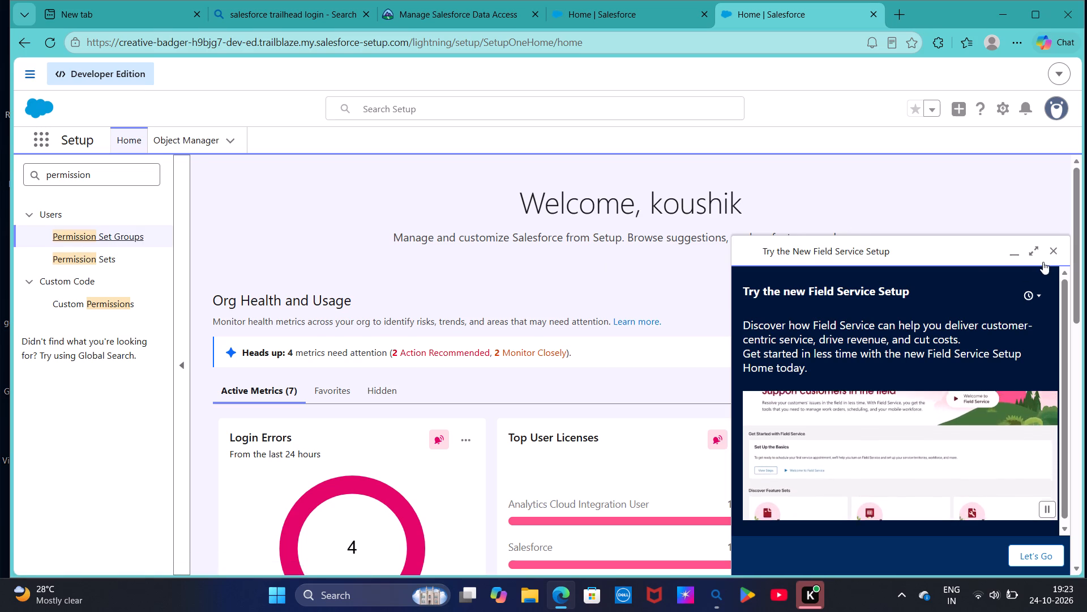
left_click(1056, 258)
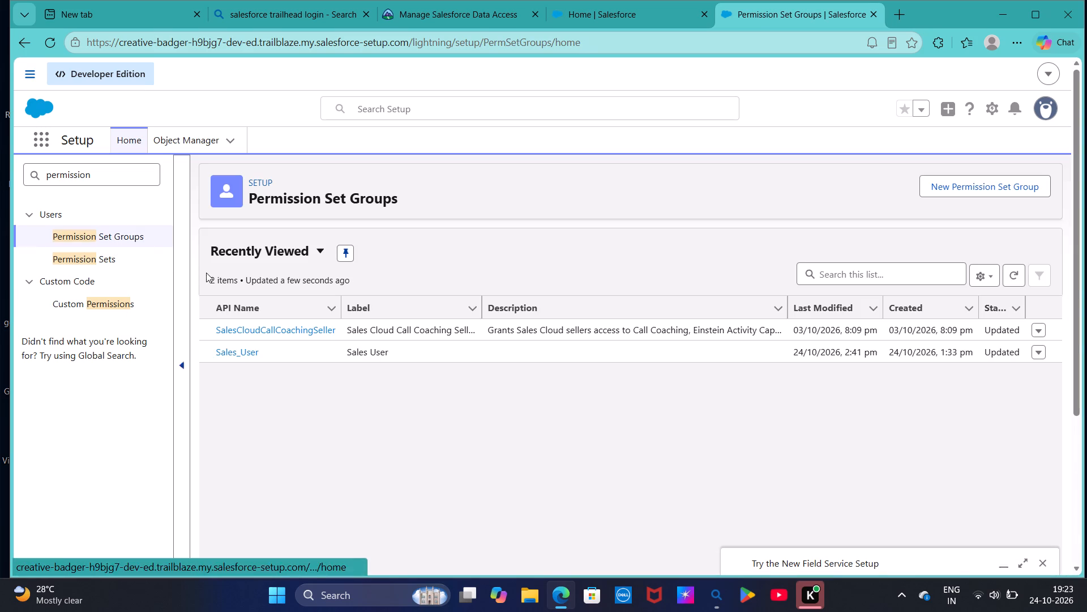
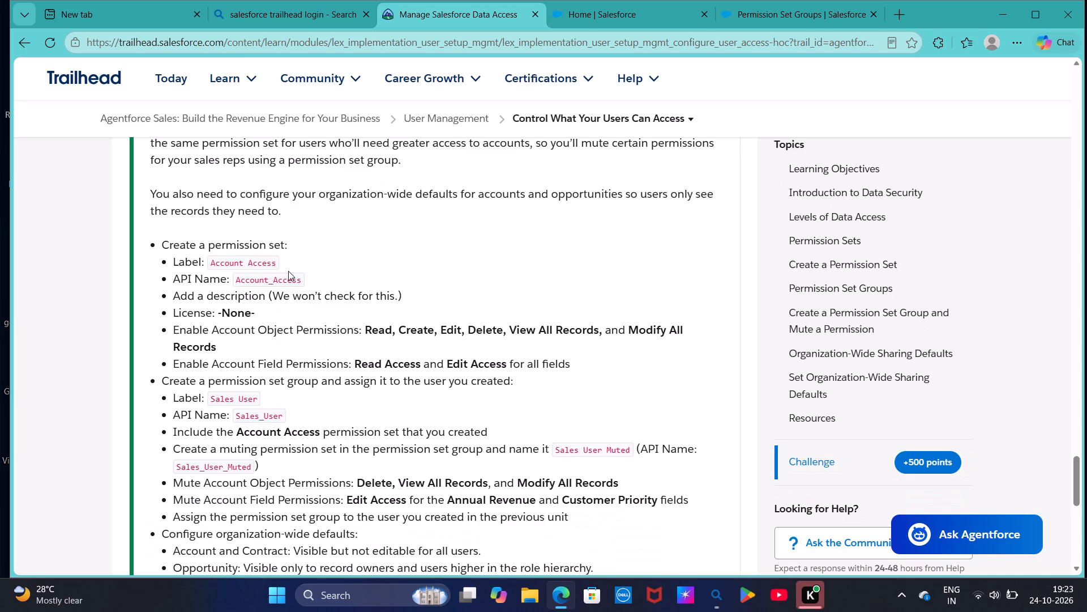
Zoom the Trailhead page out to 80% and review the challenge's permission set, permission set group and organization-wide default requirements.
key("ctrl+minus")
key("ctrl+minus")
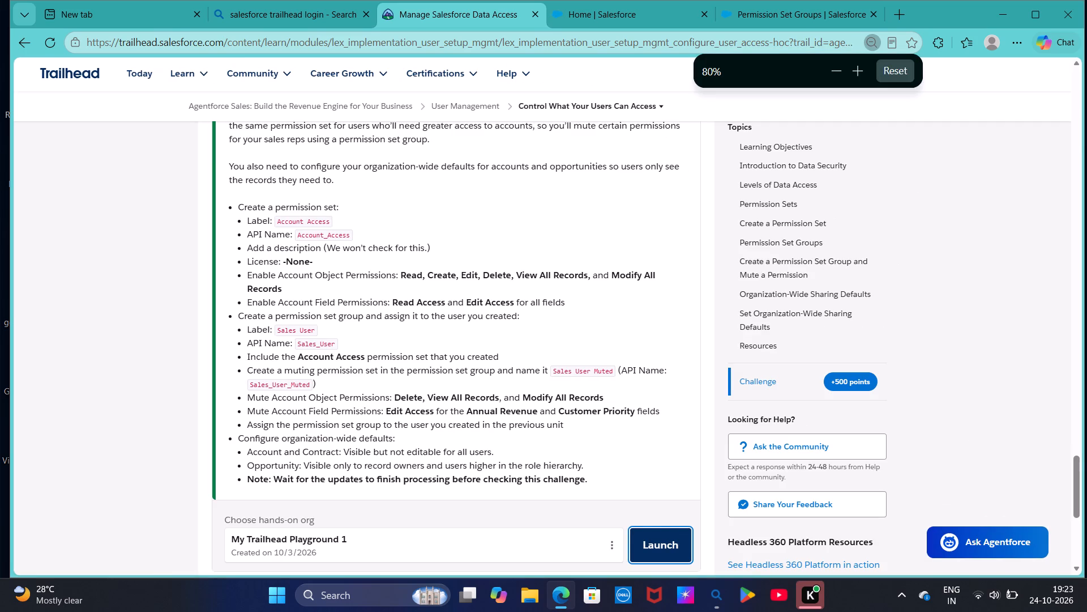
scroll(288, 271, "up", 1)
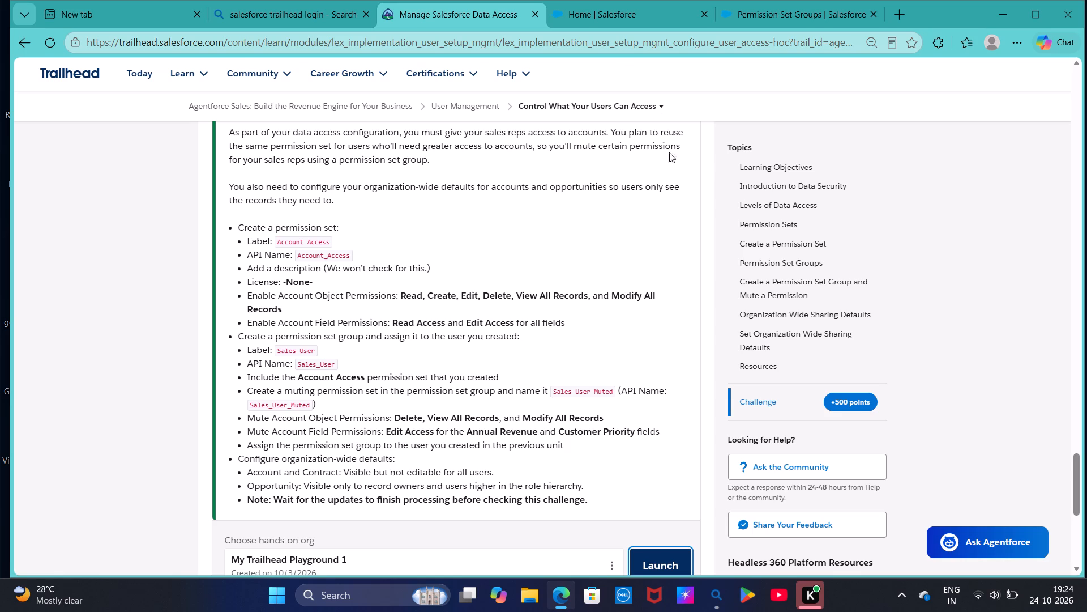
left_click(744, 216)
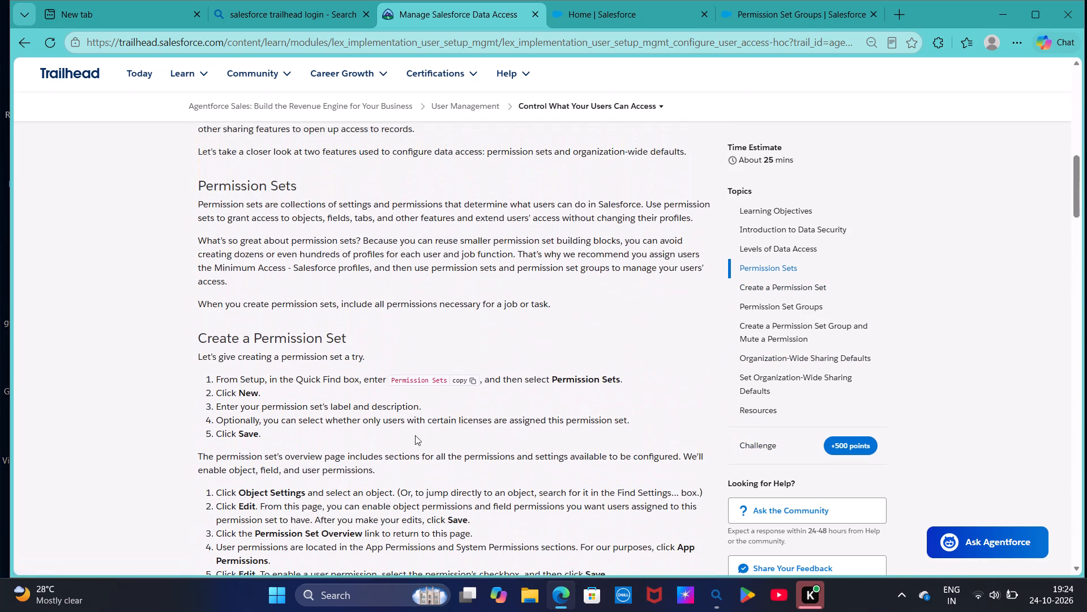
scroll(415, 435, "down", 20)
scroll(415, 435, "down", 5)
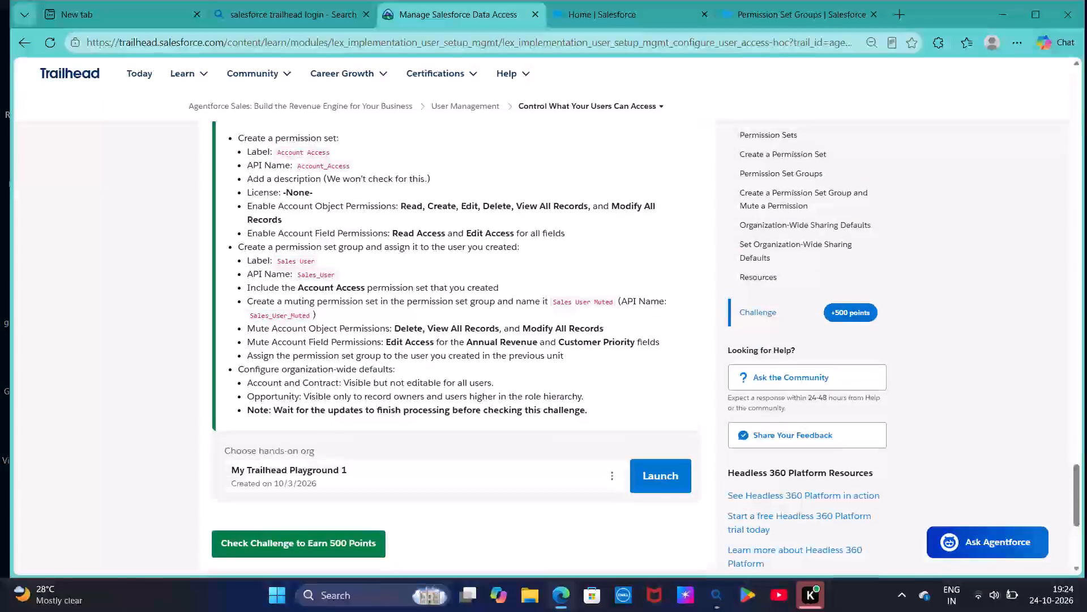
scroll(415, 435, "up", 1)
left_click(415, 435)
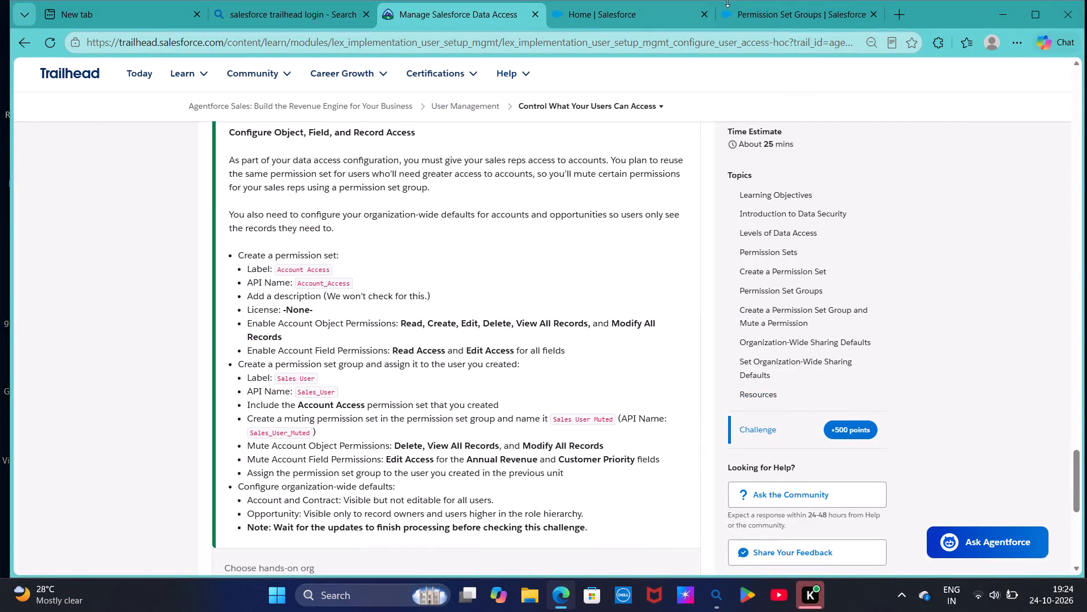
Close the org's Salesforce Home page and switch to its Permission Set Groups page.
left_click(707, 16)
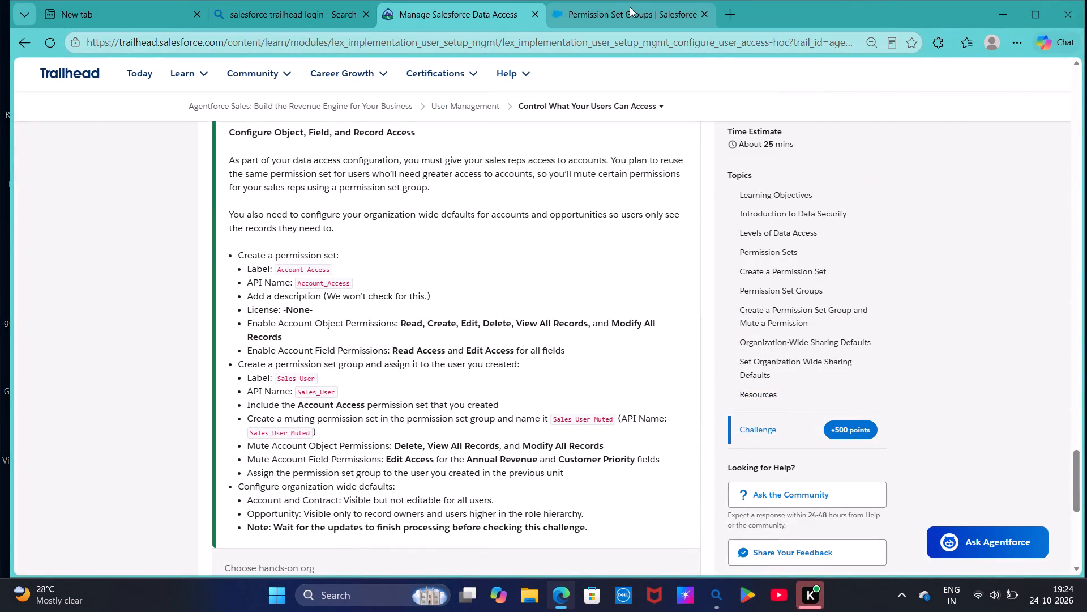
left_click(629, 7)
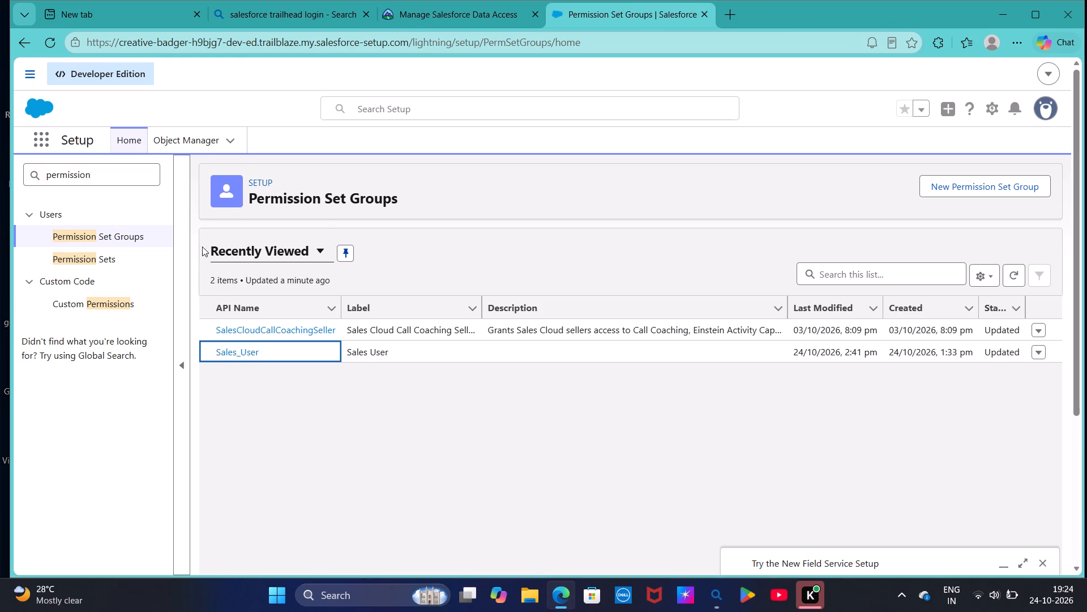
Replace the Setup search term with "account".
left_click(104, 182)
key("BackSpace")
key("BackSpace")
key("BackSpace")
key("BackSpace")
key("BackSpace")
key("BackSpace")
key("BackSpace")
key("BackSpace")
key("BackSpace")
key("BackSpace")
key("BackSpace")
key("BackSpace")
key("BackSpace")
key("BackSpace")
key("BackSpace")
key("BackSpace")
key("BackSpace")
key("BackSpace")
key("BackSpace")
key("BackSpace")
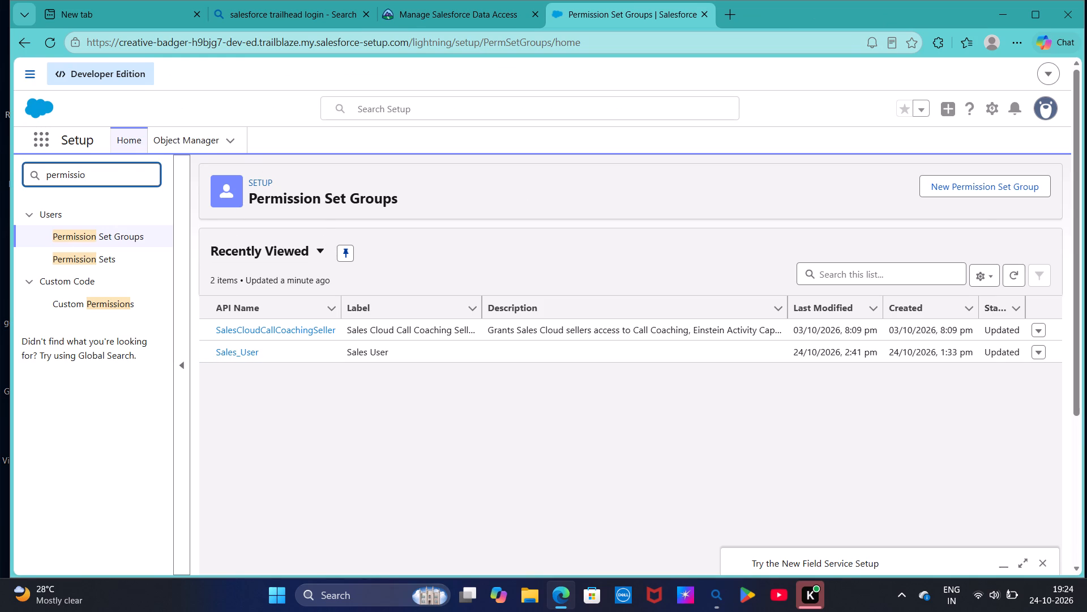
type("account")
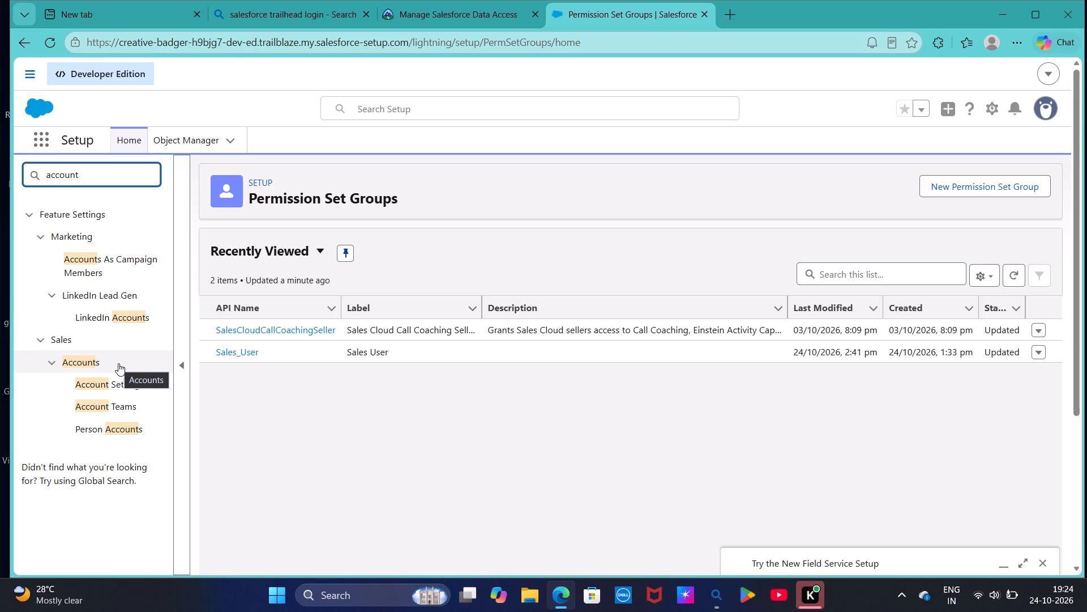
Search Setup for "per" and open the Permission Sets page.
left_click(125, 176)
key("BackSpace")
key("BackSpace")
key("BackSpace")
key("BackSpace")
key("BackSpace")
key("BackSpace")
key("BackSpace")
key("BackSpace")
key("BackSpace")
key("BackSpace")
key("BackSpace")
key("BackSpace")
key("BackSpace")
key("BackSpace")
key("BackSpace")
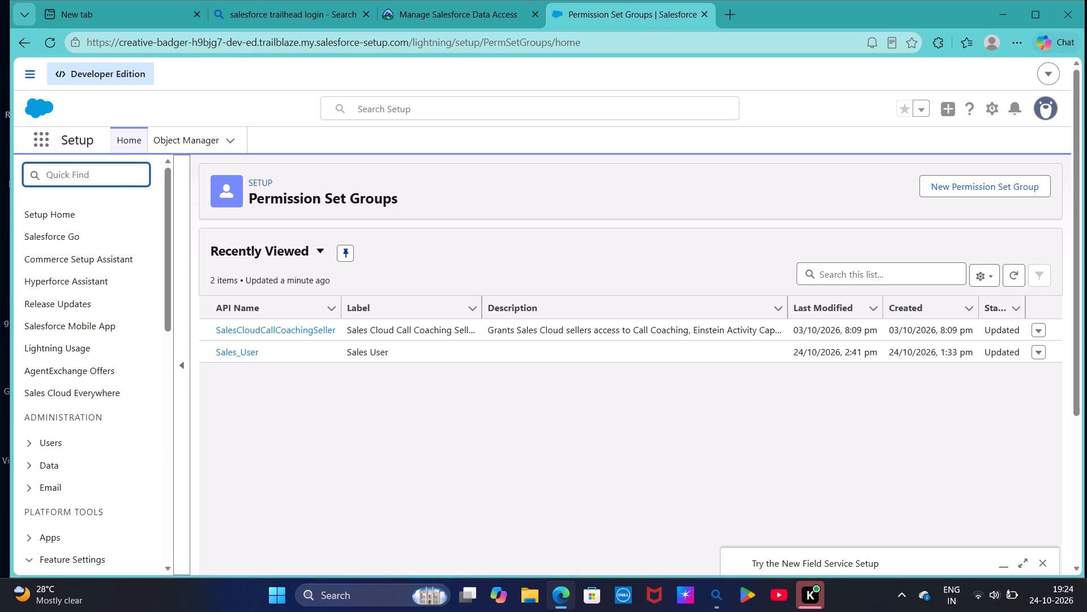
type("per")
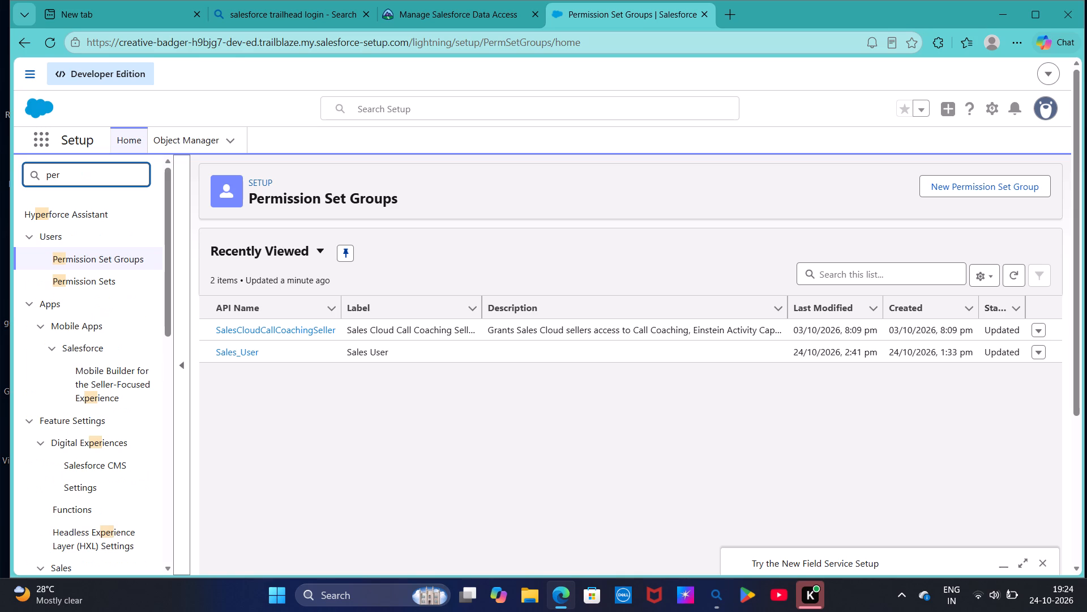
type("mssion s")
type("ets")
left_click(116, 174)
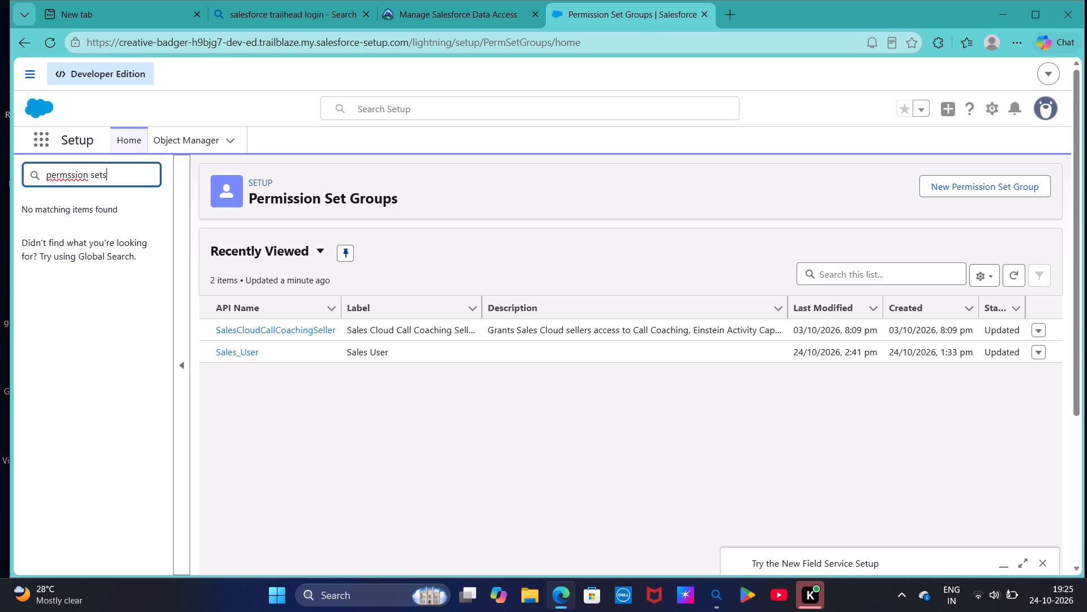
key("BackSpace")
key("BackSpace")
key("BackSpace")
key("BackSpace")
key("BackSpace")
key("BackSpace")
key("BackSpace")
key("BackSpace")
key("BackSpace")
key("BackSpace")
key("BackSpace")
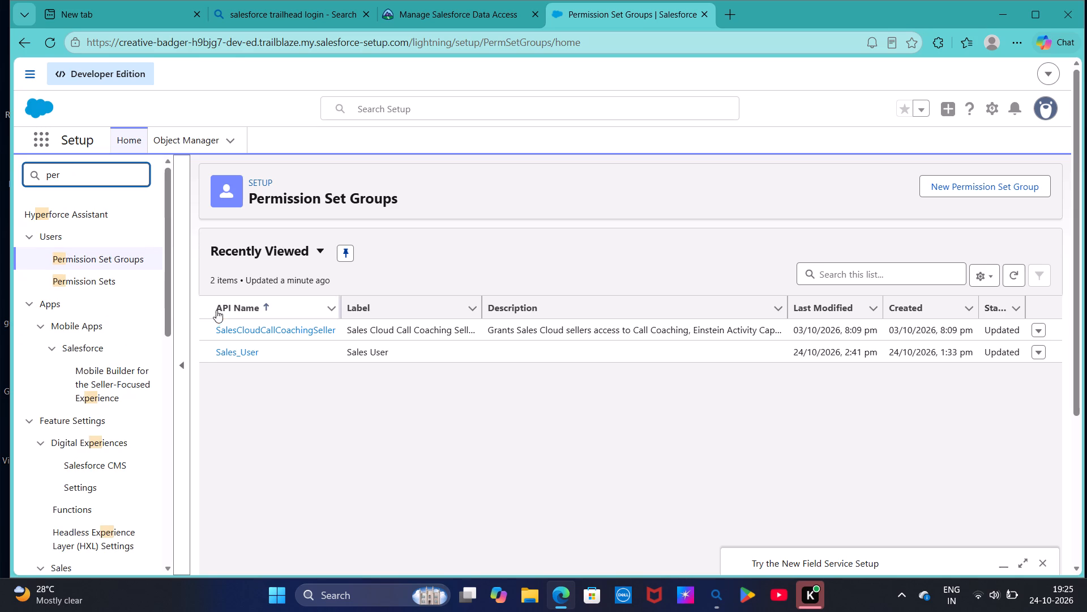
left_click(106, 277)
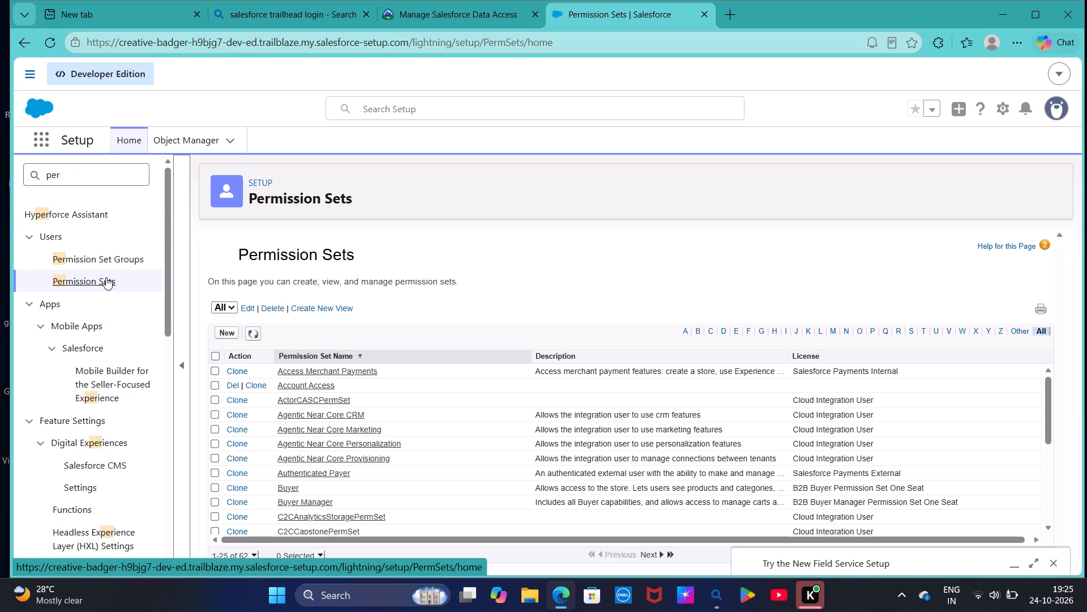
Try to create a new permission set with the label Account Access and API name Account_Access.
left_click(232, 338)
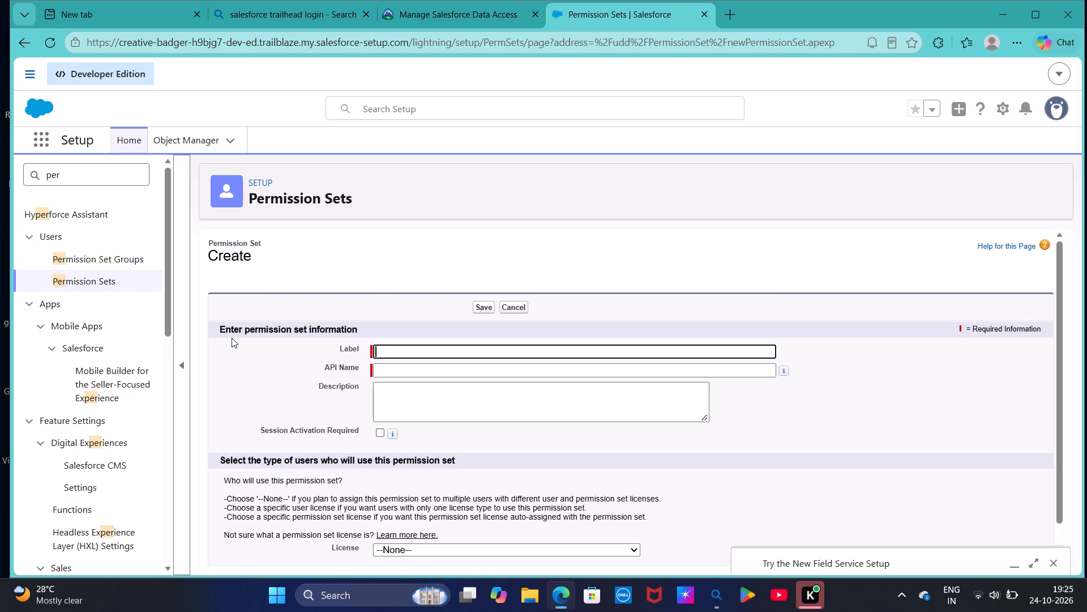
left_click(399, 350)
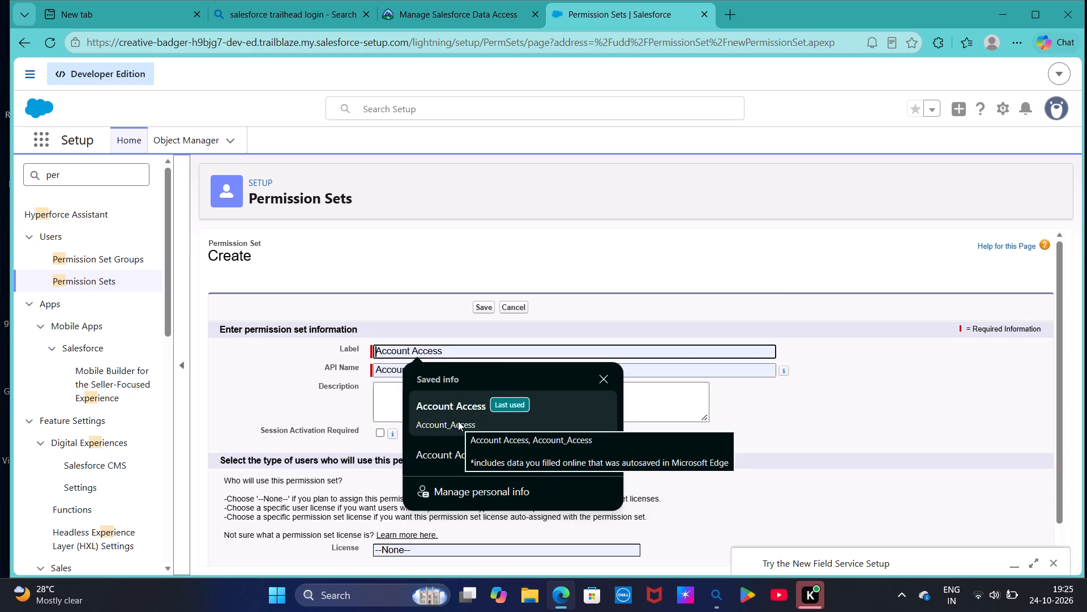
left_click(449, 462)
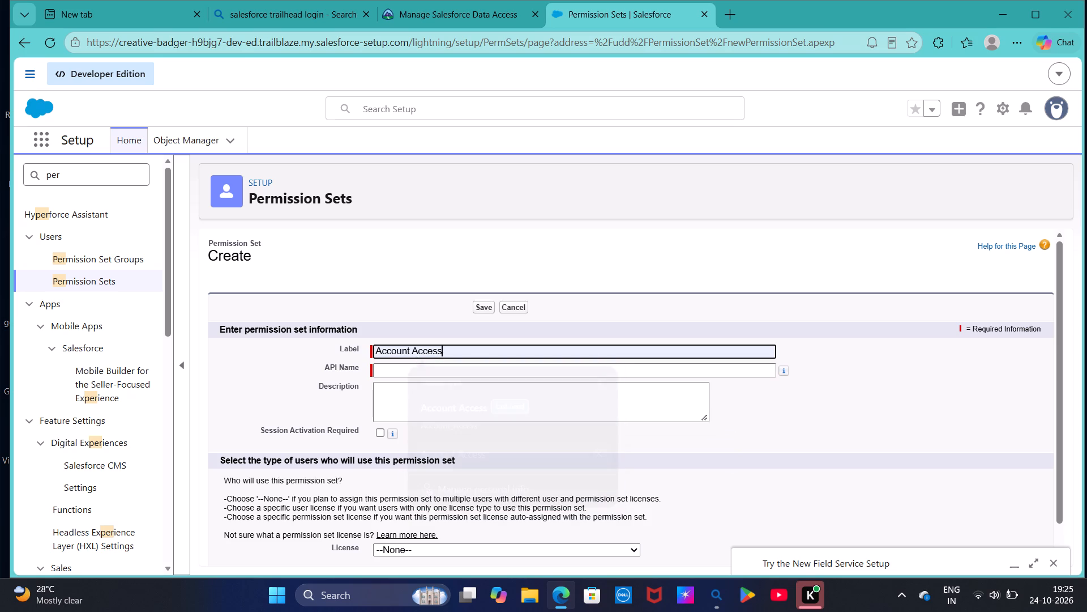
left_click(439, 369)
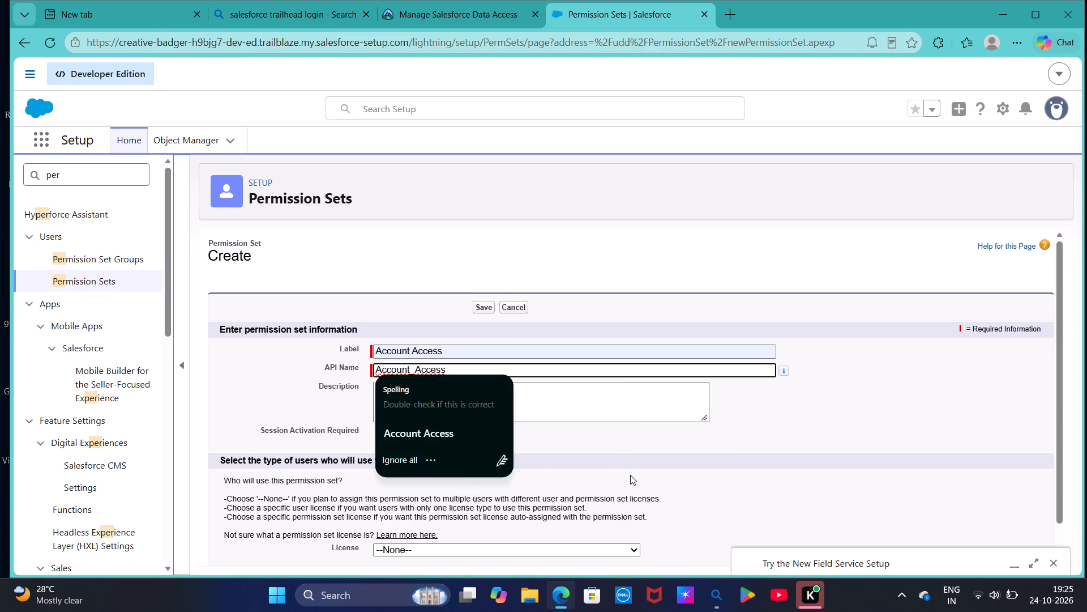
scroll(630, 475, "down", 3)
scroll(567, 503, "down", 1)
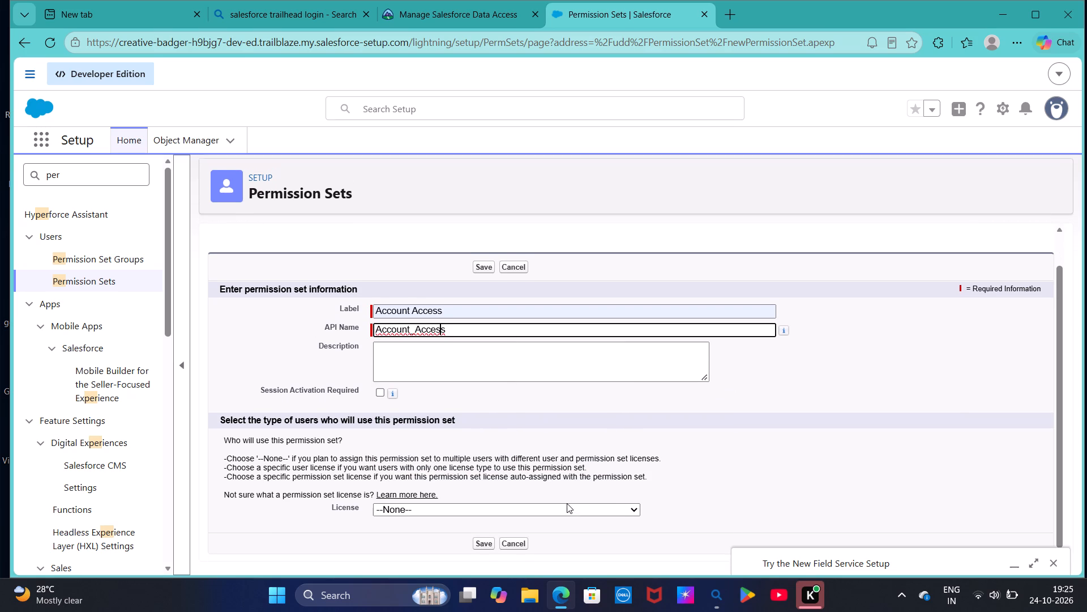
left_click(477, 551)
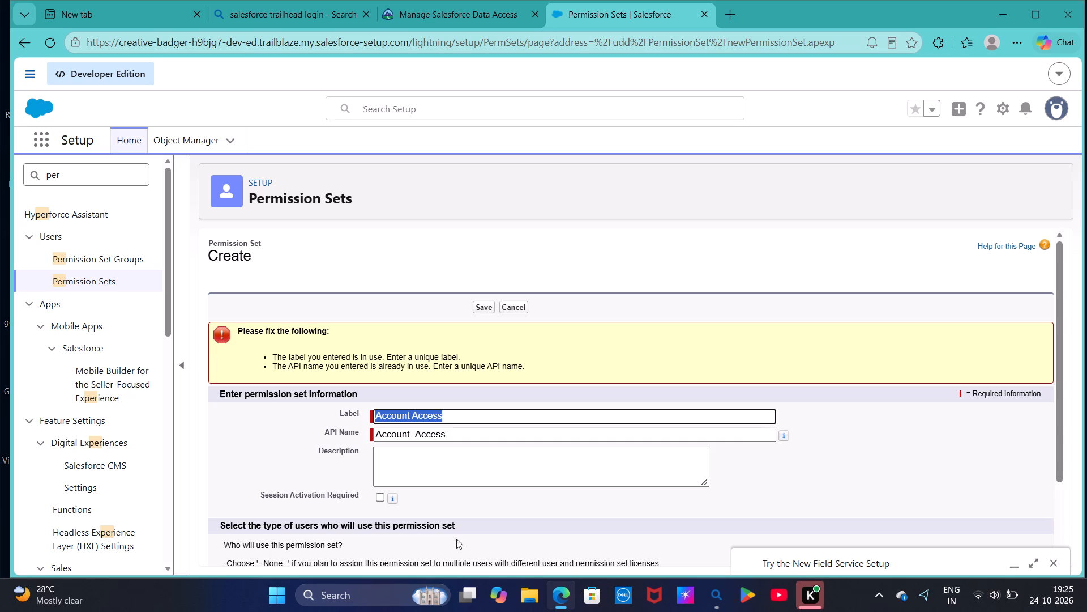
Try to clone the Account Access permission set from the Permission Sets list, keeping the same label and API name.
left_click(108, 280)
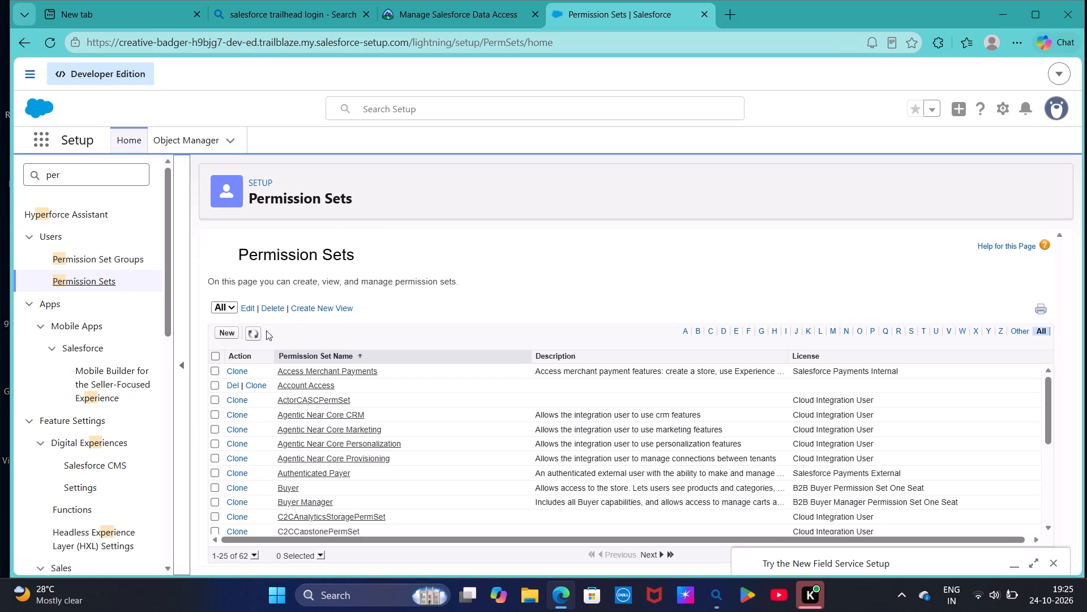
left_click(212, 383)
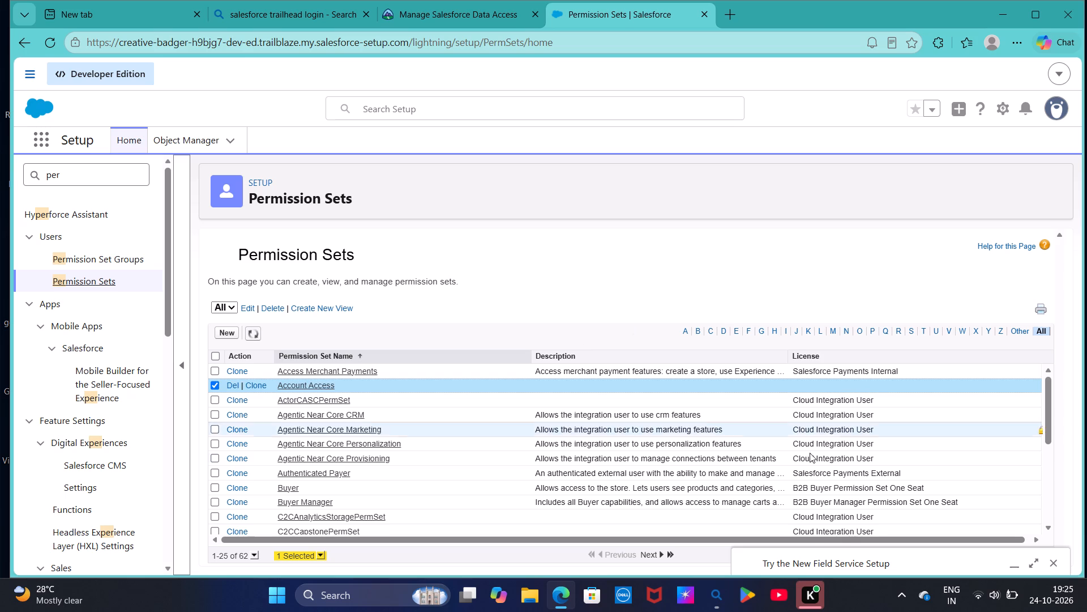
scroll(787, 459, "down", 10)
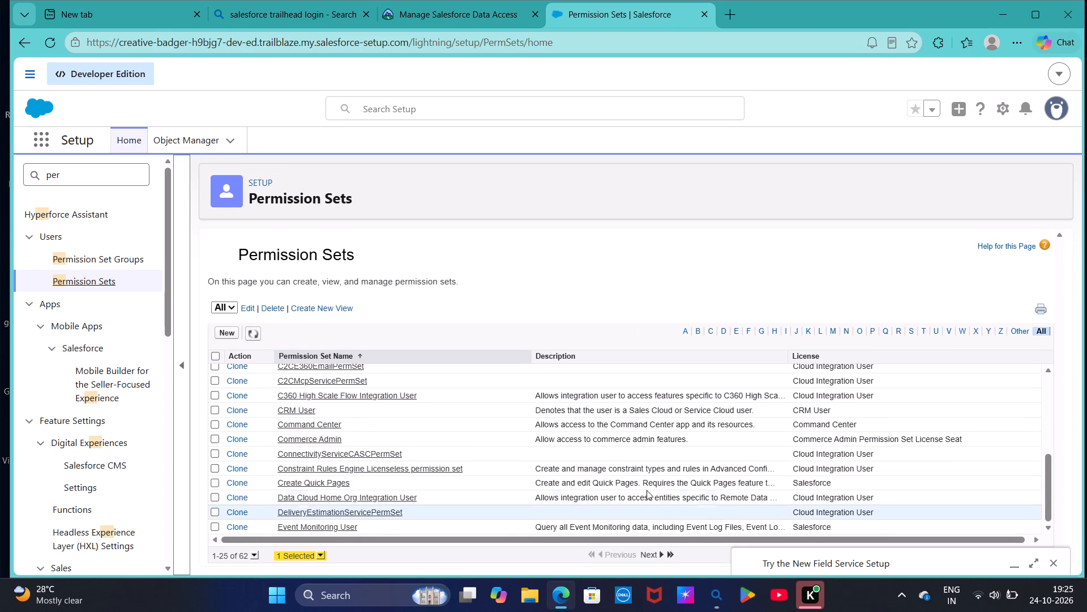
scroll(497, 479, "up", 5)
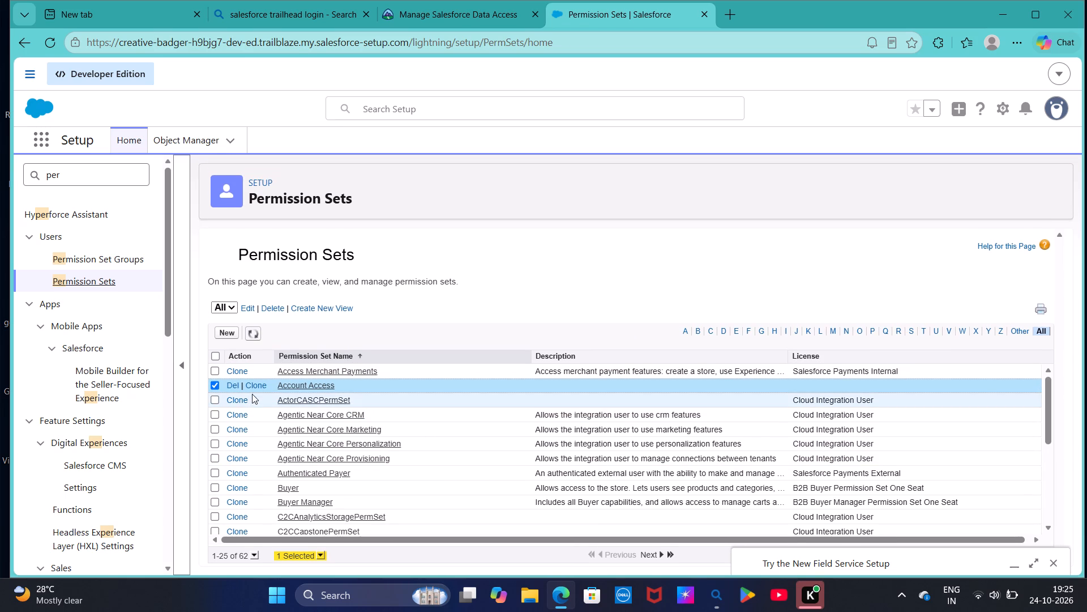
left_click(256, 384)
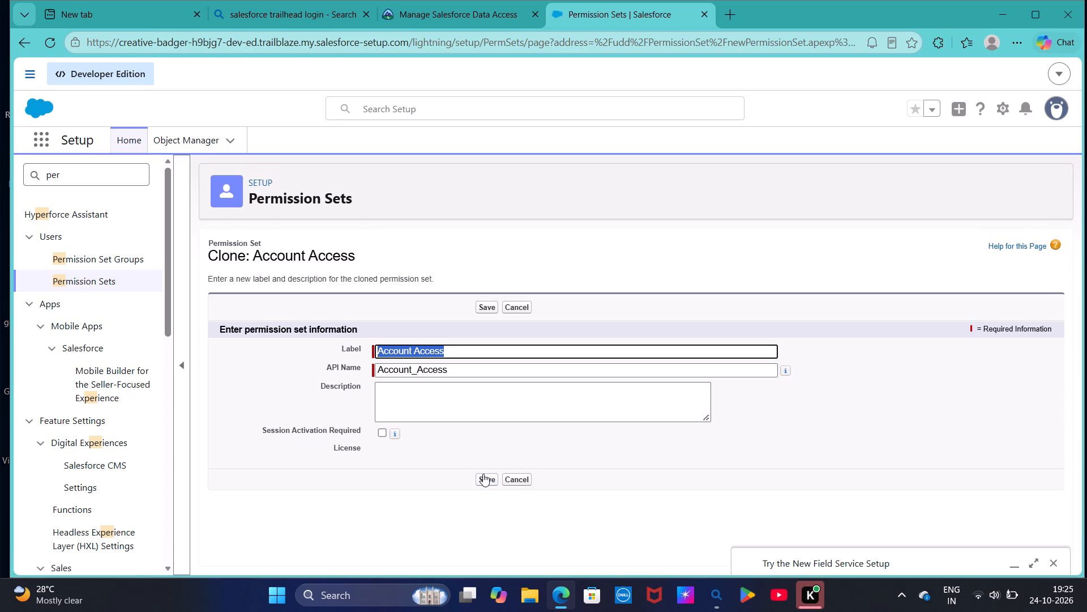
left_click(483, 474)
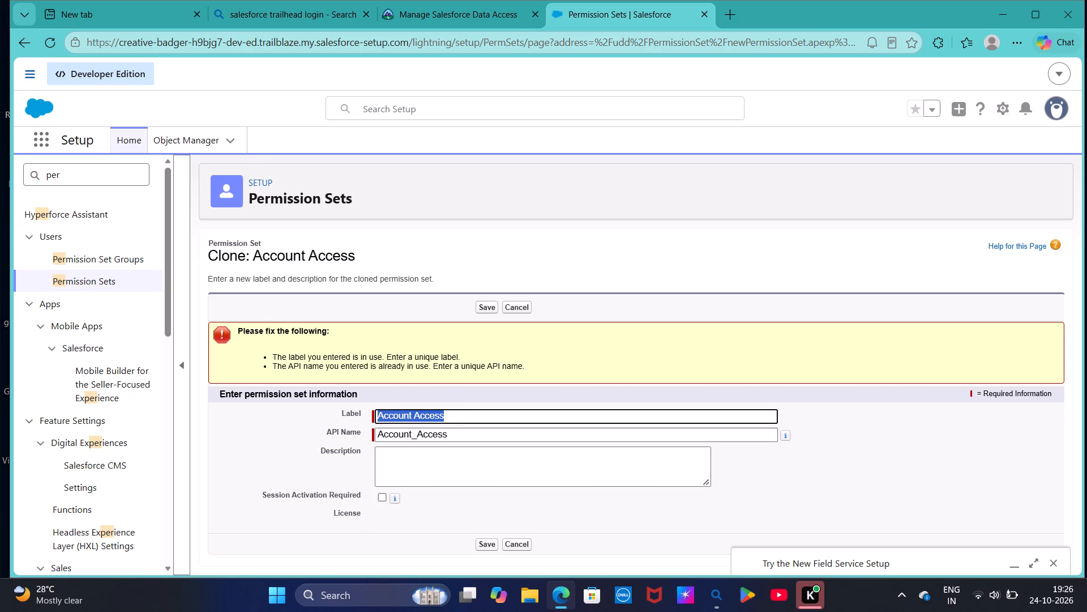
Return to the Permission Sets list and open the existing Account Access permission set.
left_click(108, 259)
left_click(103, 270)
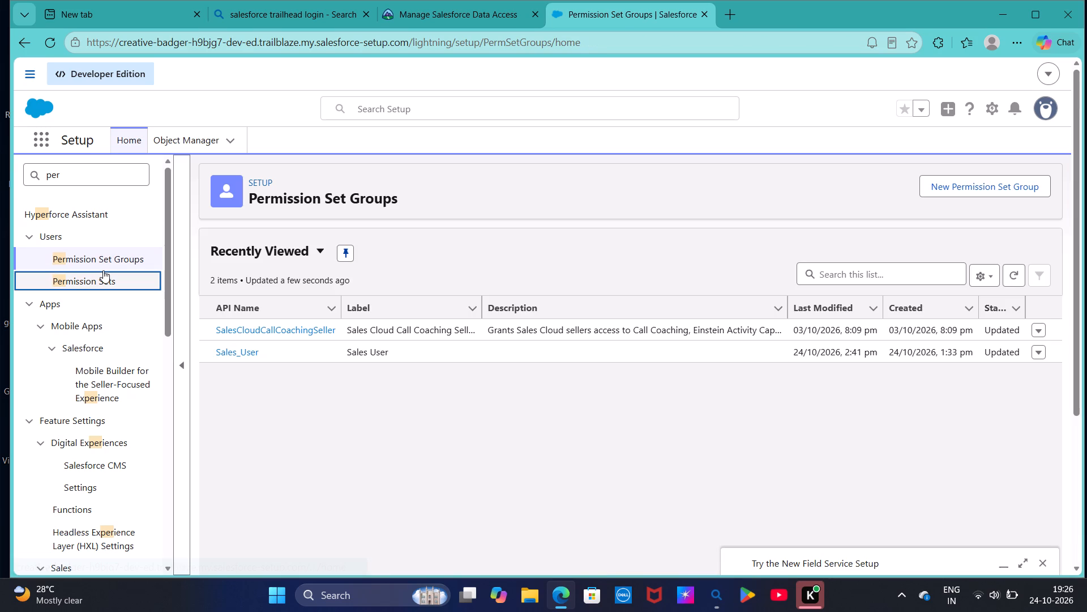
left_click_drag(103, 270, 102, 279)
left_click(102, 279)
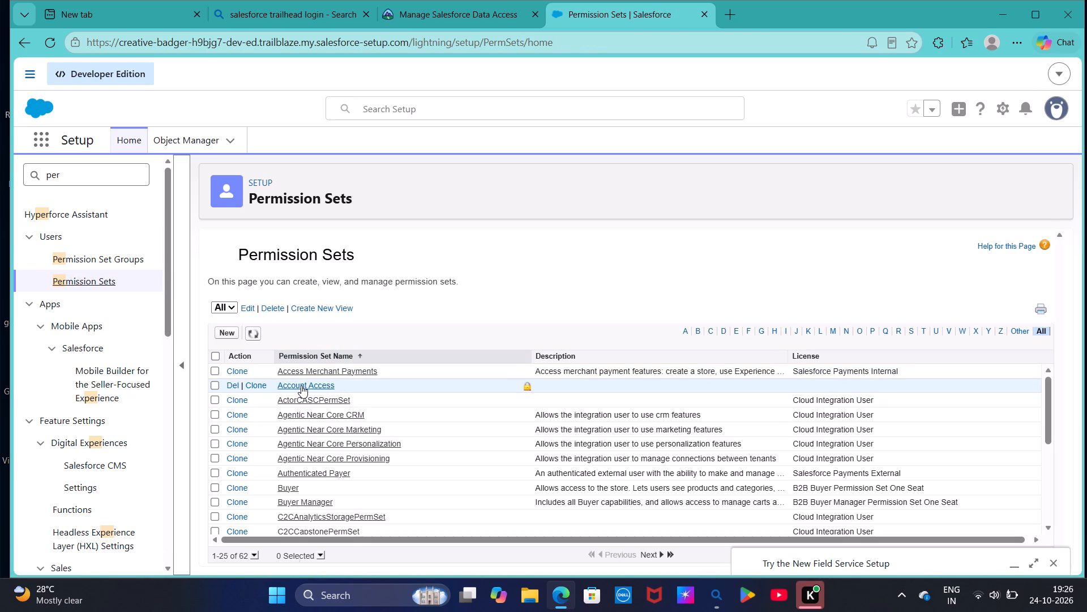
left_click(301, 385)
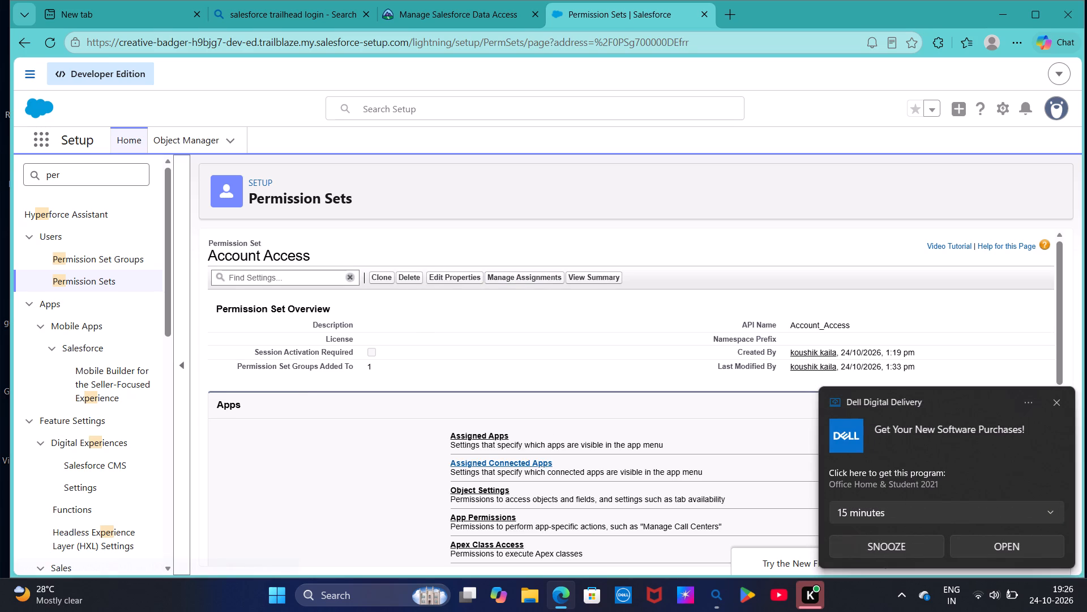
Open the Accounts entry in the Object Settings of the Account Access permission set.
scroll(510, 475, "down", 4)
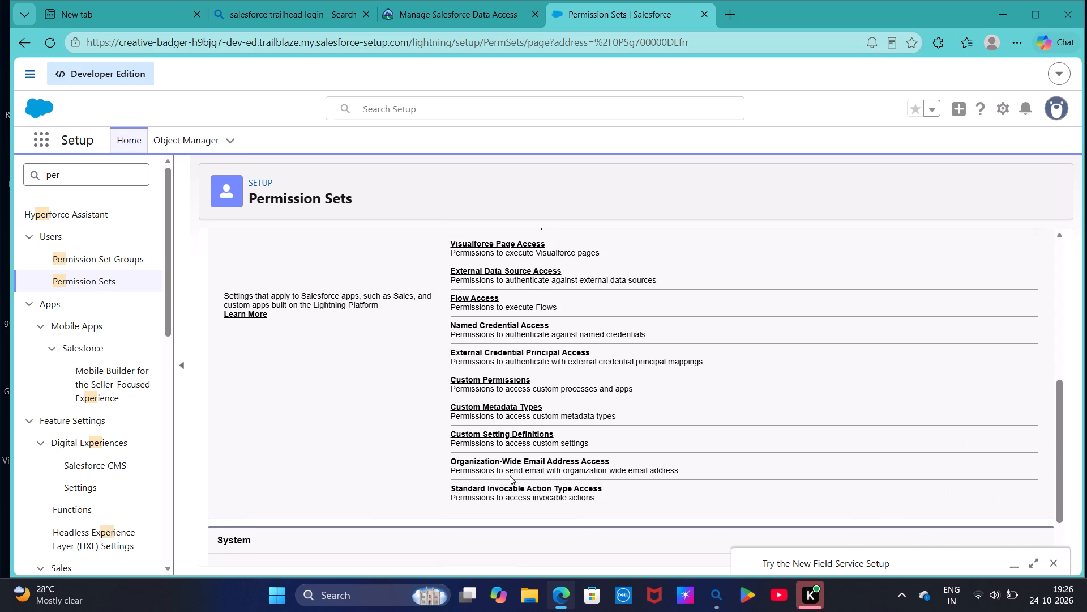
scroll(510, 475, "up", 2)
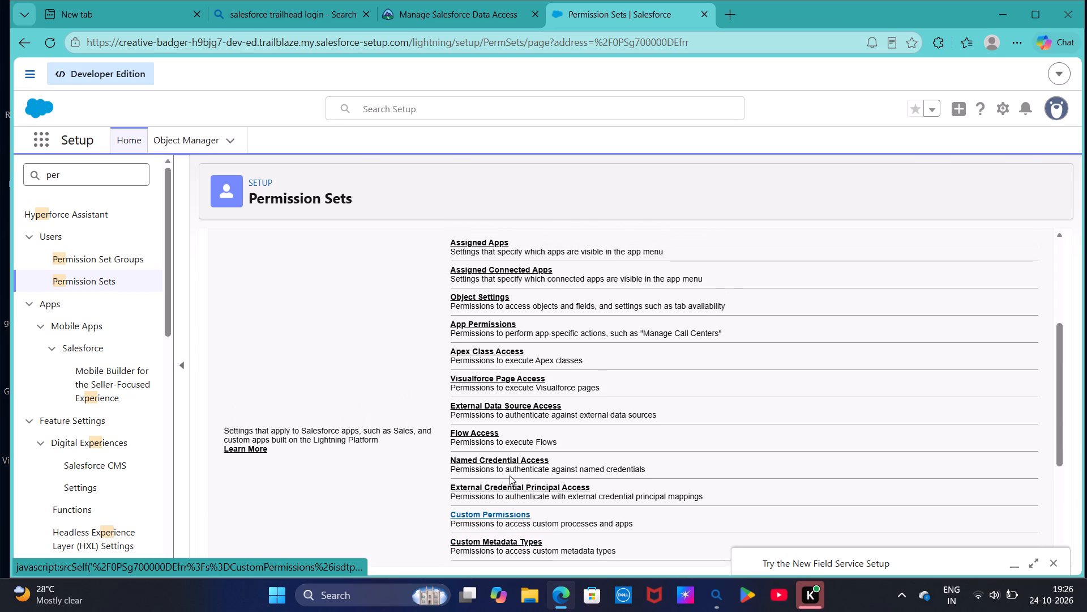
scroll(510, 475, "up", 1)
left_click(496, 307)
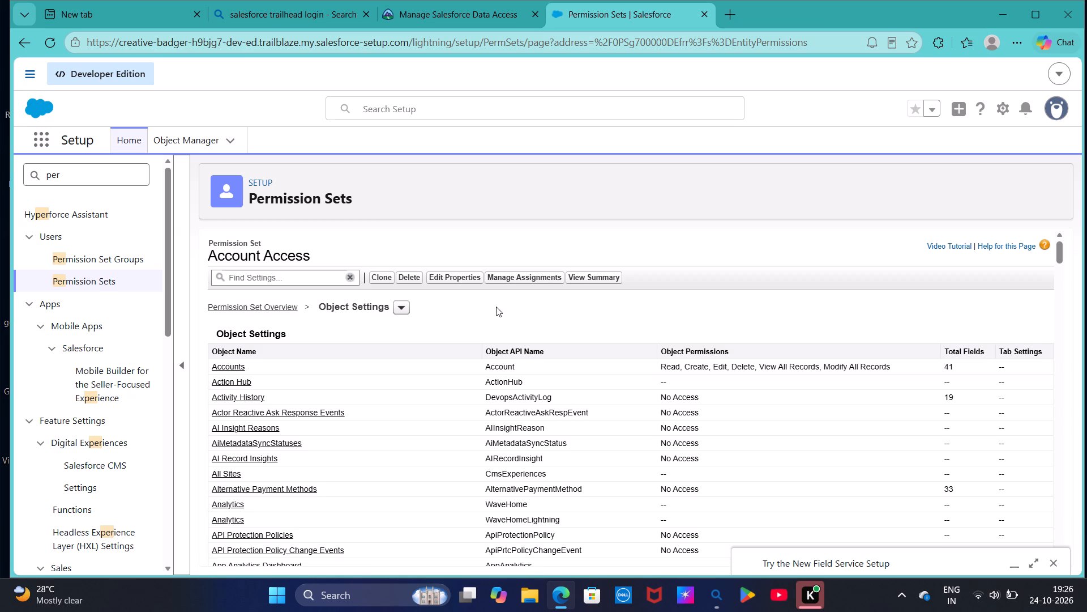
left_click(234, 362)
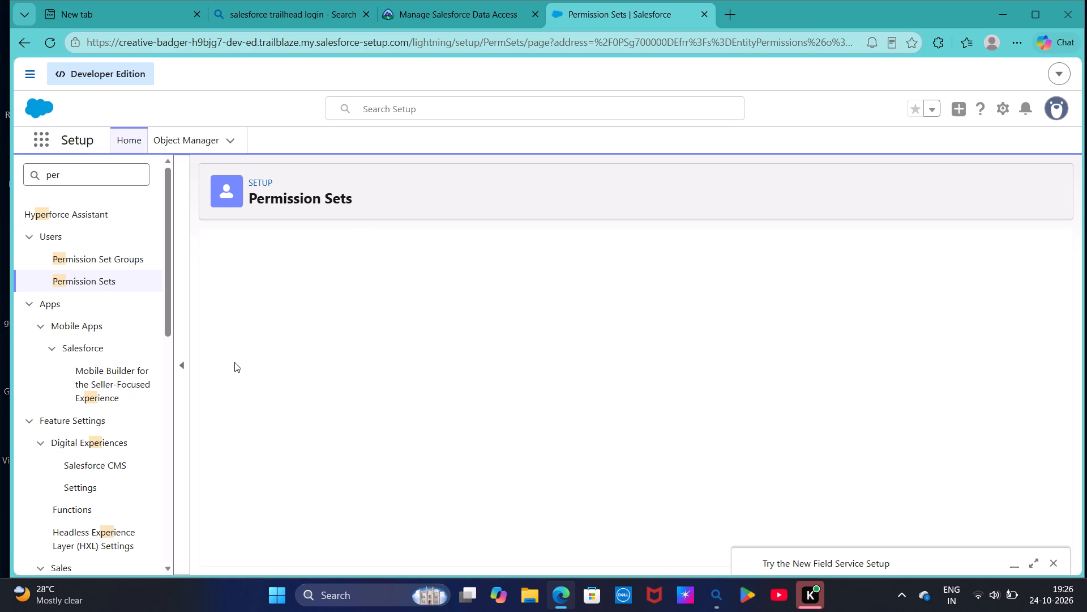
Examine the tab settings, object permissions and field permissions for Accounts in the Account Access permission set.
scroll(410, 427, "down", 1)
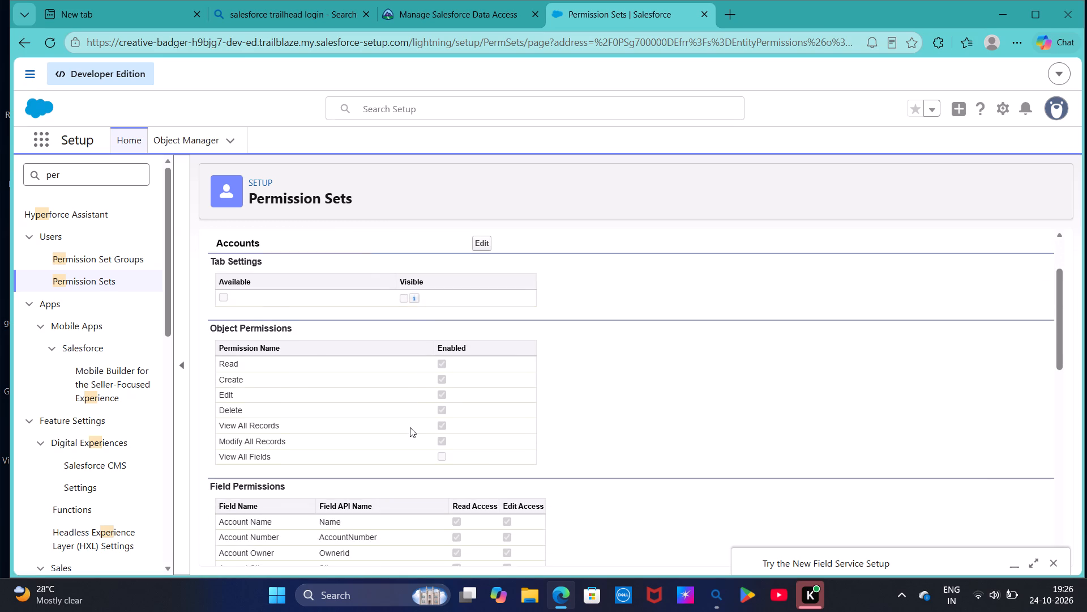
scroll(410, 427, "down", 3)
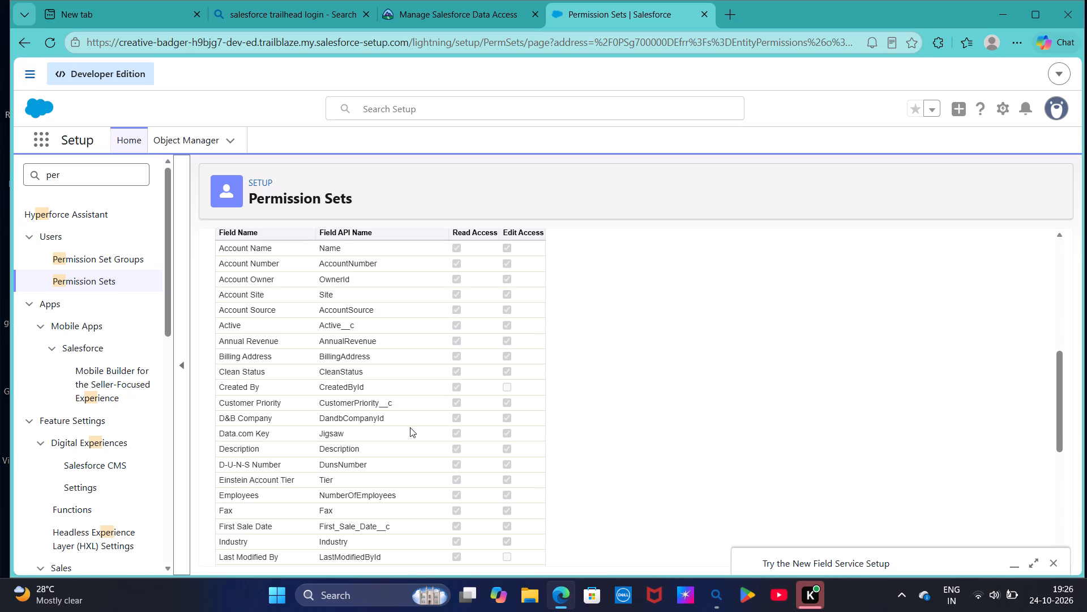
scroll(410, 427, "down", 1)
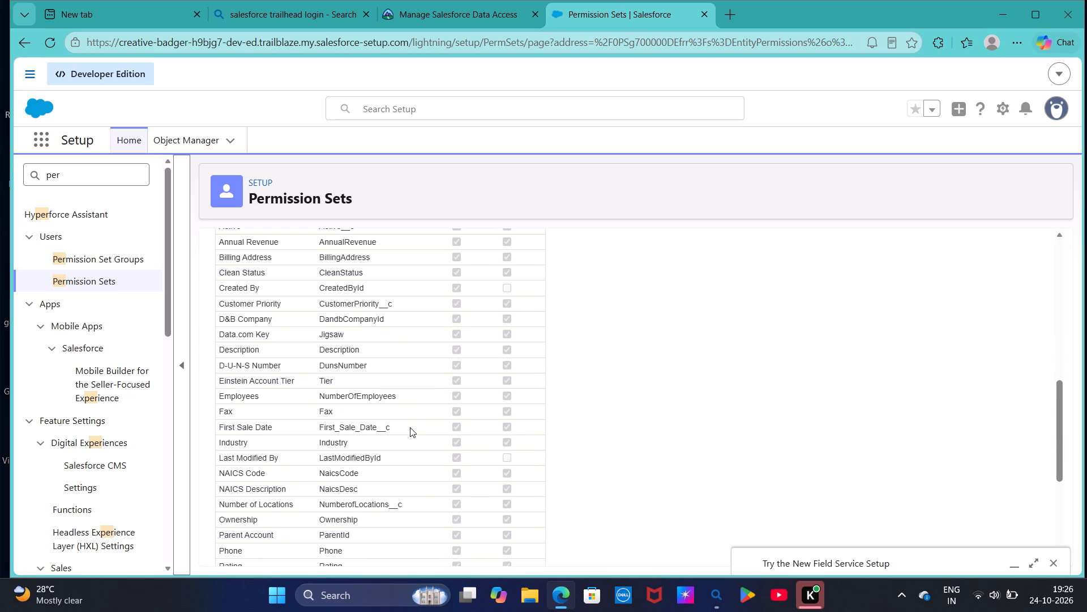
scroll(405, 454, "up", 5)
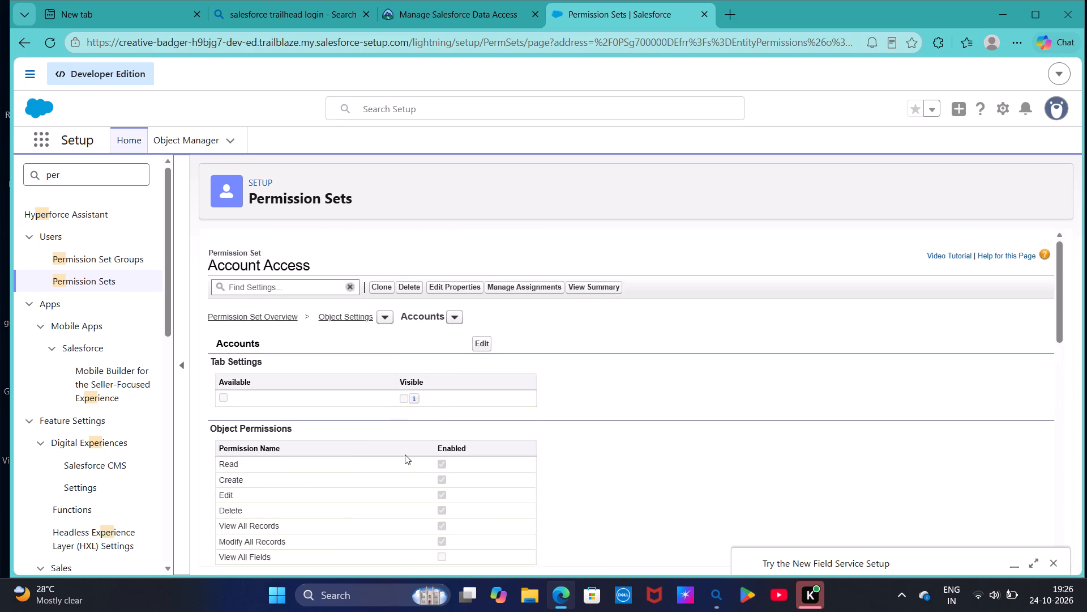
scroll(405, 454, "down", 2)
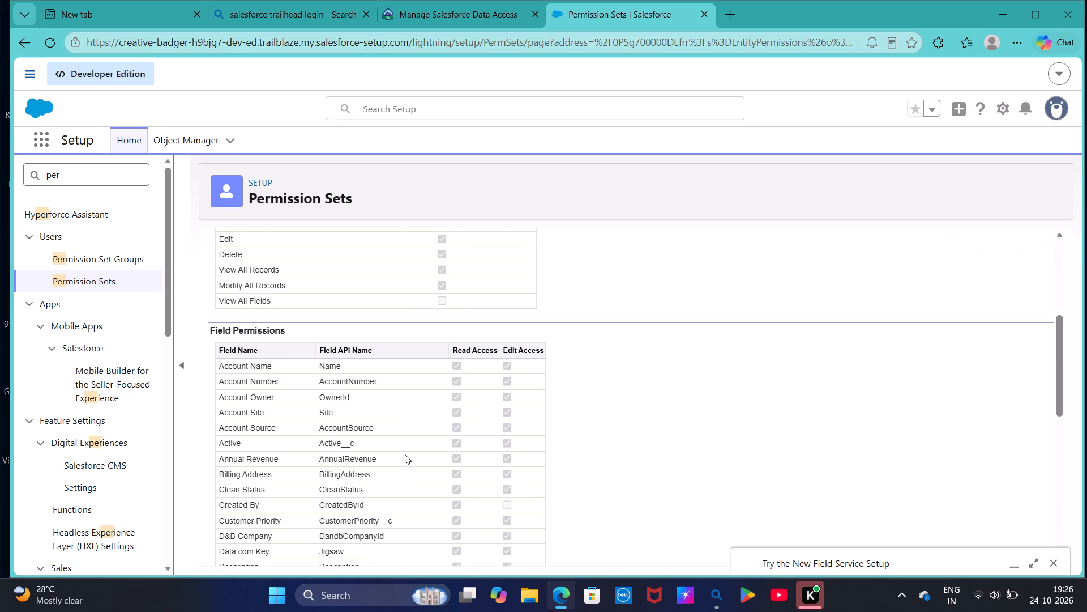
scroll(405, 454, "down", 7)
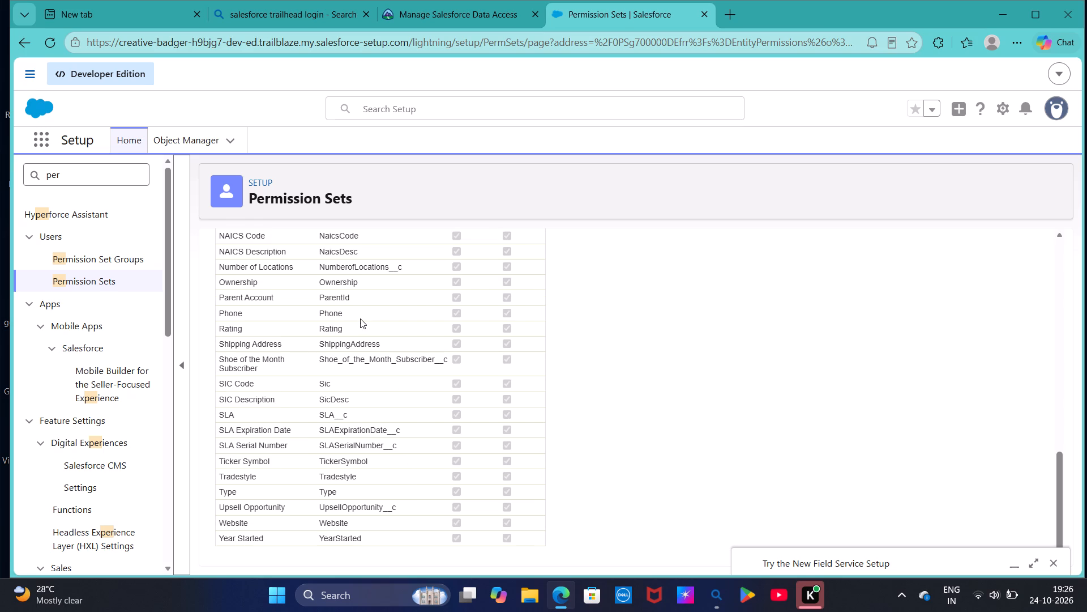
scroll(360, 318, "up", 8)
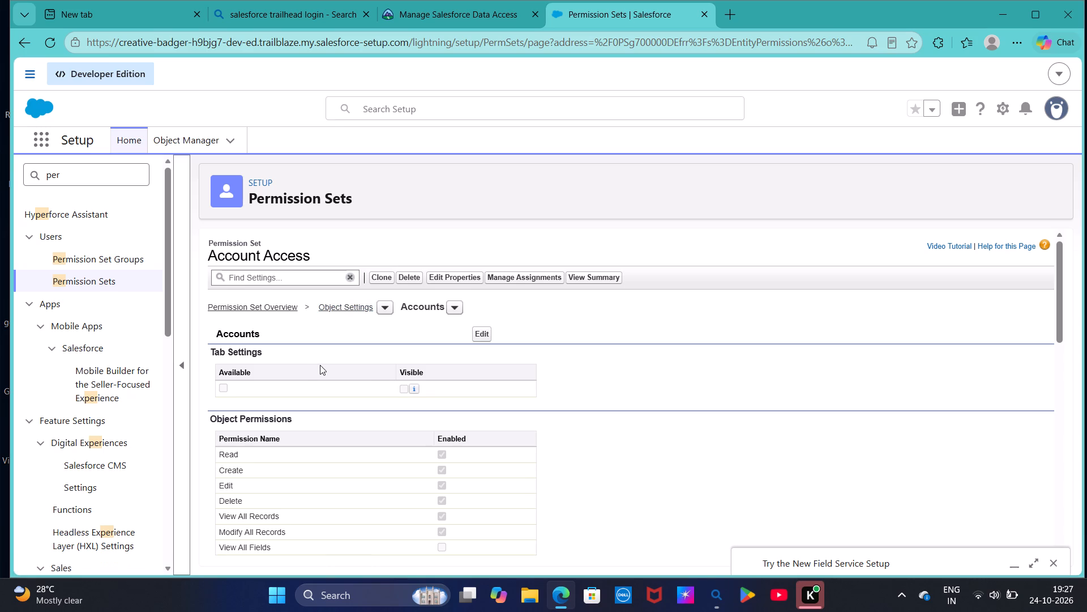
left_click(217, 382)
View the current user assignments of the Account Access permission set.
left_click(516, 280)
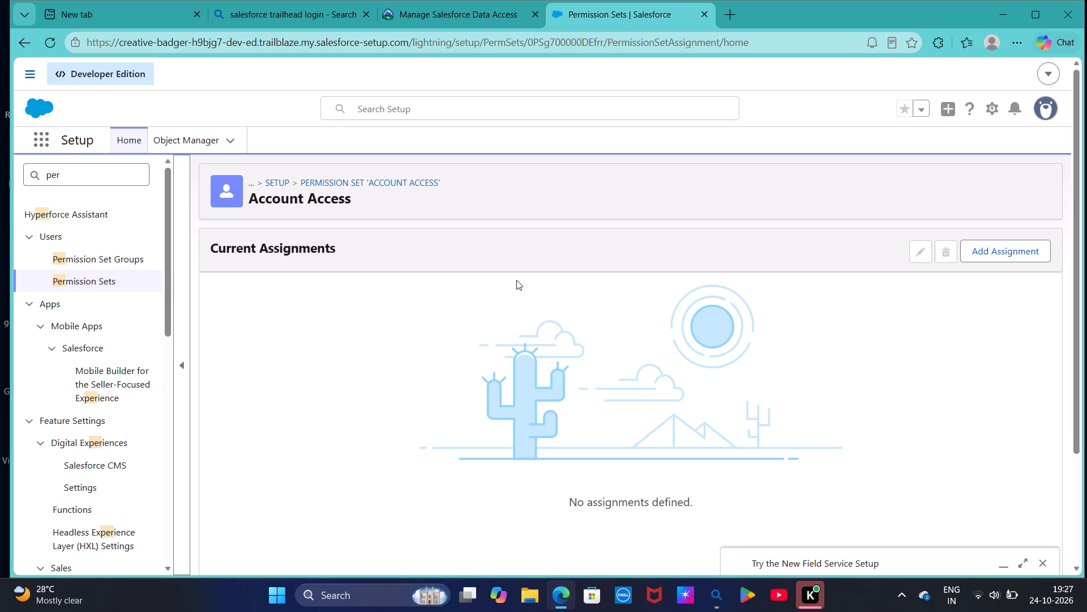
scroll(232, 138, "left", 1)
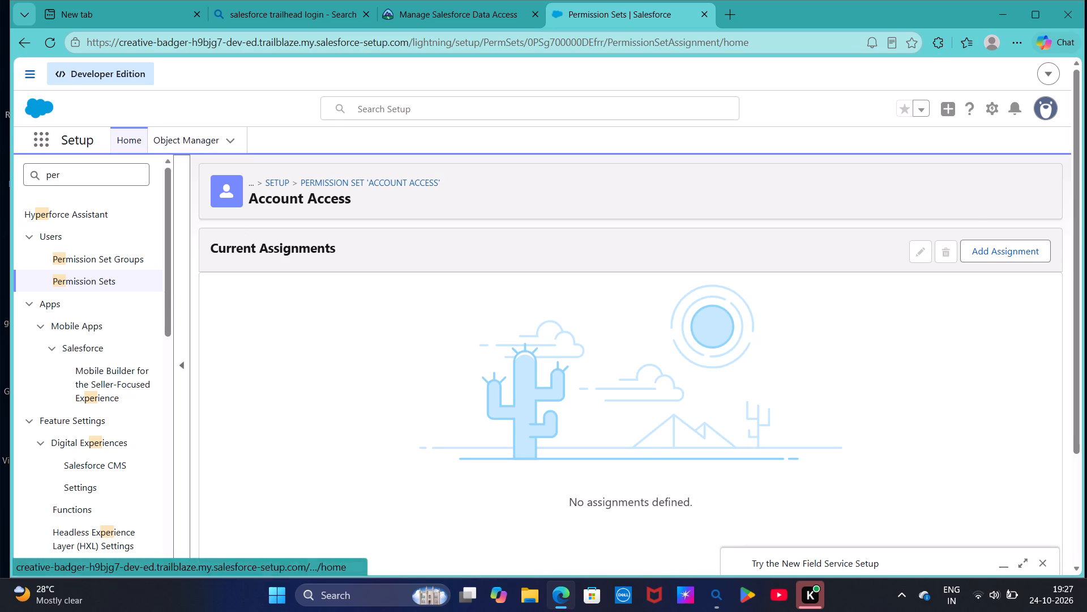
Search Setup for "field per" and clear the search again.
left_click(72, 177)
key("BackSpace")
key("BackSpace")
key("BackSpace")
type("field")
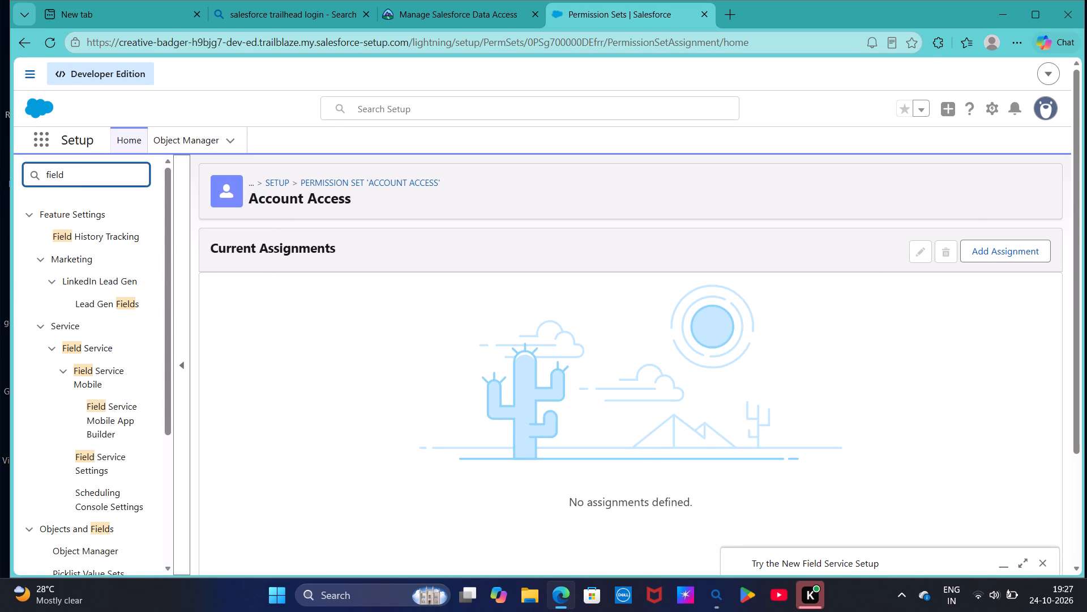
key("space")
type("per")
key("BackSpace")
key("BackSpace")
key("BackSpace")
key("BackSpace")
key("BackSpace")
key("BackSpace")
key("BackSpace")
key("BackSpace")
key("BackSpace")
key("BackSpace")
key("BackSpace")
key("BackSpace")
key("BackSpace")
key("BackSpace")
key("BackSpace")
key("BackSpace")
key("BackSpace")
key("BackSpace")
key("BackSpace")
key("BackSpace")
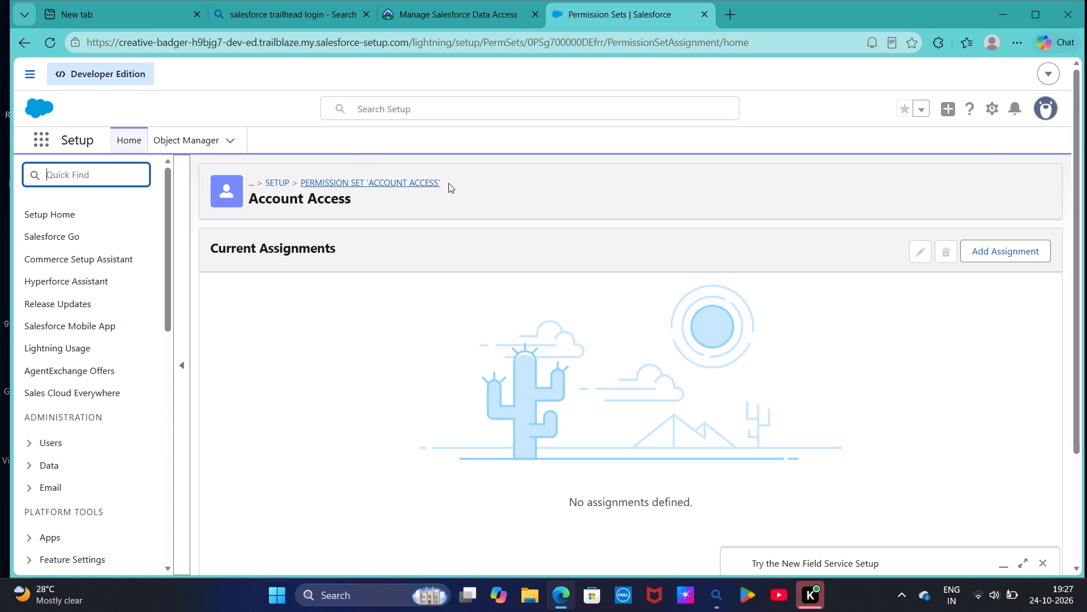
Return to the Account Access permission set overview and reopen its Accounts object settings.
left_click_drag(391, 173, 391, 181)
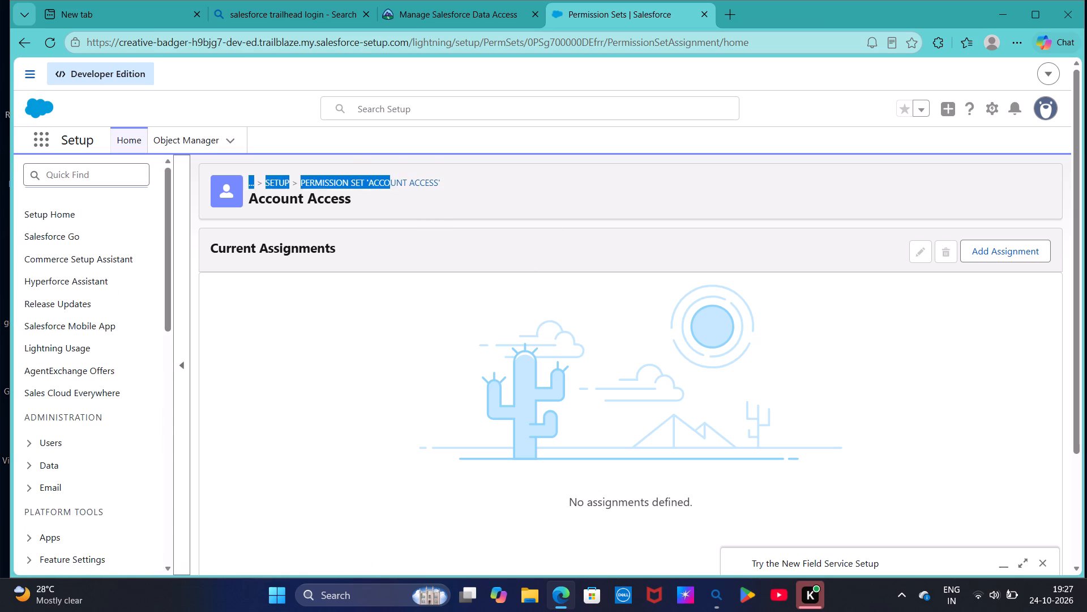
left_click_drag(391, 181, 391, 182)
left_click(391, 182)
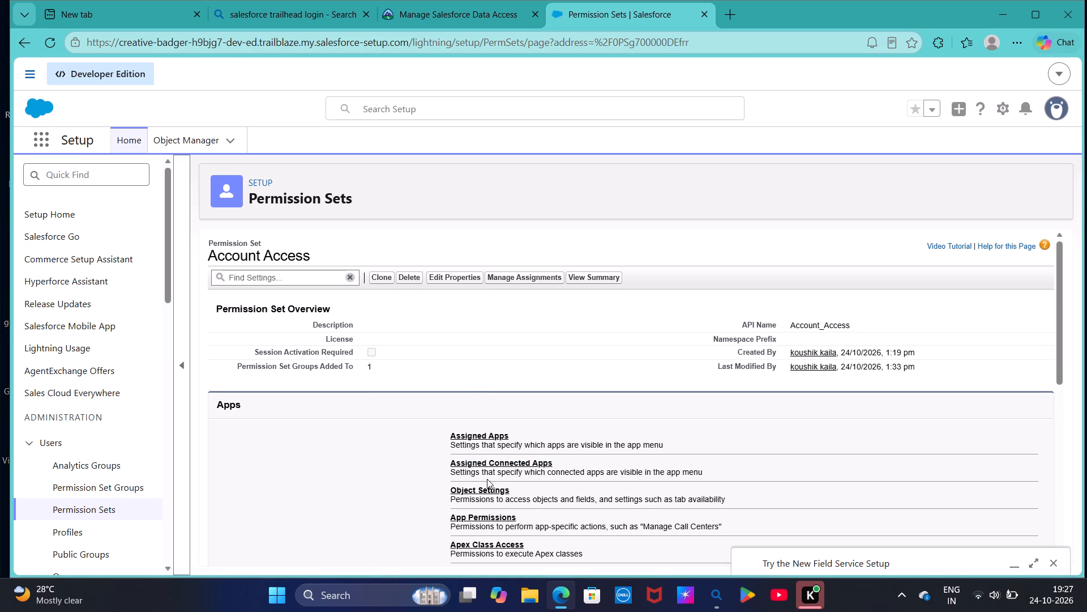
left_click(480, 491)
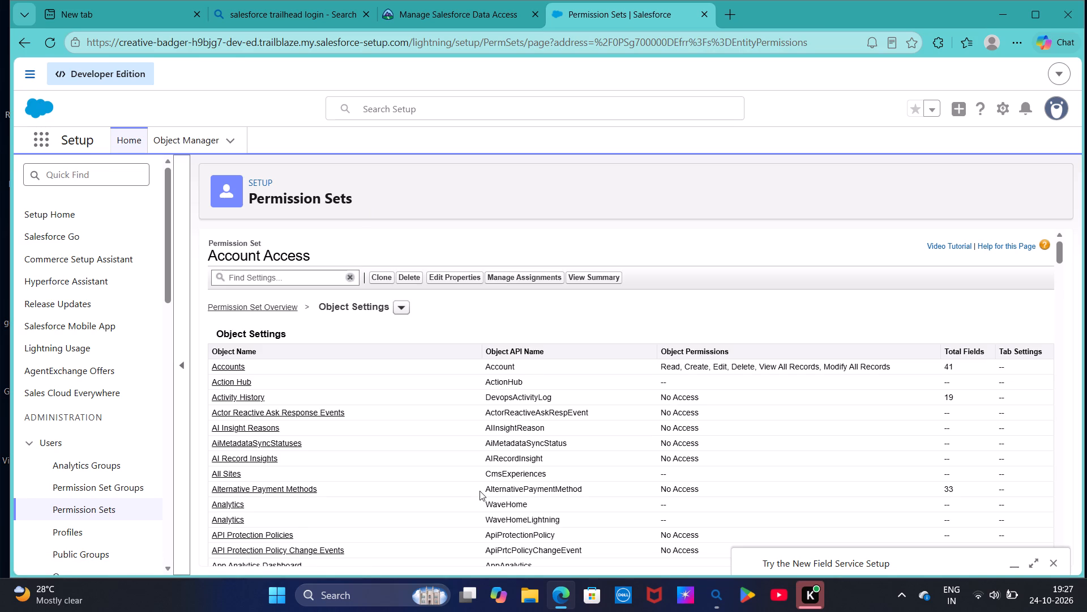
left_click(220, 364)
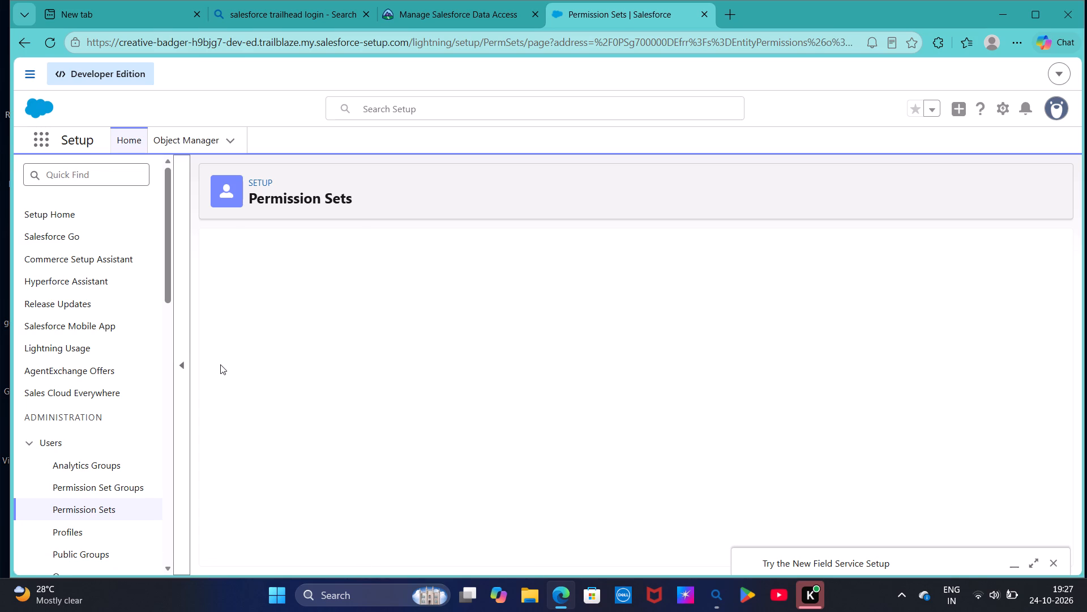
scroll(220, 364, "up", 1)
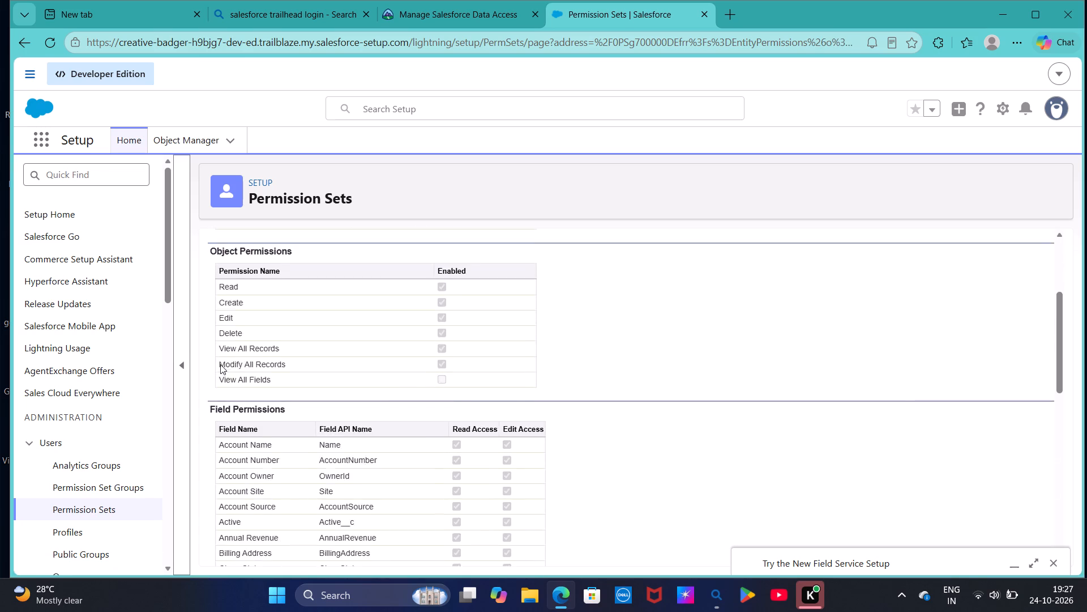
scroll(220, 364, "up", 1)
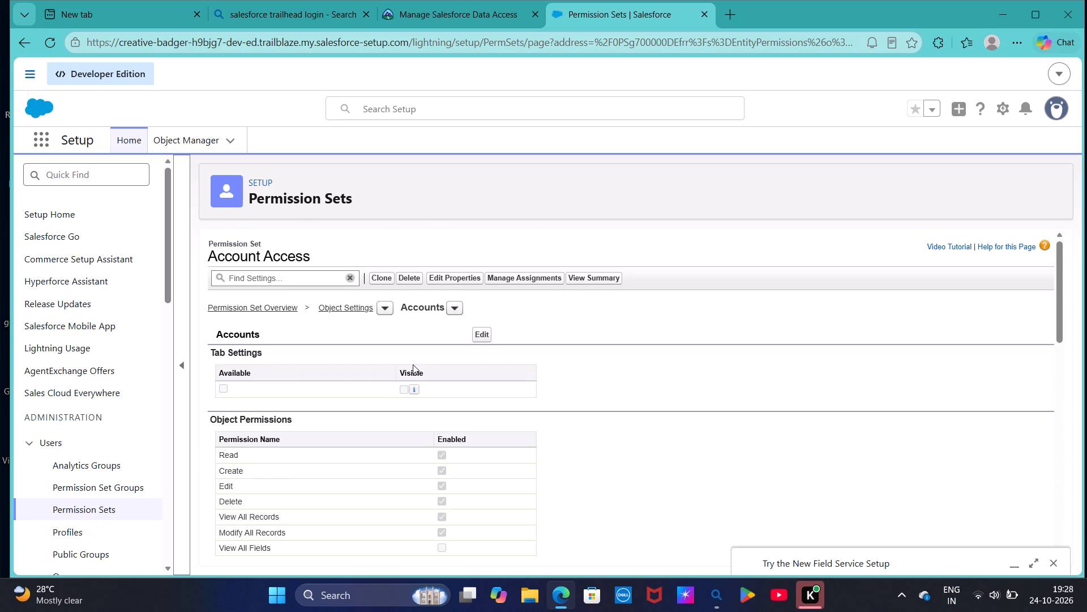
Open the Accounts settings of Account Access for editing and review the editable object and field permissions.
left_click(485, 332)
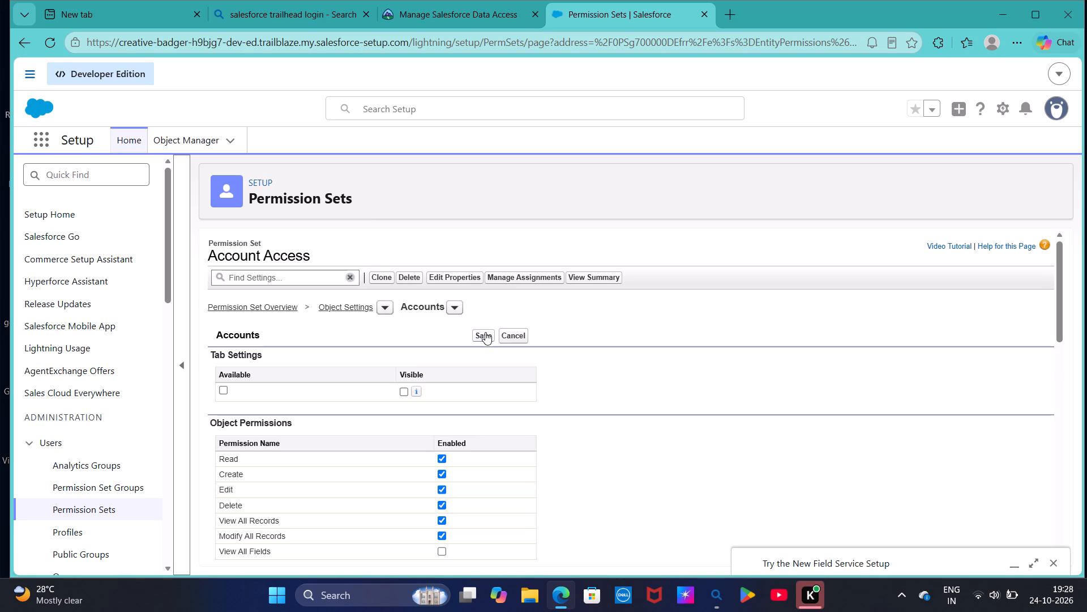
scroll(430, 437, "down", 3)
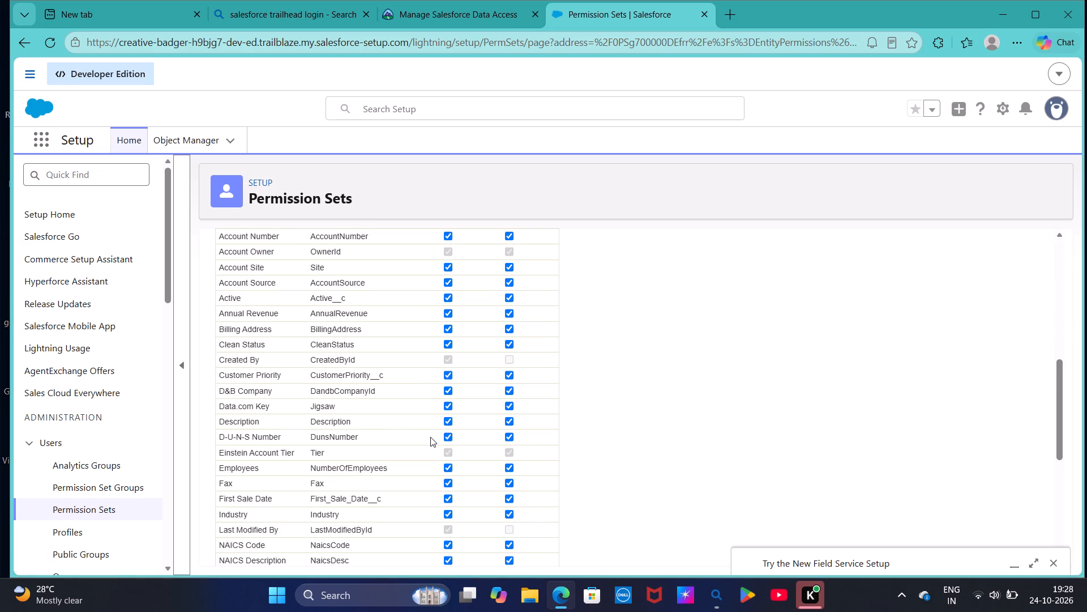
scroll(430, 437, "up", 2)
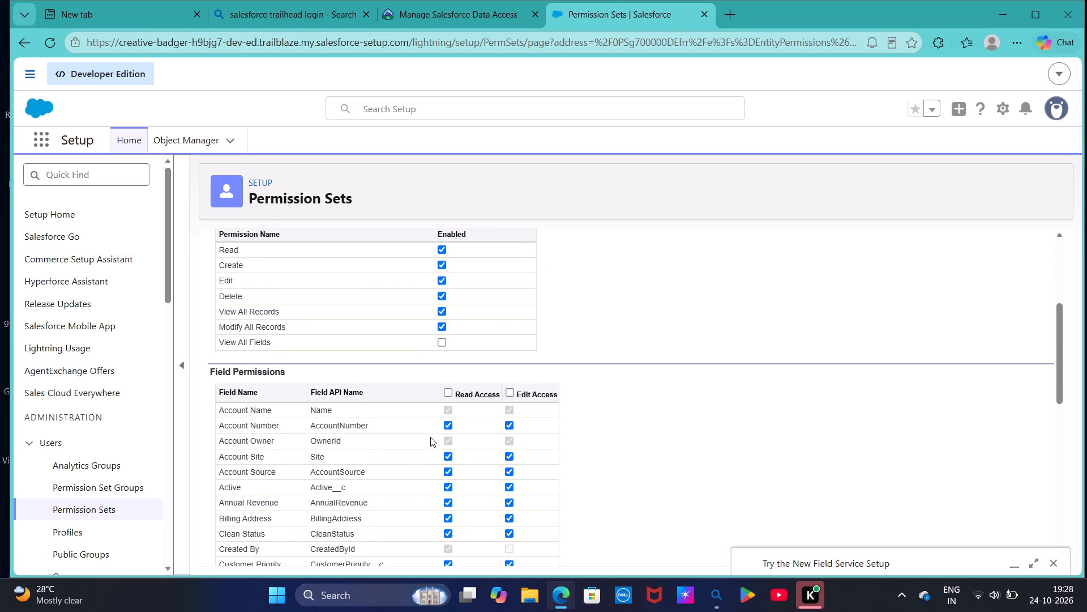
scroll(430, 437, "down", 11)
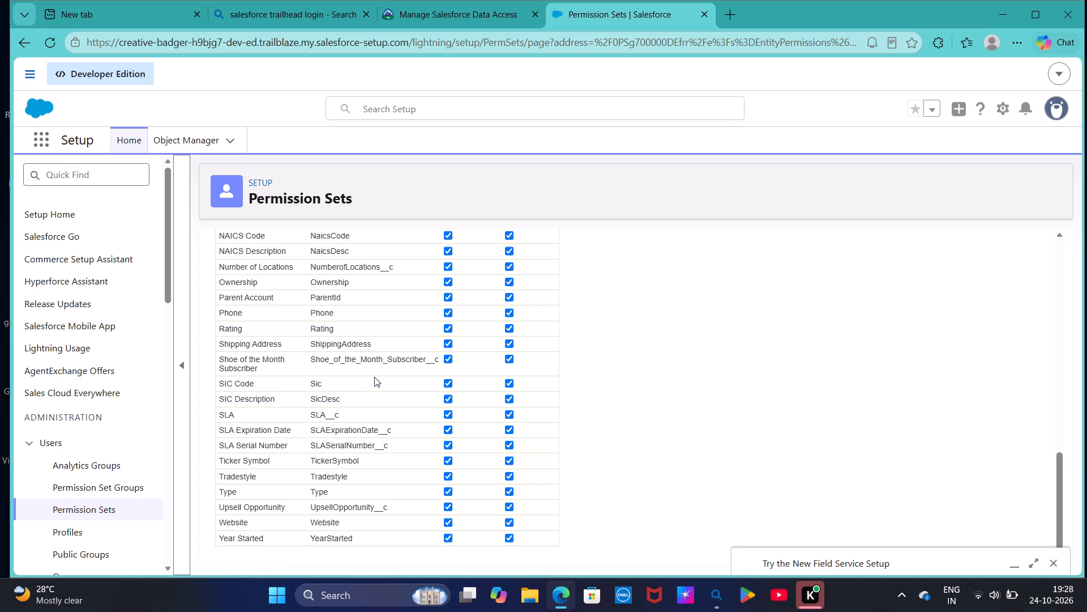
scroll(491, 274, "down", 1)
Expand and dismiss the prompt about trying the new Field Service Setup.
left_click_drag(884, 567, 865, 524)
left_click_drag(865, 524, 781, 587)
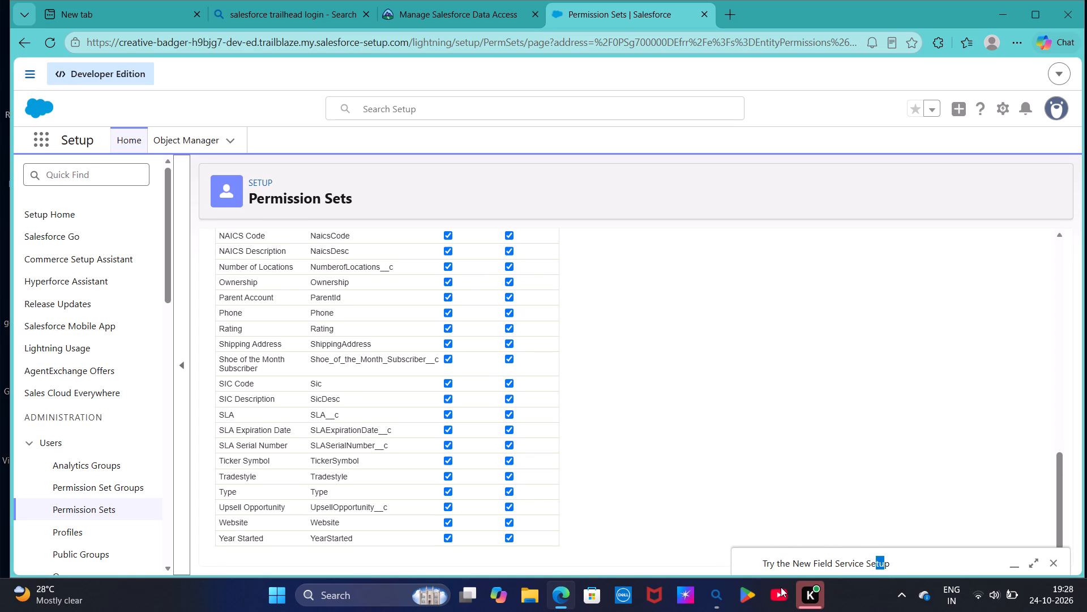
left_click_drag(781, 587, 832, 547)
left_click_drag(832, 547, 1035, 560)
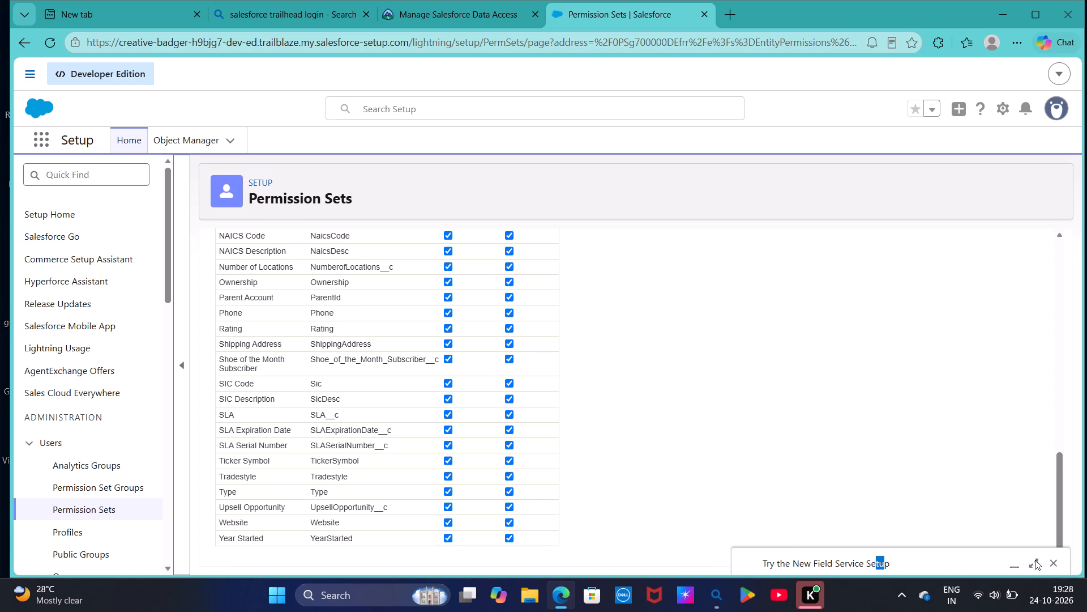
left_click_drag(1035, 560, 1035, 562)
left_click(1035, 562)
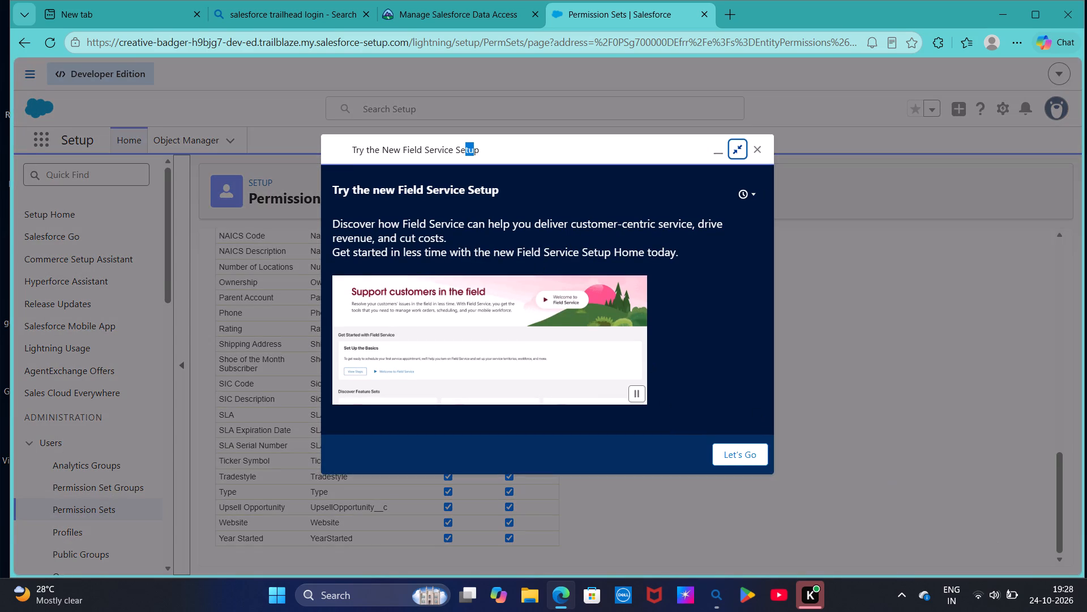
left_click(756, 150)
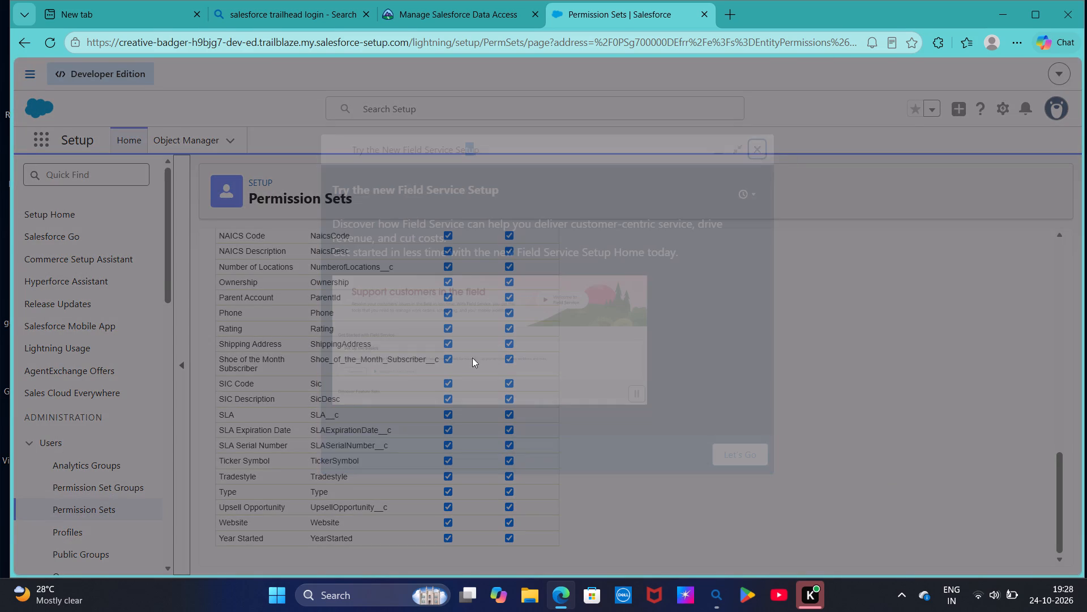
Recheck the Accounts field and object permissions while they are open for editing.
scroll(373, 337, "up", 4)
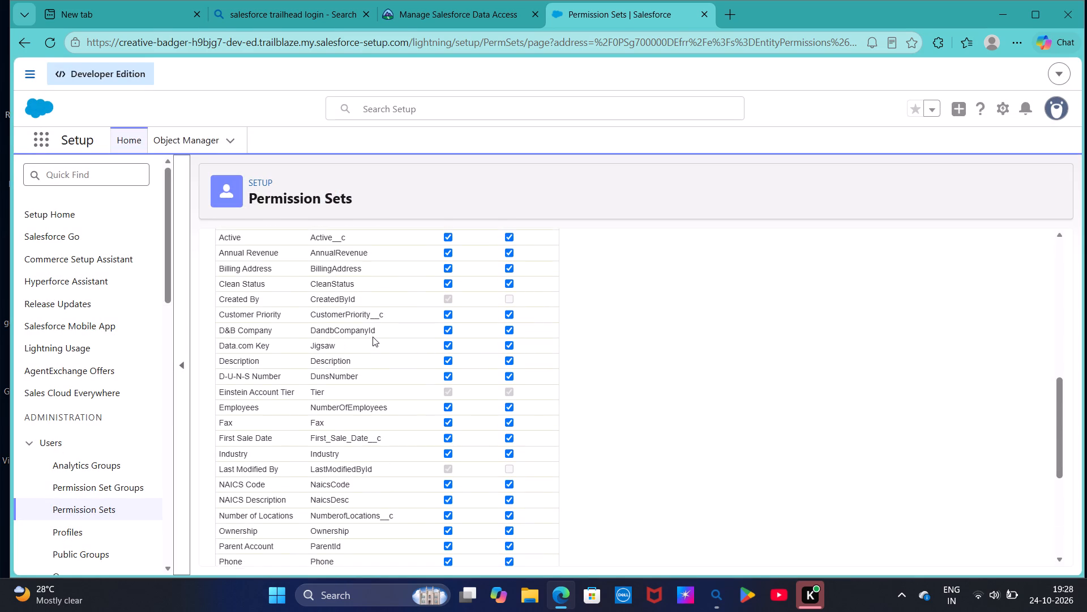
scroll(373, 337, "up", 3)
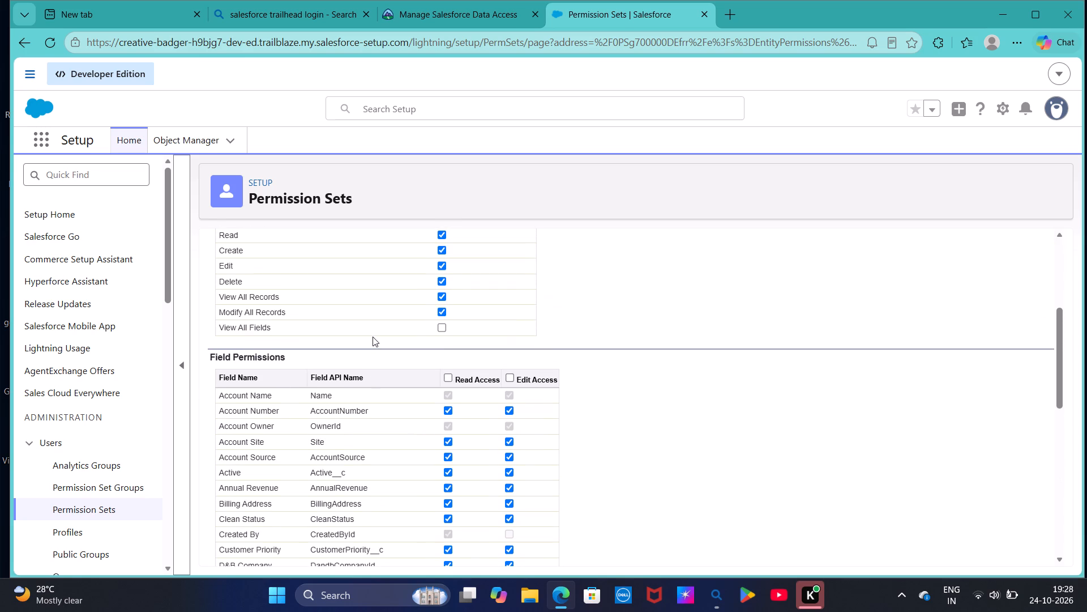
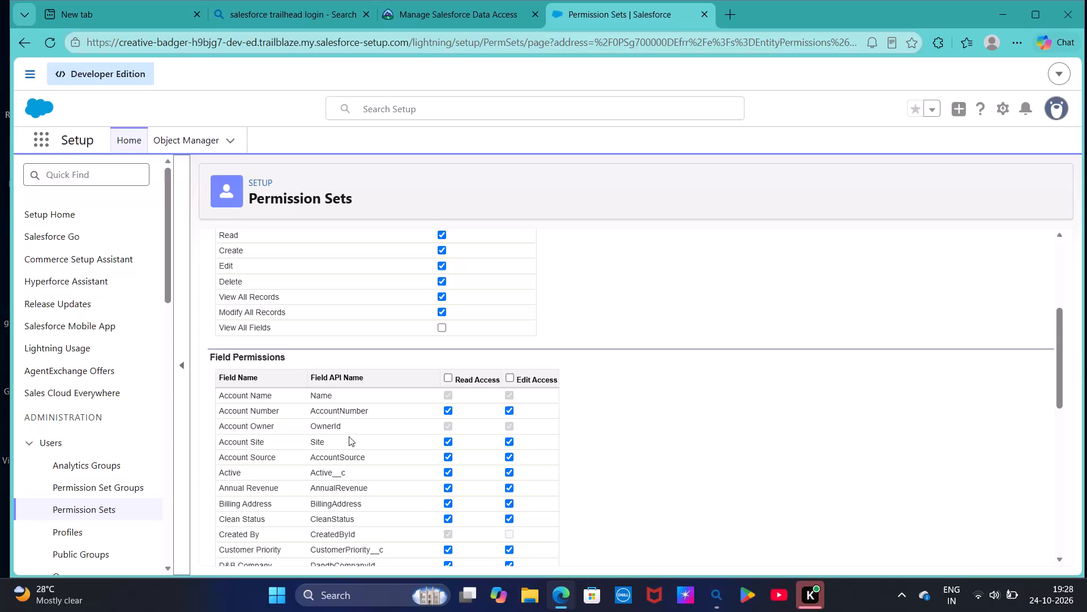
Enable Read Access and Edit Access for all available Accounts fields in the Account Access permission set and save.
left_click(446, 376)
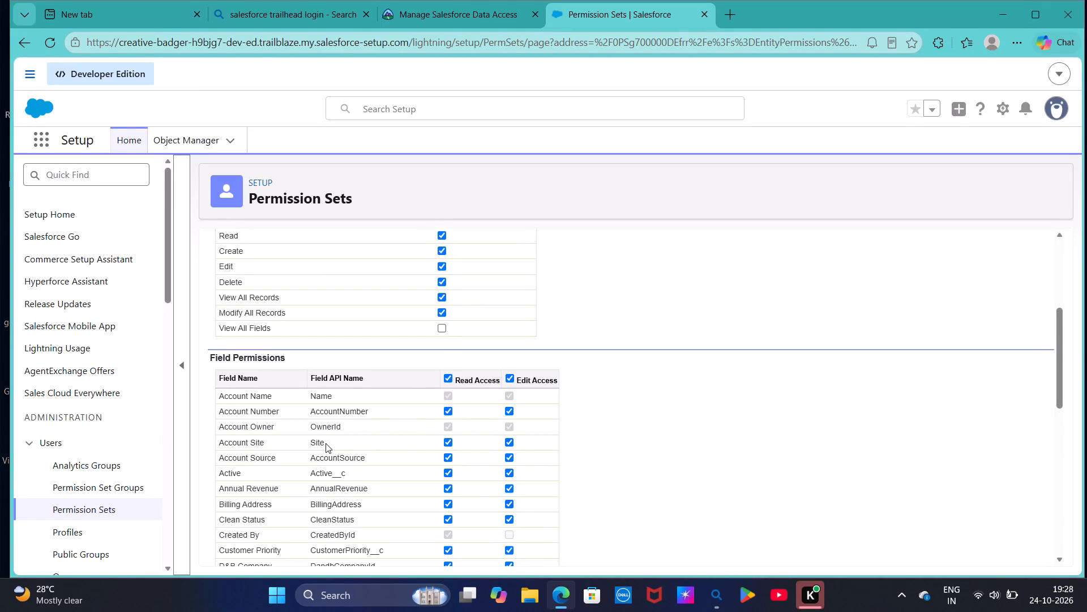
scroll(314, 409, "down", 10)
scroll(314, 409, "up", 9)
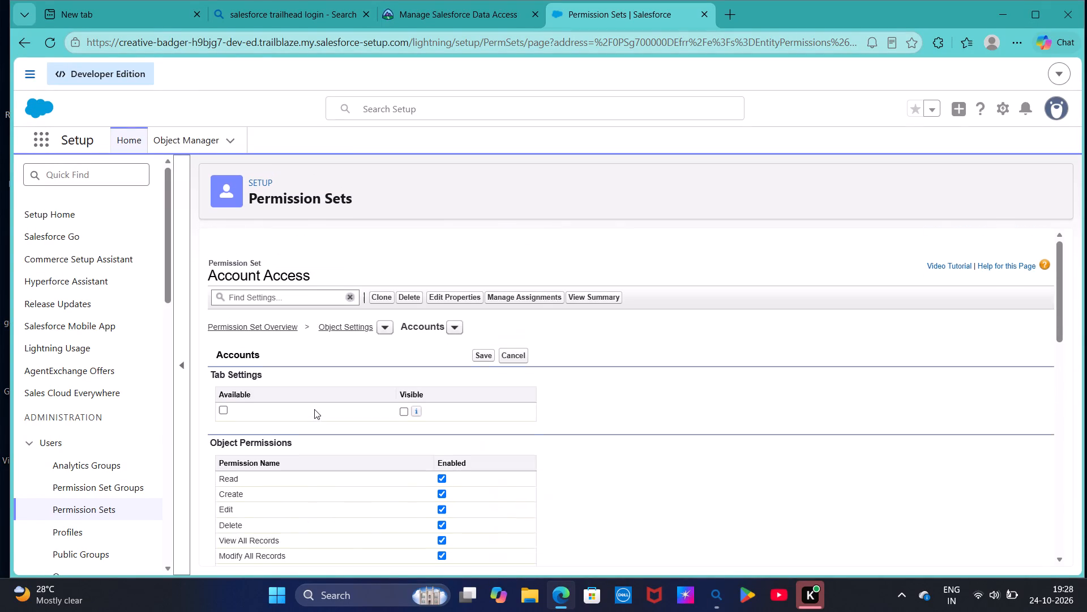
left_click(484, 332)
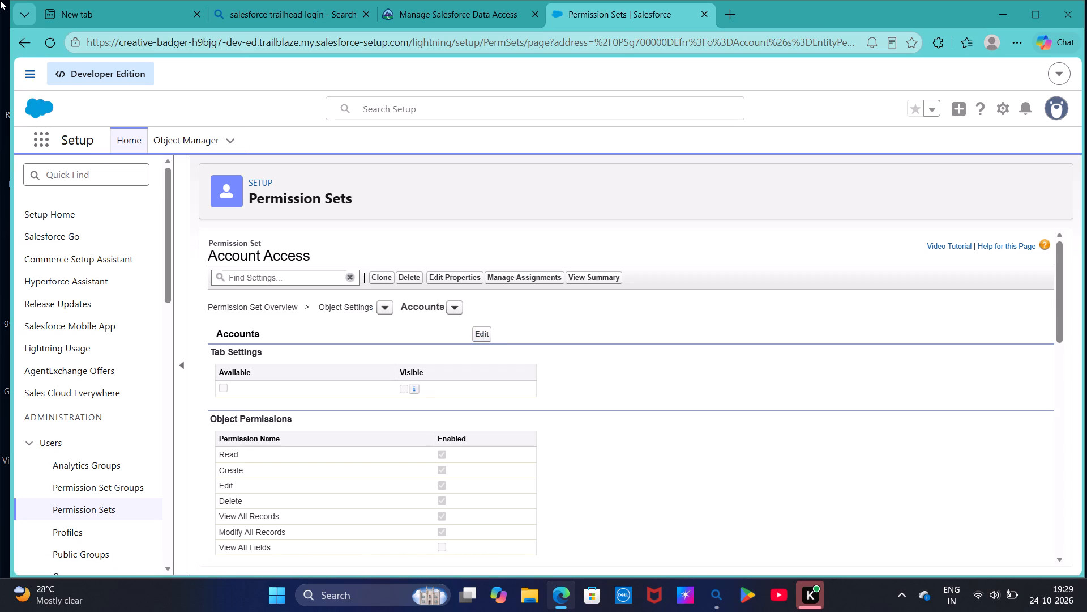
Find Permission Set Groups in Setup with "permiss" and open the list of permission sets in the Sales User group.
left_click(81, 184)
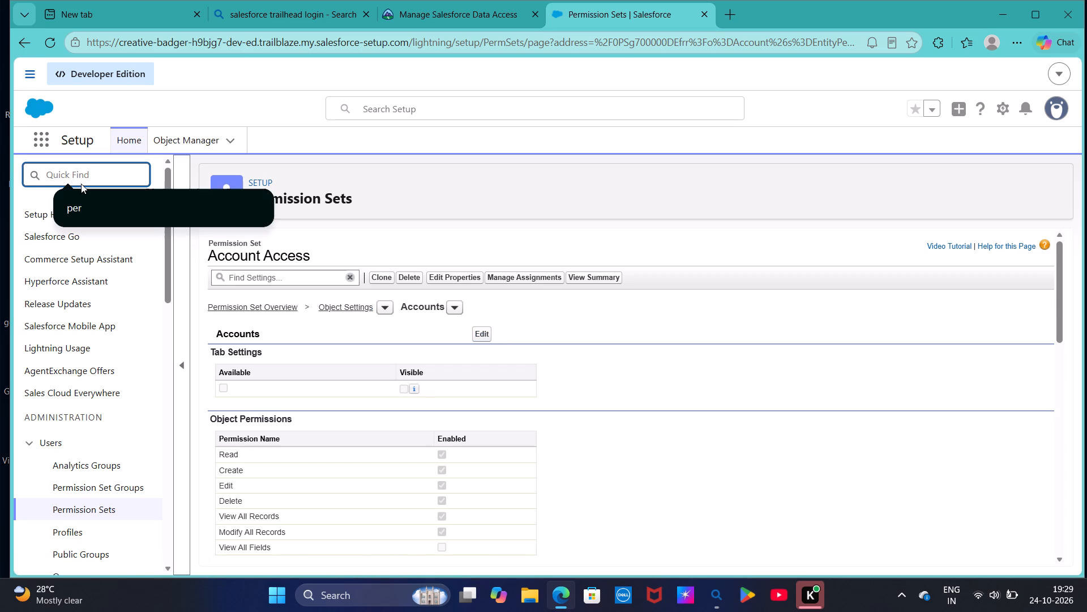
type("permiss")
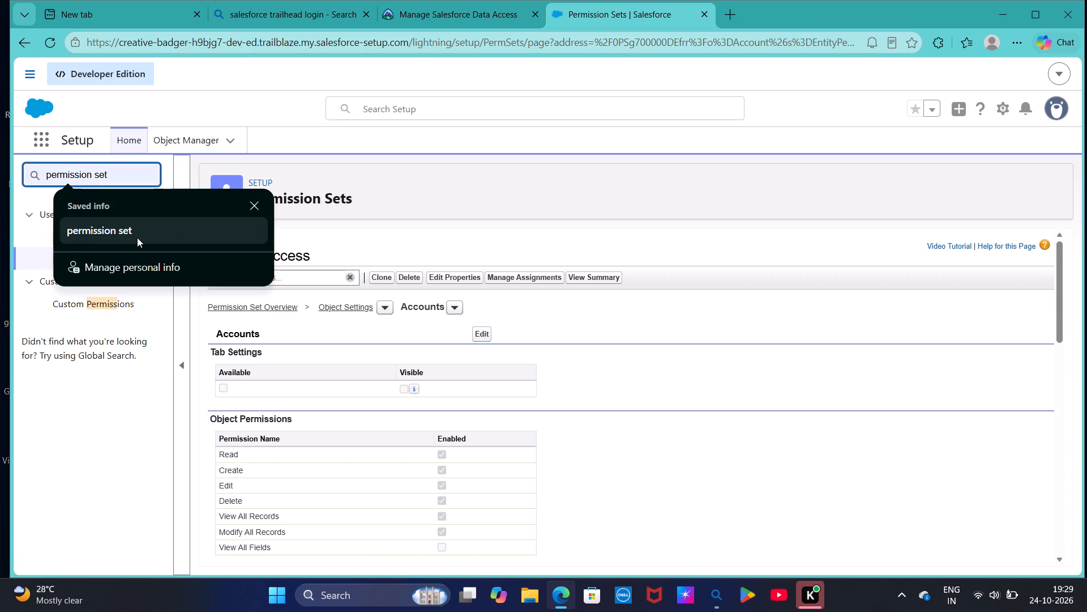
left_click(259, 202)
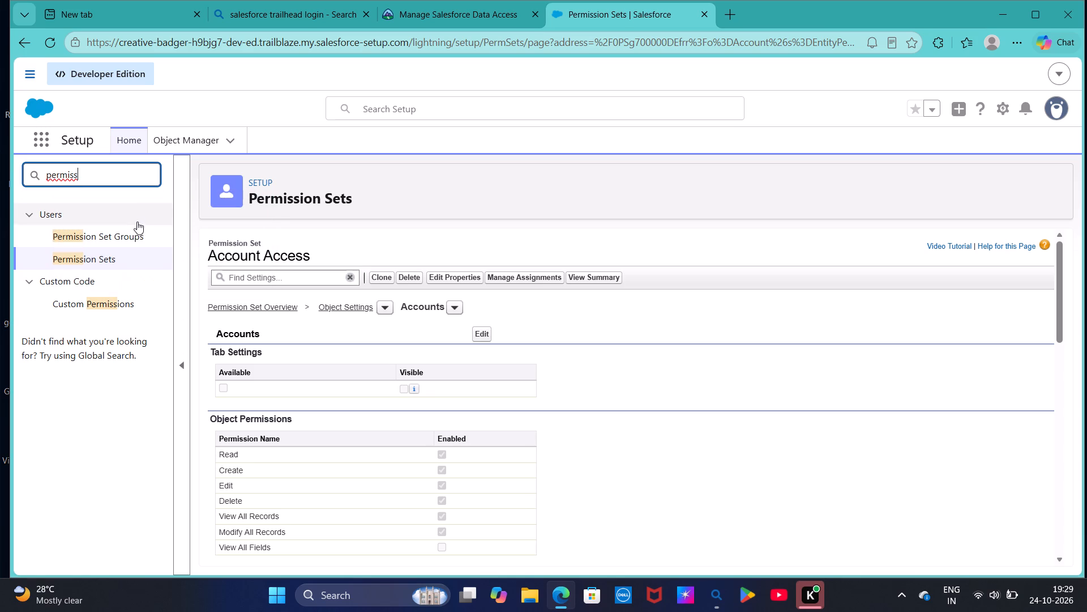
left_click(125, 238)
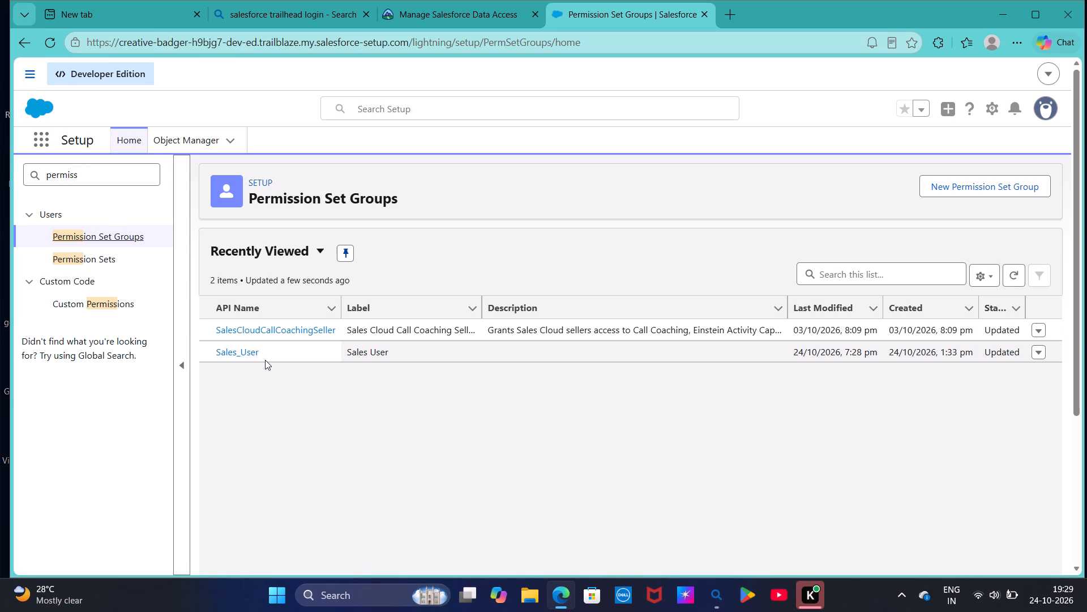
left_click(236, 355)
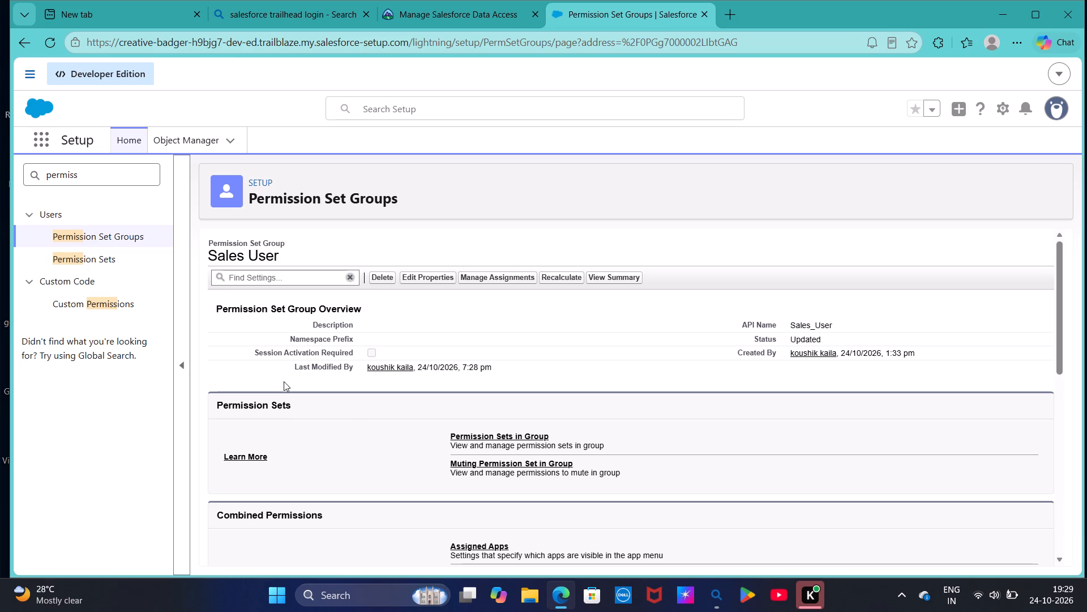
left_click(480, 439)
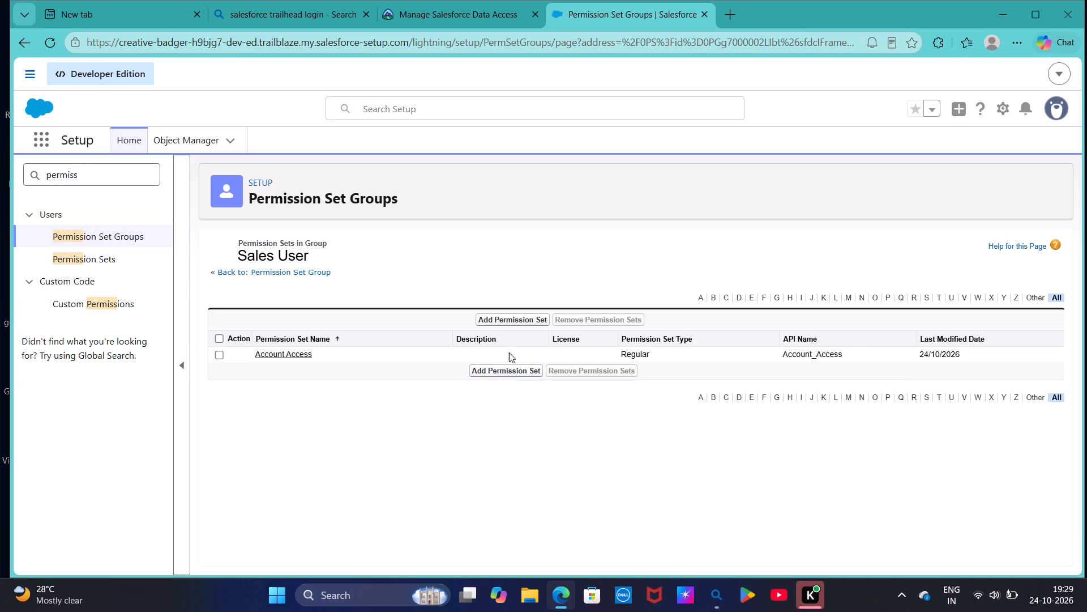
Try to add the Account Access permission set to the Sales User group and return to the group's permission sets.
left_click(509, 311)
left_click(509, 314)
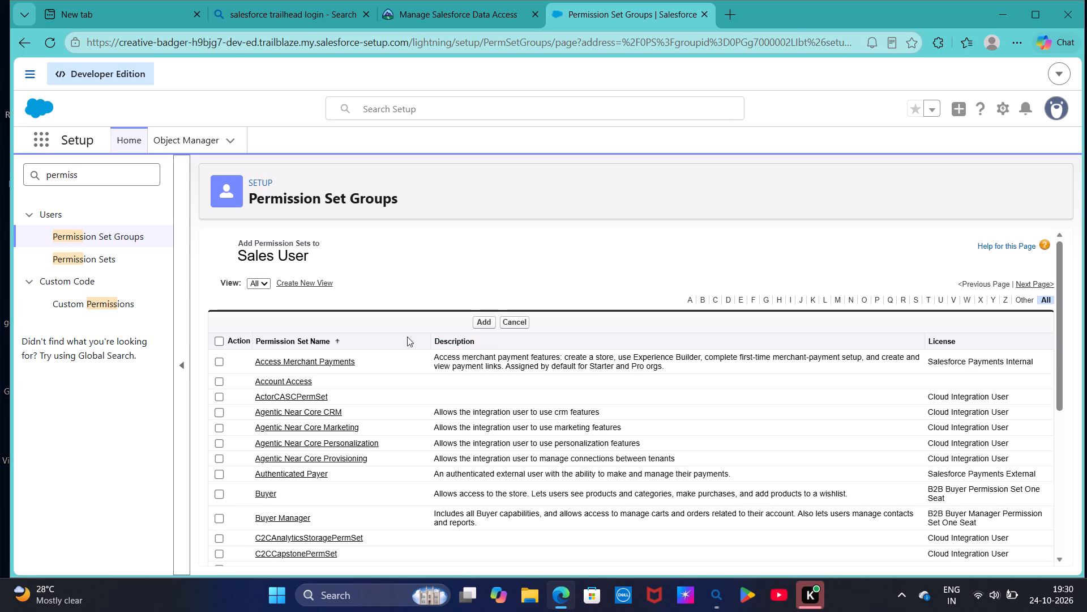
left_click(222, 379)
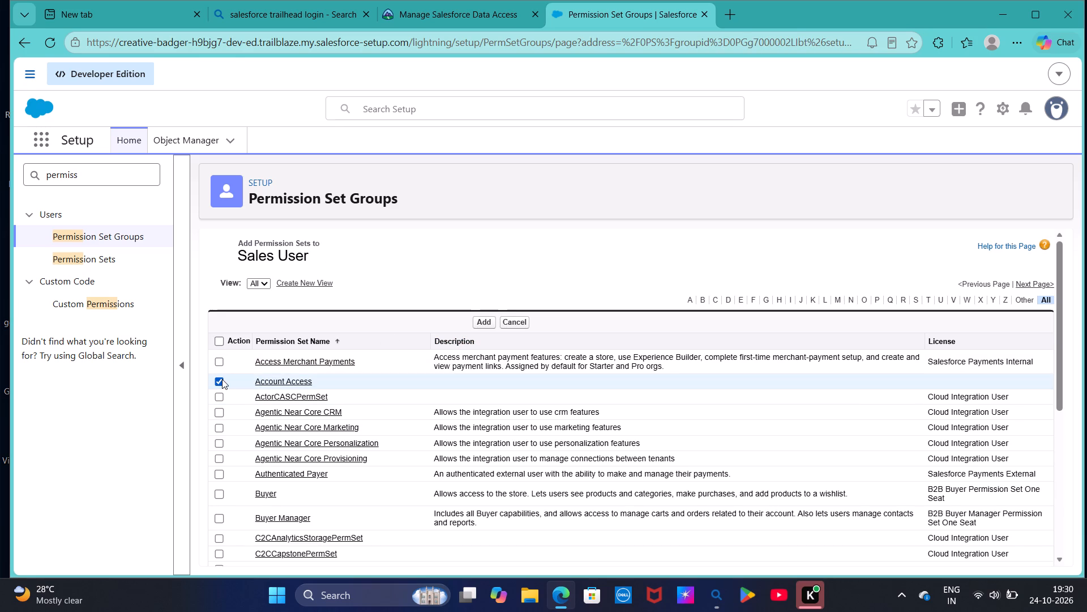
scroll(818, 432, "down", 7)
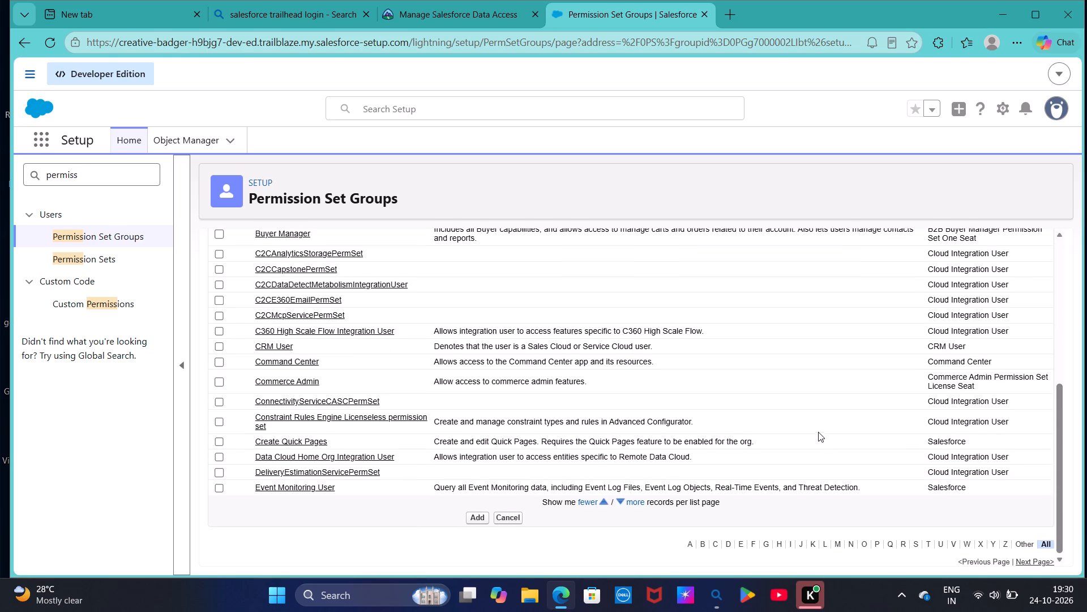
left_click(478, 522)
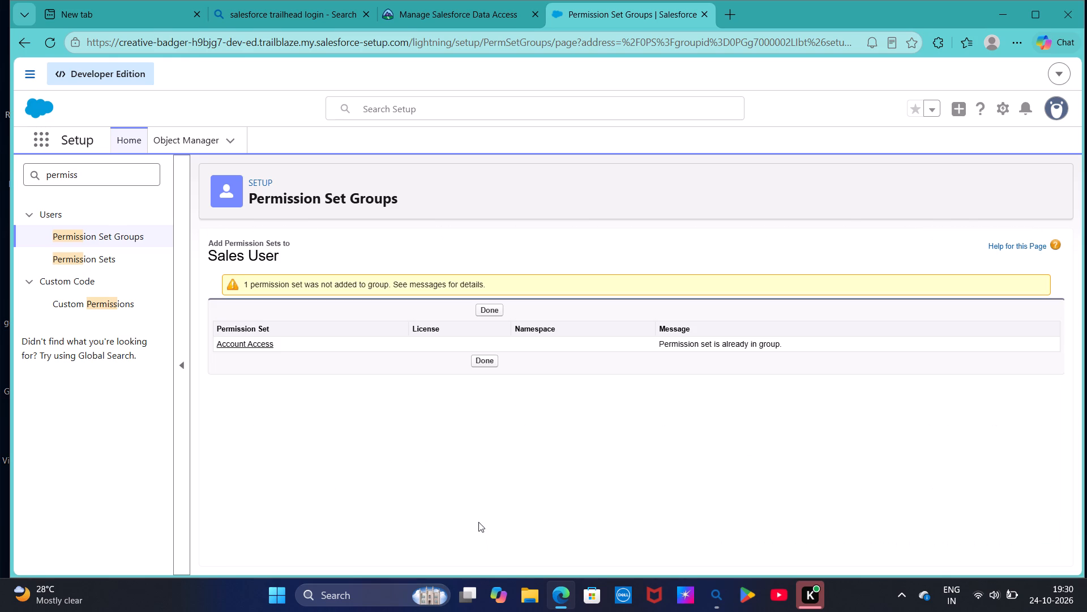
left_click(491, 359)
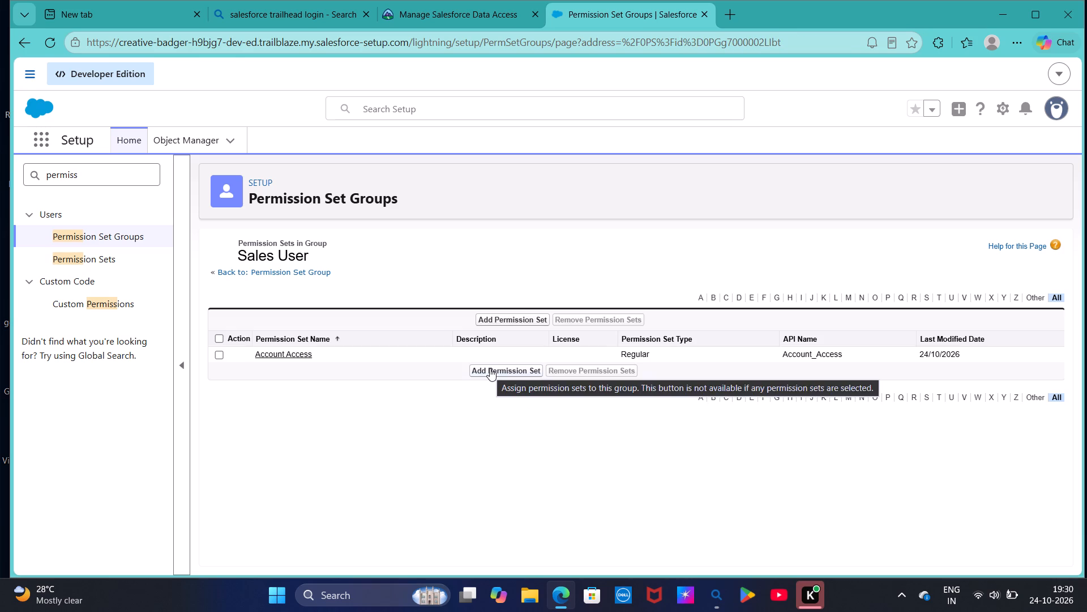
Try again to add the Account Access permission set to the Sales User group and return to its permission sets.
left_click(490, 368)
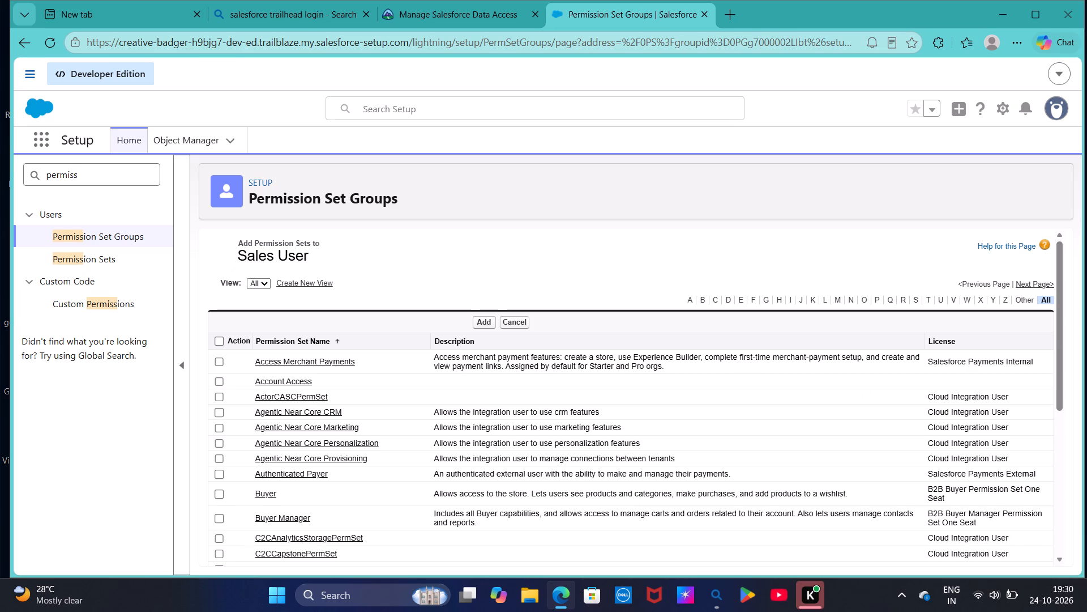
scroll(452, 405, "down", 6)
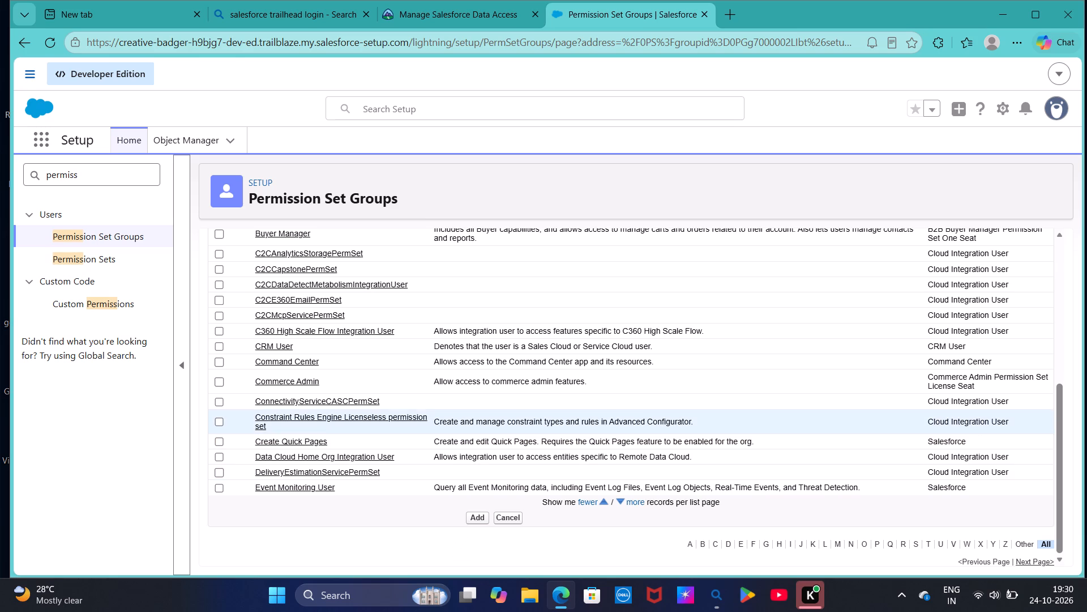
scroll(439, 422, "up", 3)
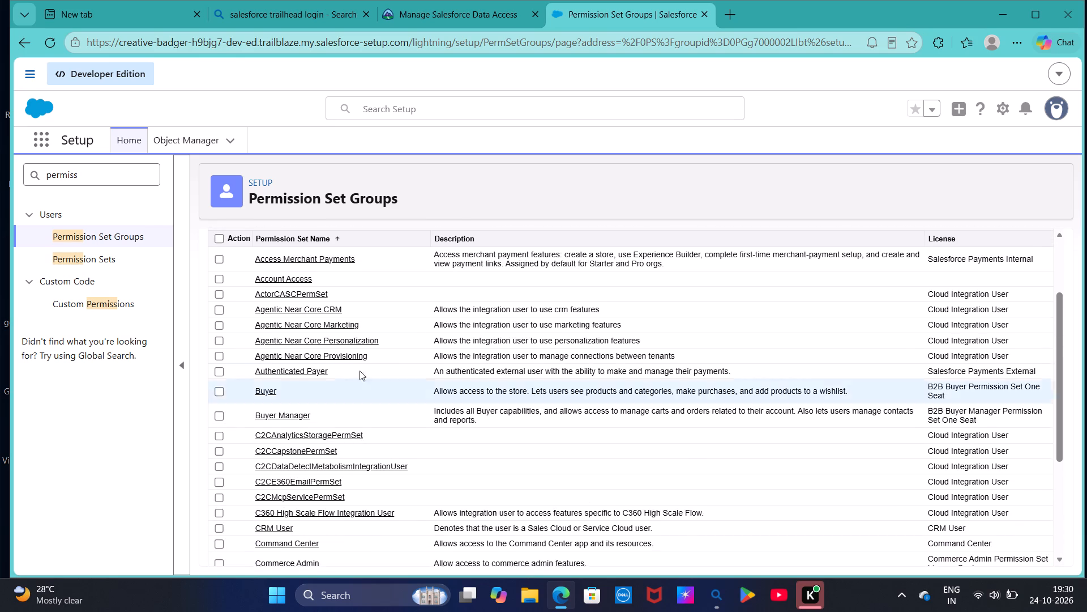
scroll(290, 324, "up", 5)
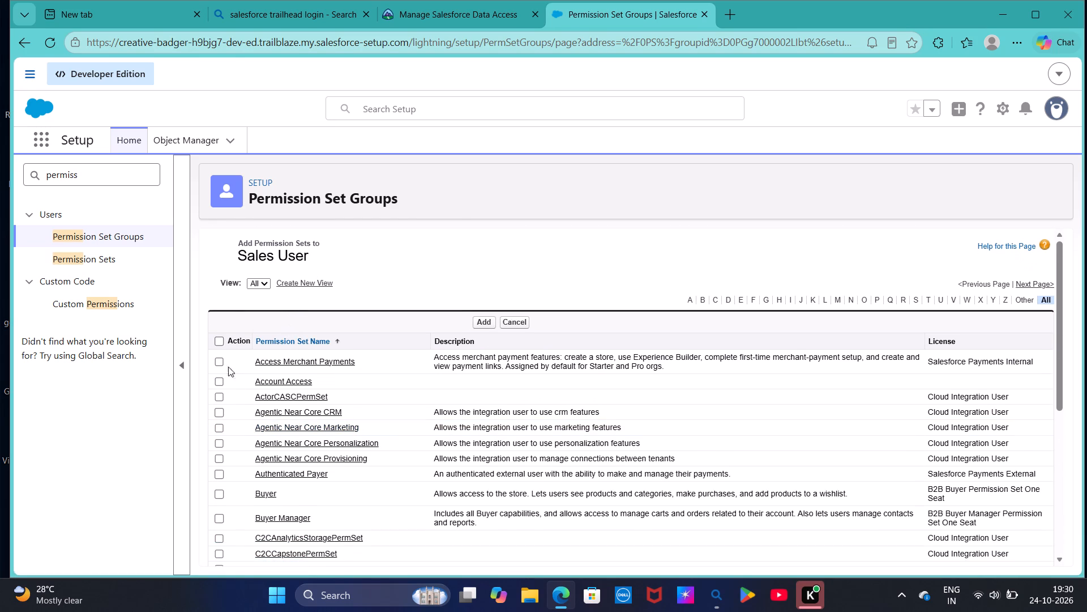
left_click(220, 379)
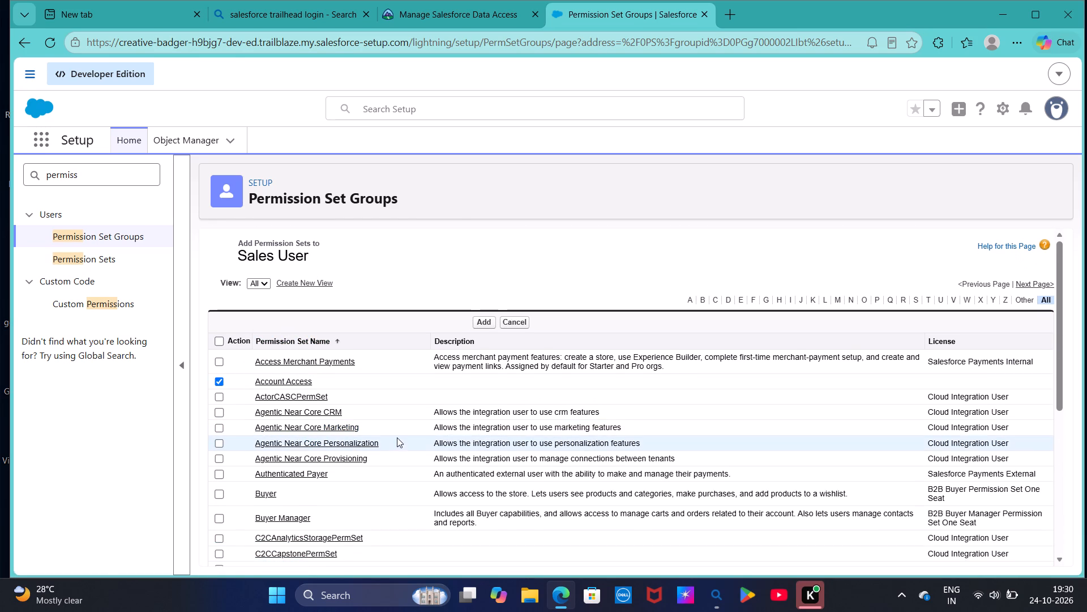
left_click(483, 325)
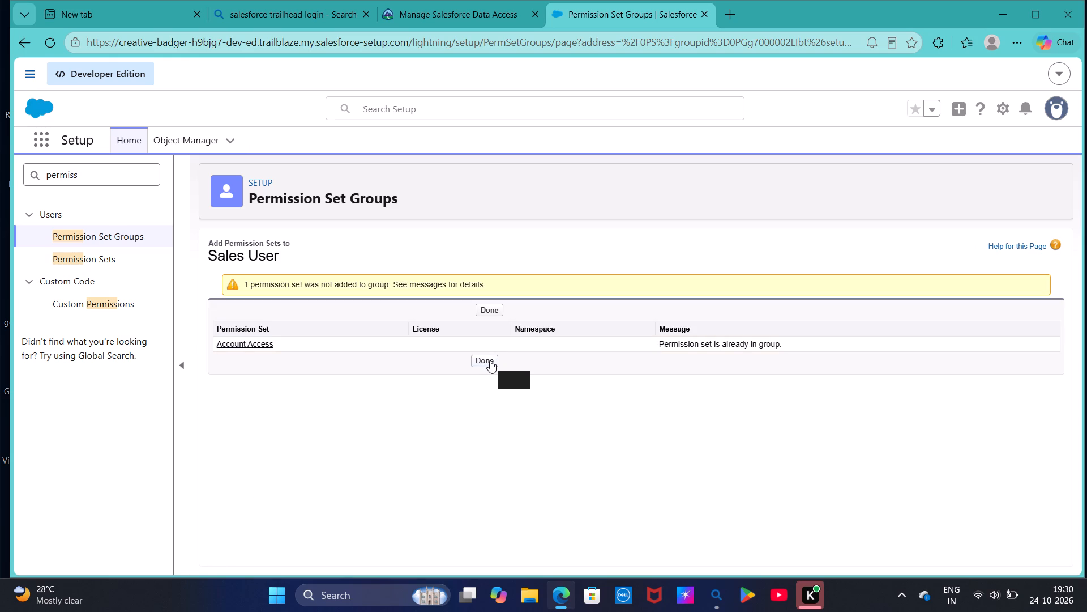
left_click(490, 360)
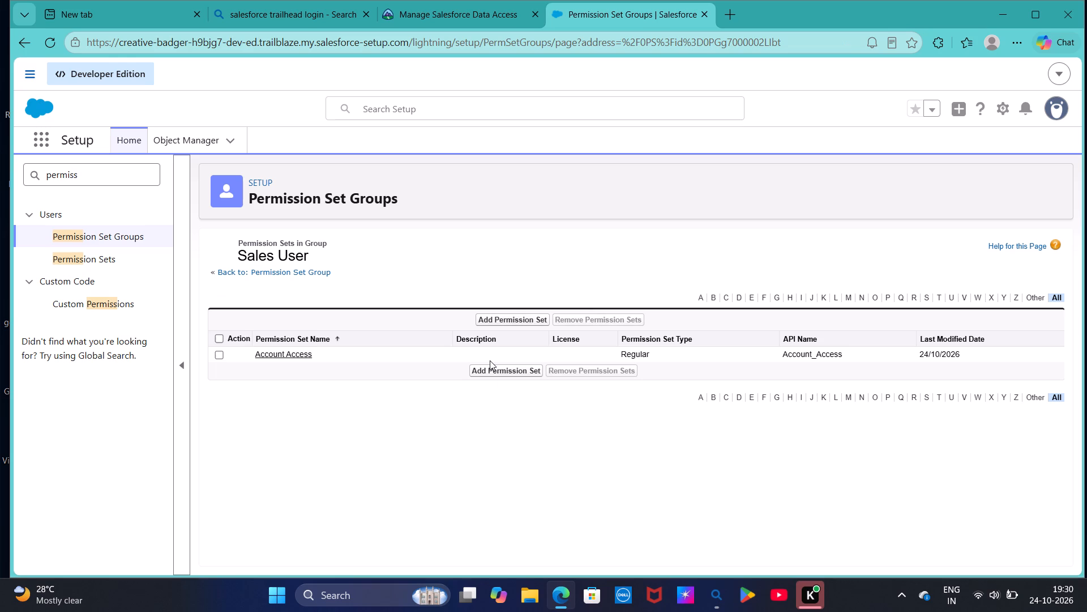
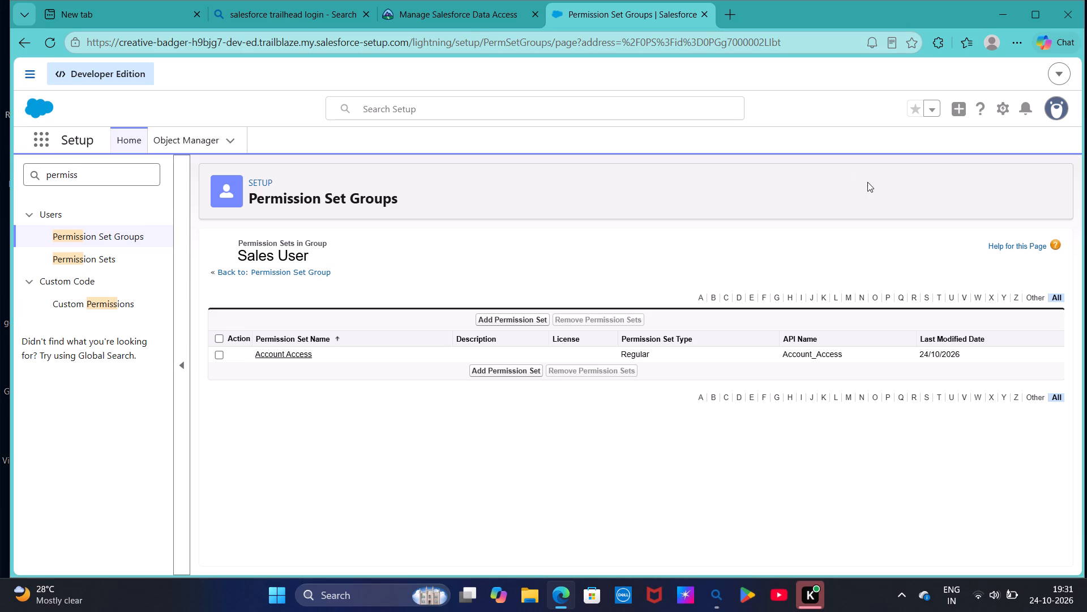
Find Permission Set Groups with "permission" in a new Setup tab and open the Sales User group.
left_click(1002, 105)
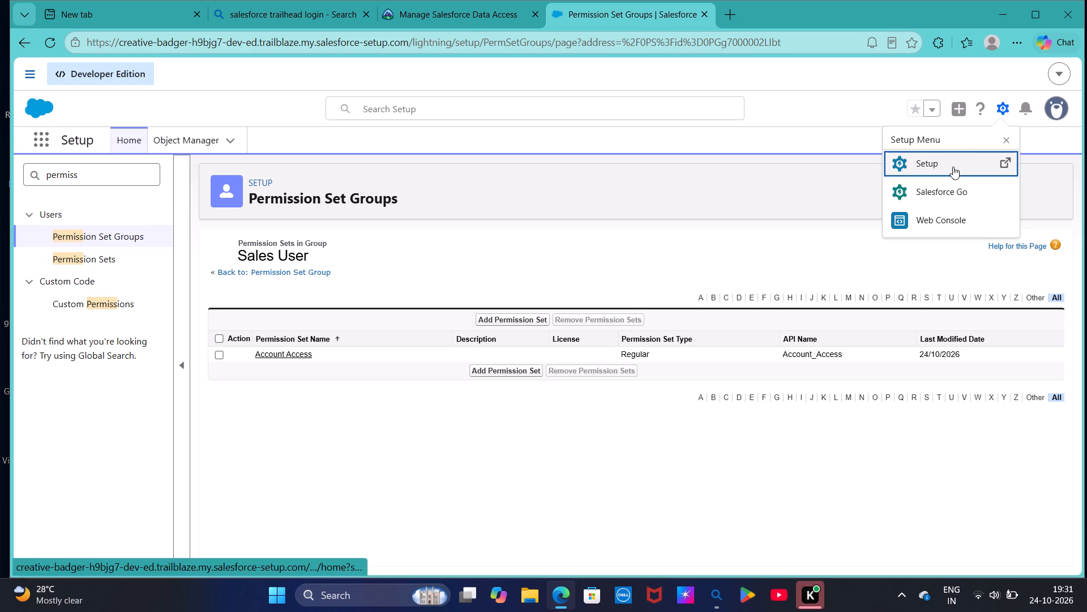
left_click(953, 154)
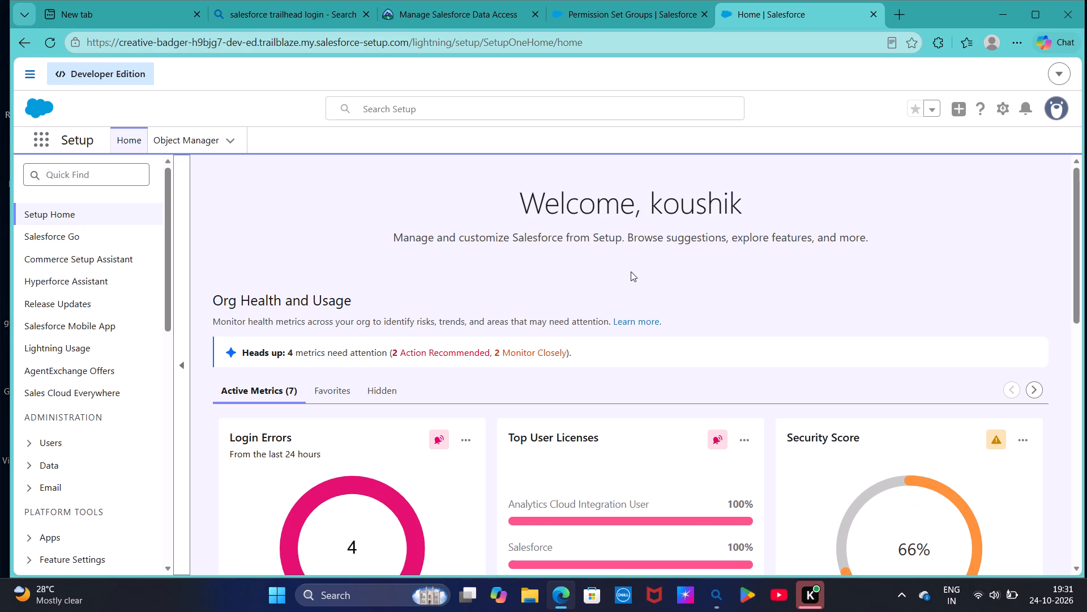
left_click(61, 167)
type("permission")
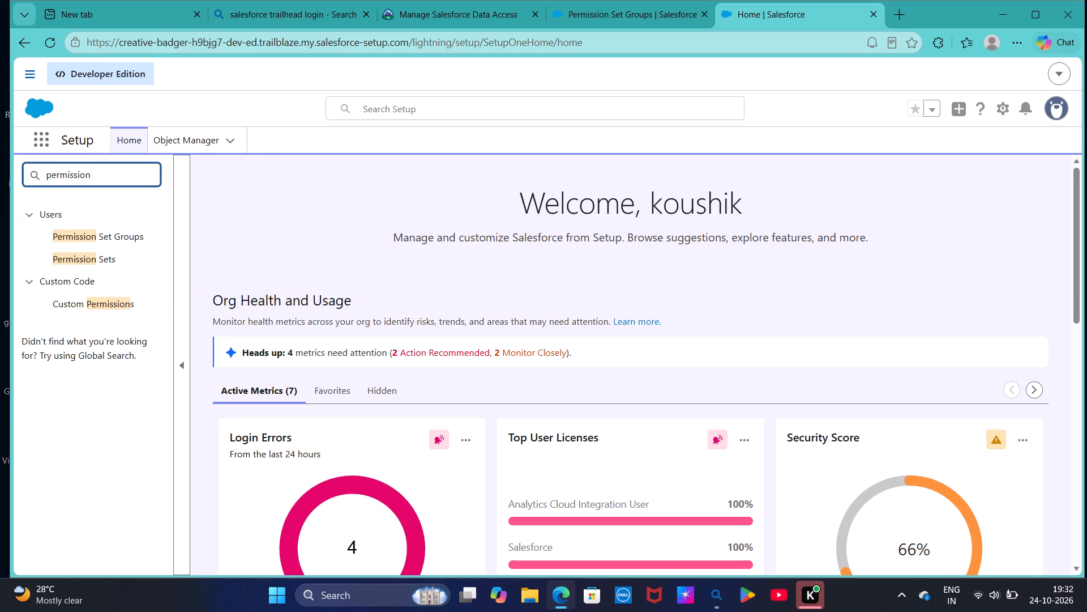
left_click(66, 235)
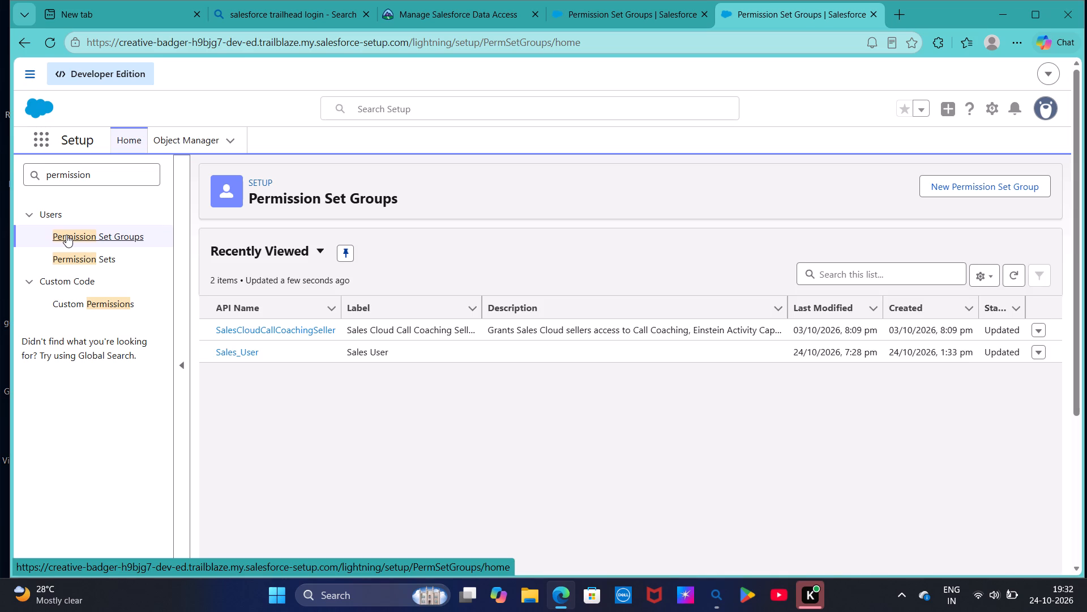
left_click(223, 352)
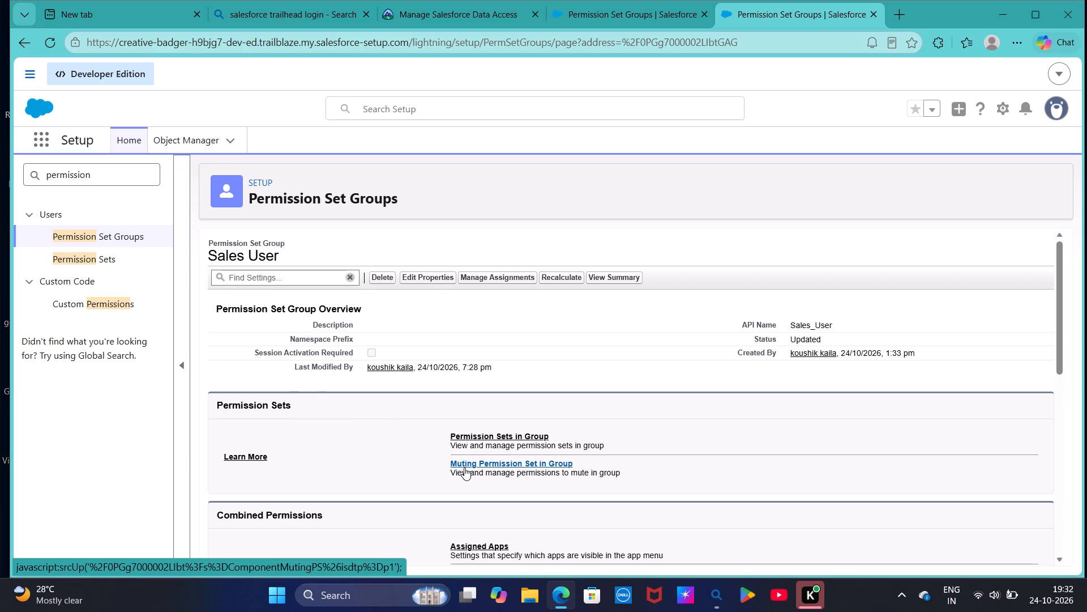
Open the Sales User Muted muting permission set in the Sales User group.
scroll(449, 481, "down", 1)
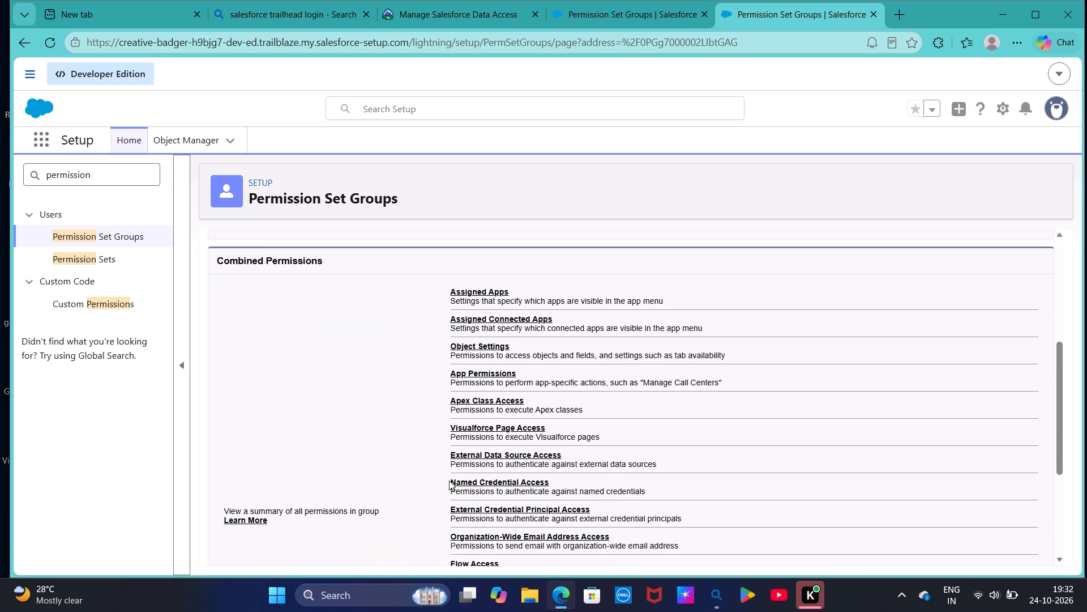
scroll(449, 481, "down", 5)
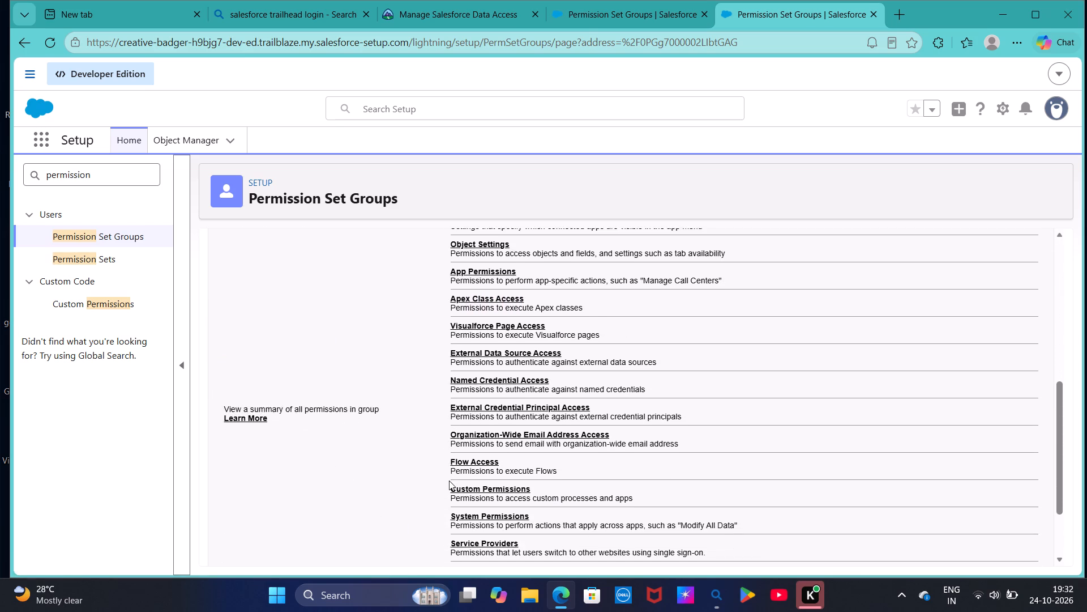
scroll(449, 481, "down", 3)
scroll(449, 481, "up", 7)
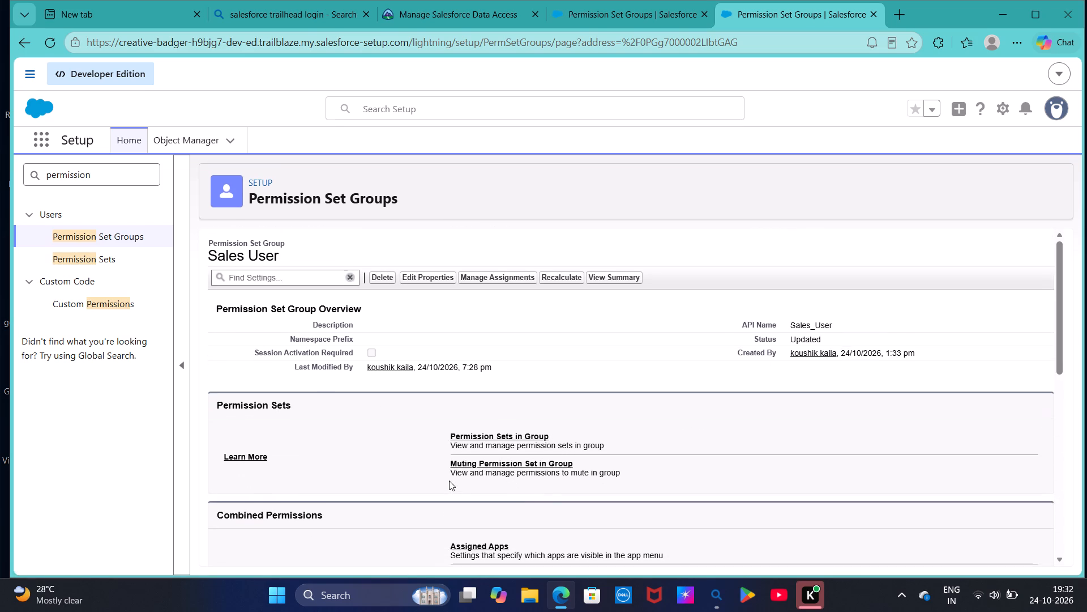
left_click(468, 462)
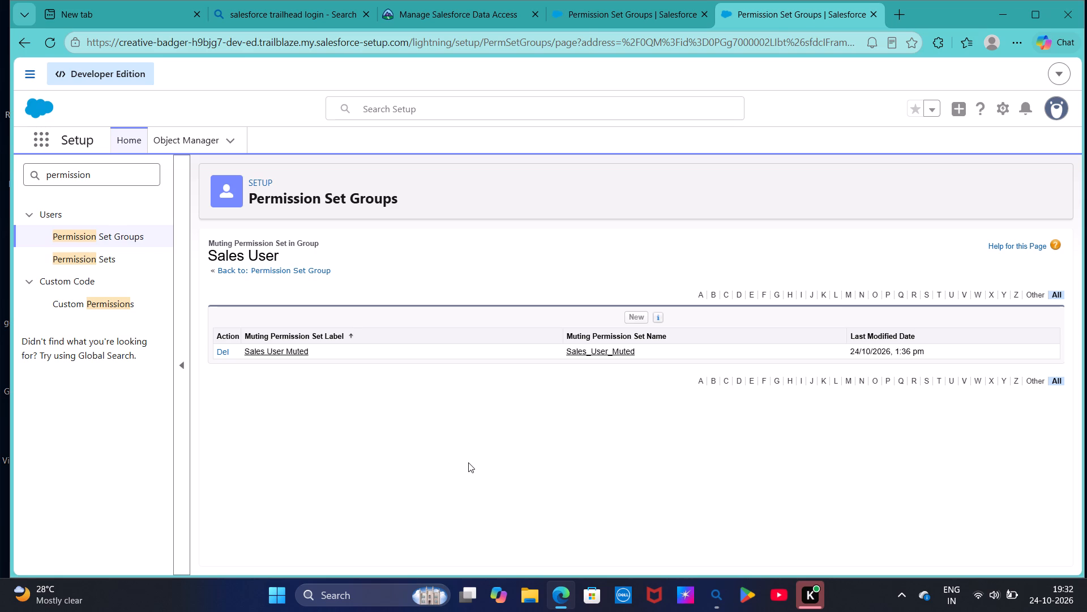
left_click(299, 353)
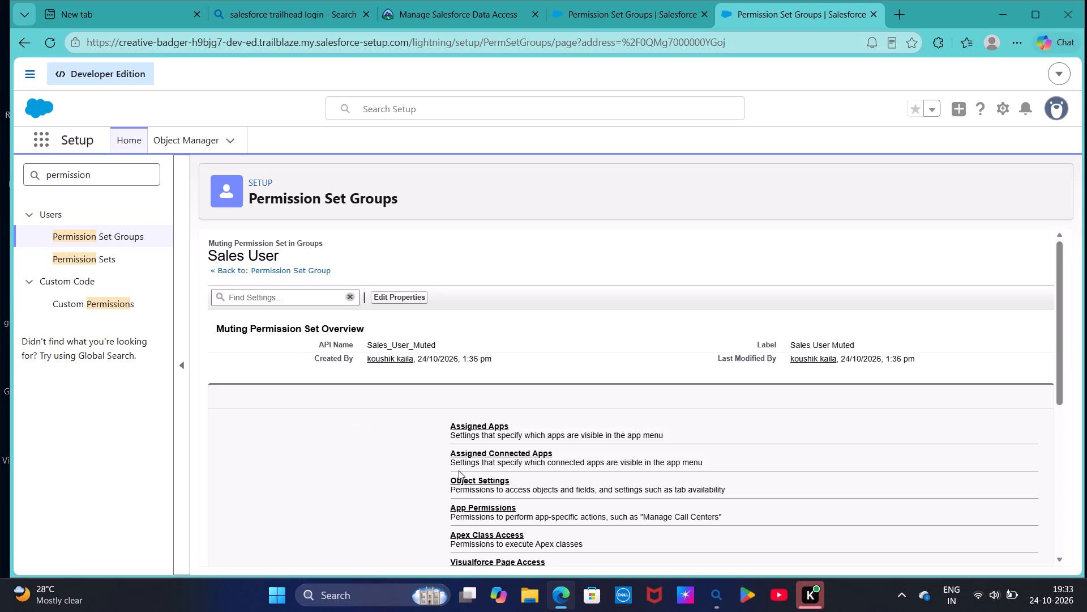
Open the Accounts object settings of the Sales User Muted permission set.
scroll(459, 470, "down", 1)
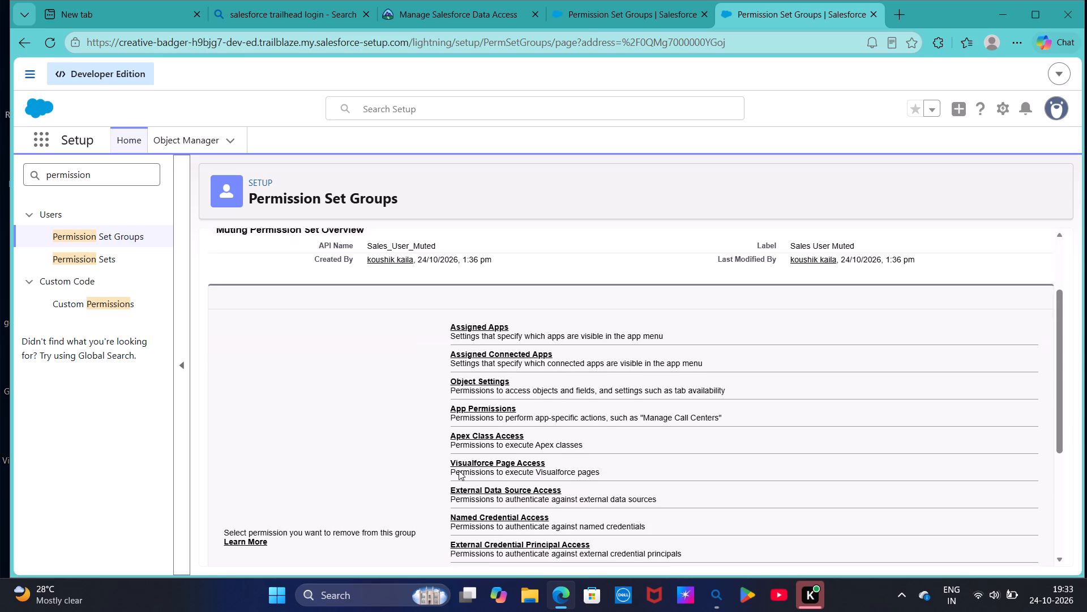
scroll(459, 470, "down", 4)
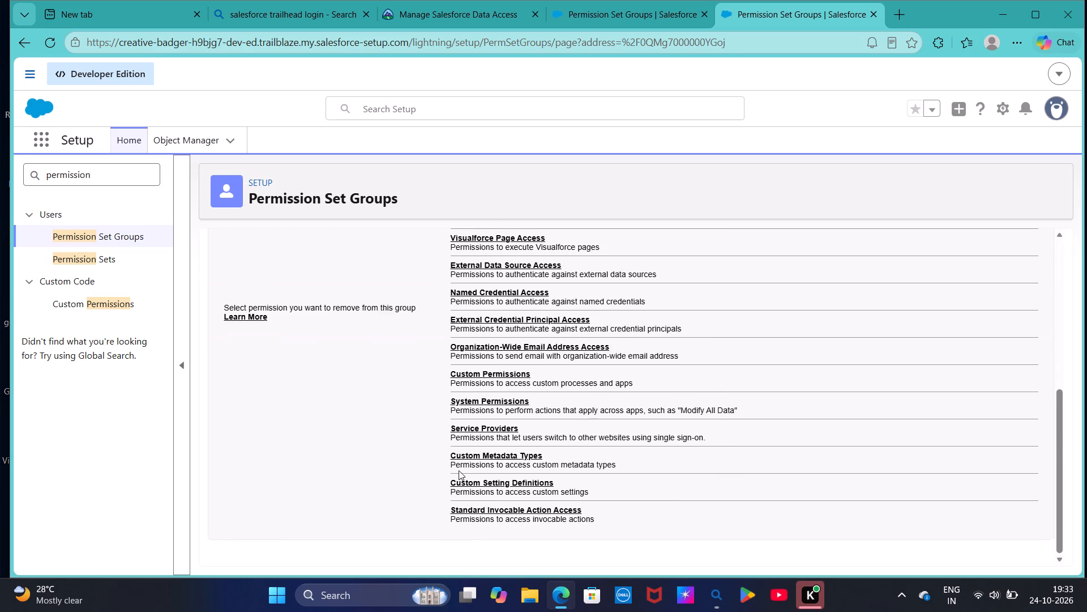
scroll(459, 470, "up", 3)
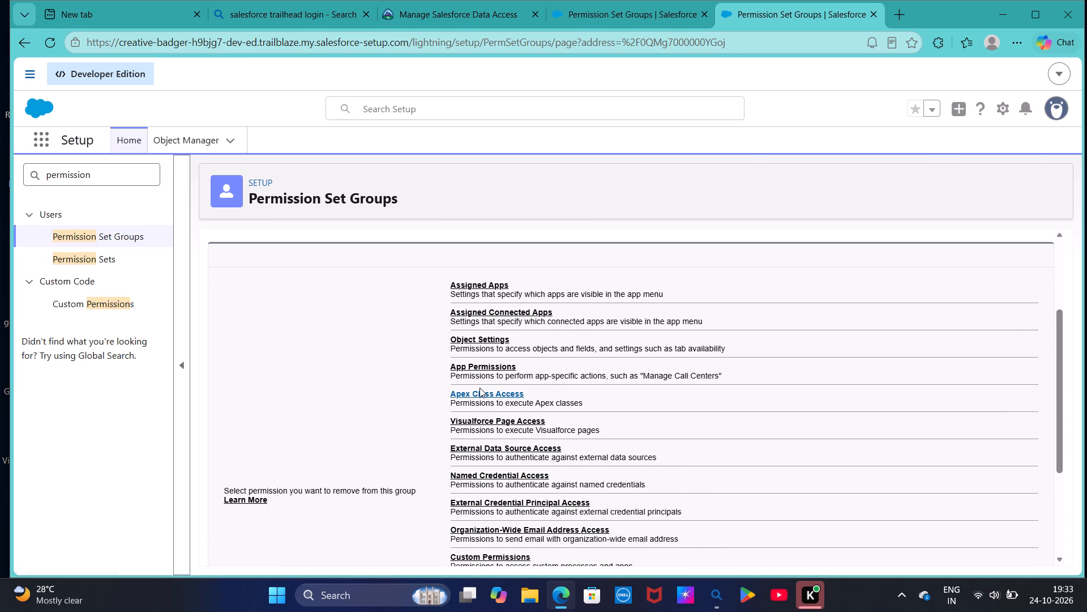
left_click(479, 343)
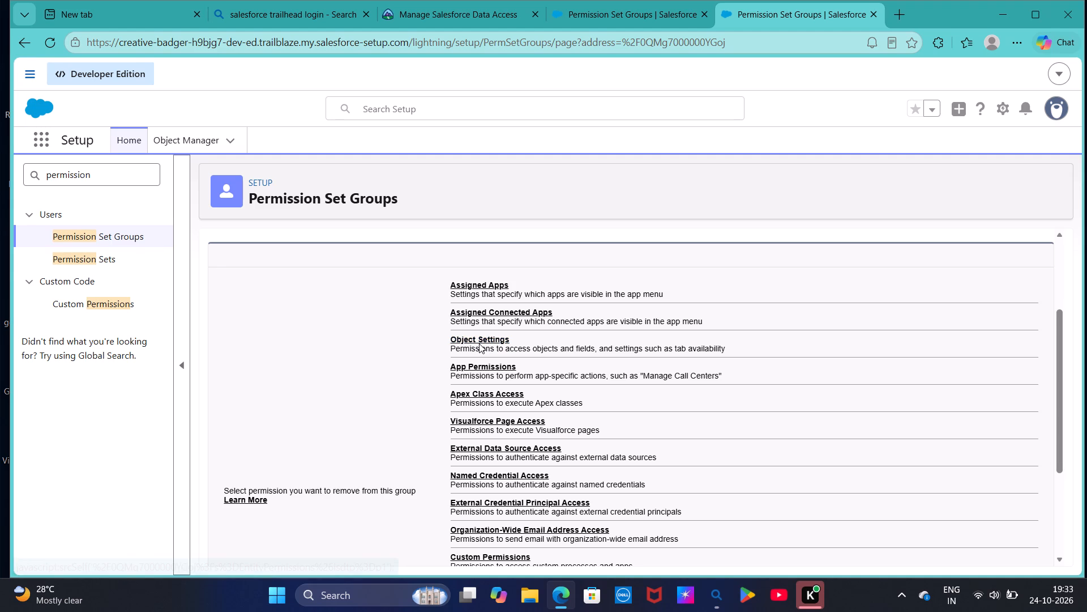
left_click(480, 337)
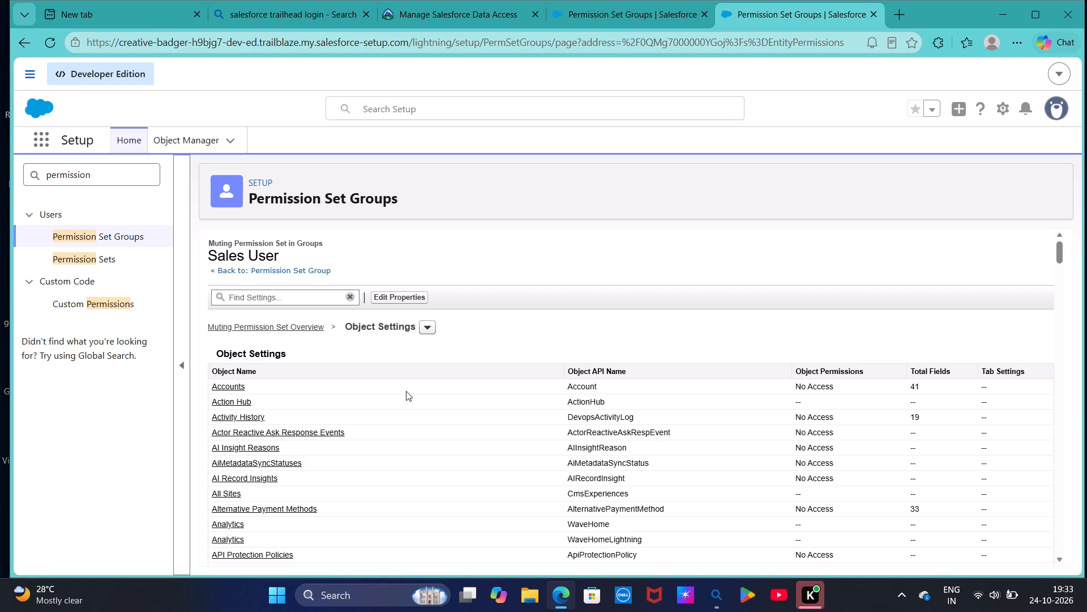
left_click(223, 385)
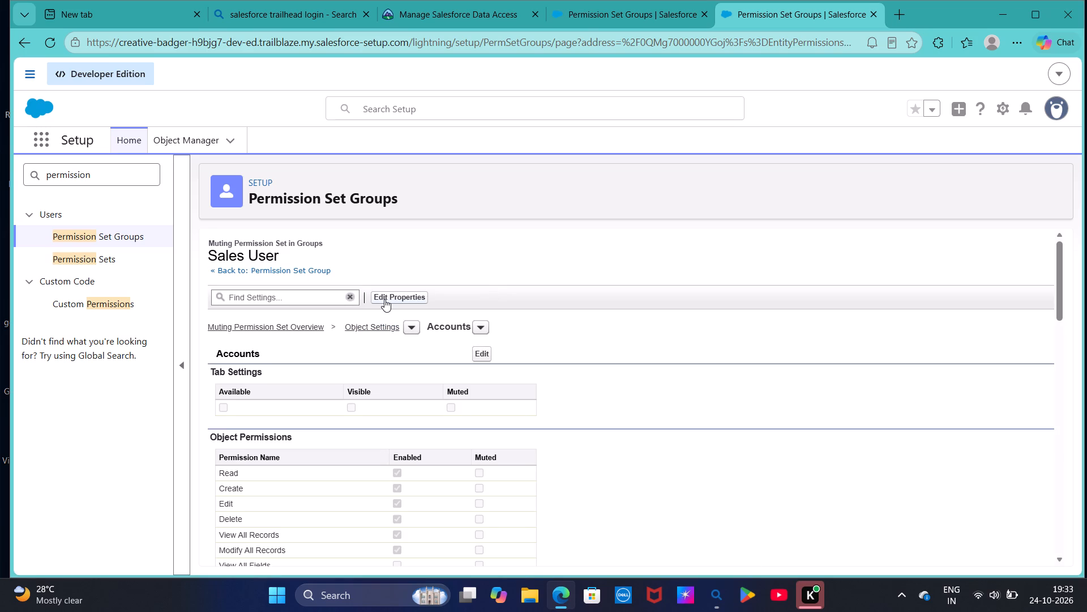
Mute the Delete, View All Records and Modify All Records object permissions for Accounts and save.
left_click(481, 350)
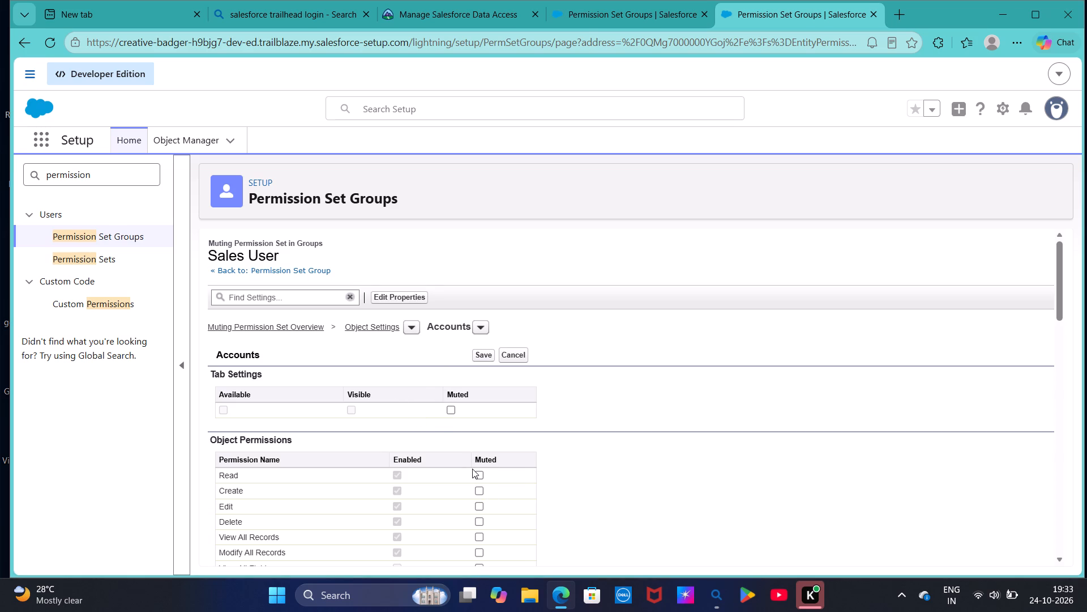
scroll(472, 469, "down", 3)
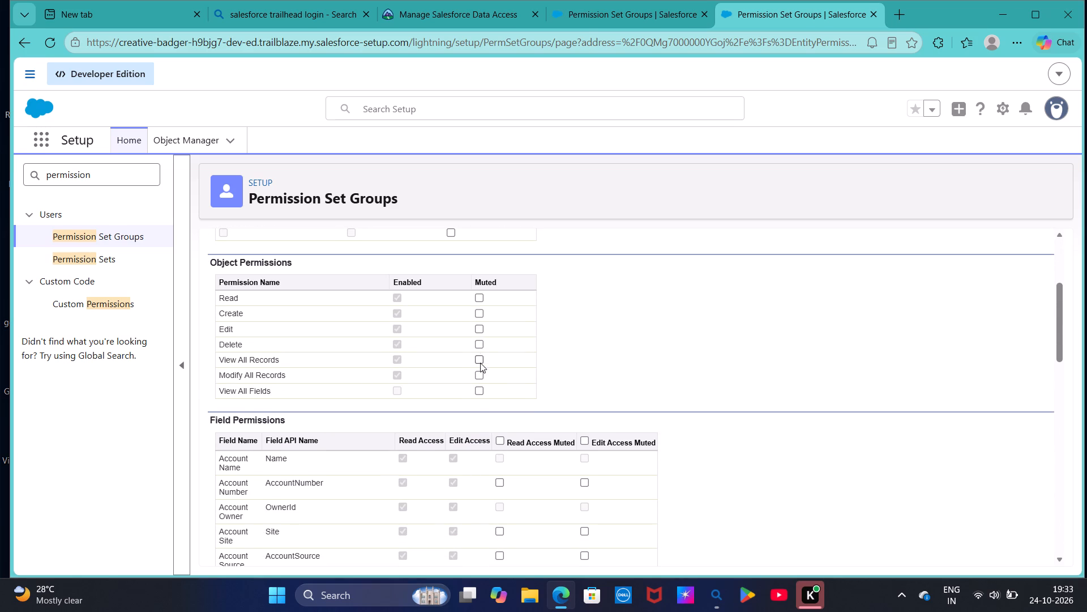
left_click(480, 340)
left_click(481, 357)
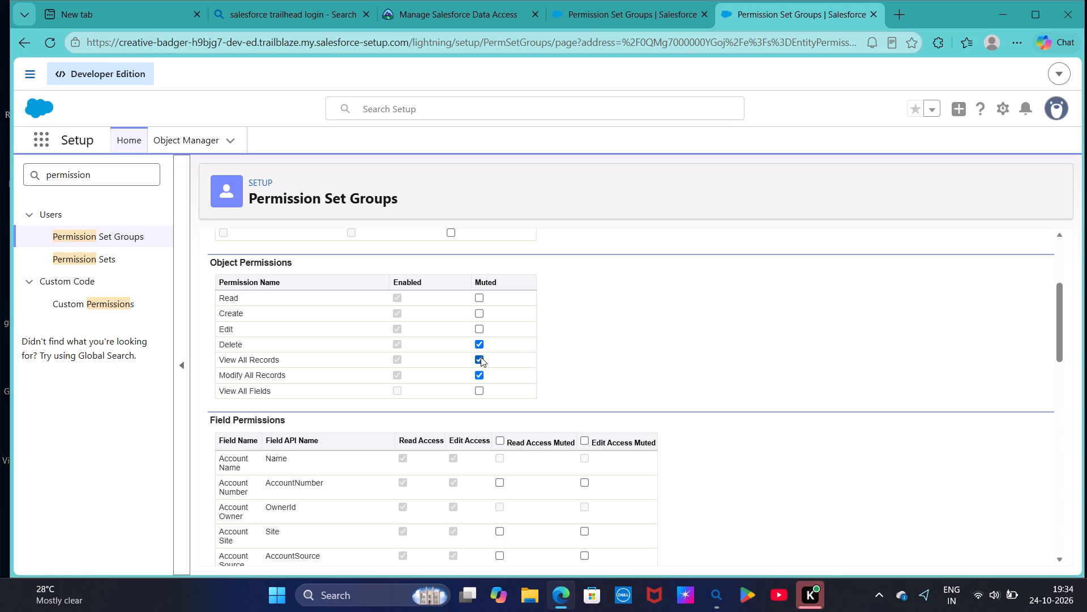
scroll(550, 374, "down", 9)
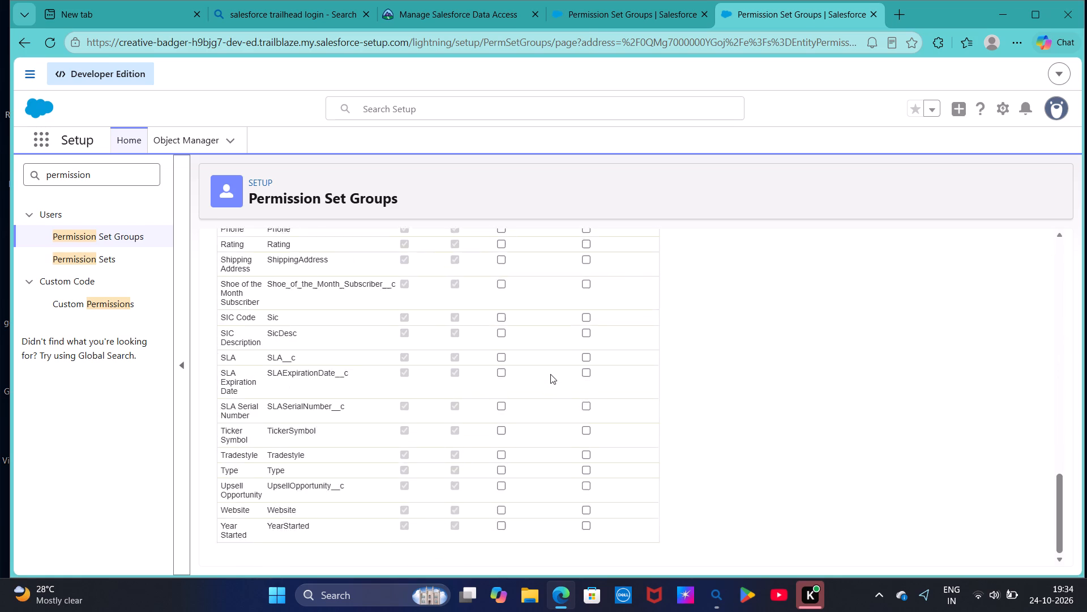
scroll(550, 374, "up", 7)
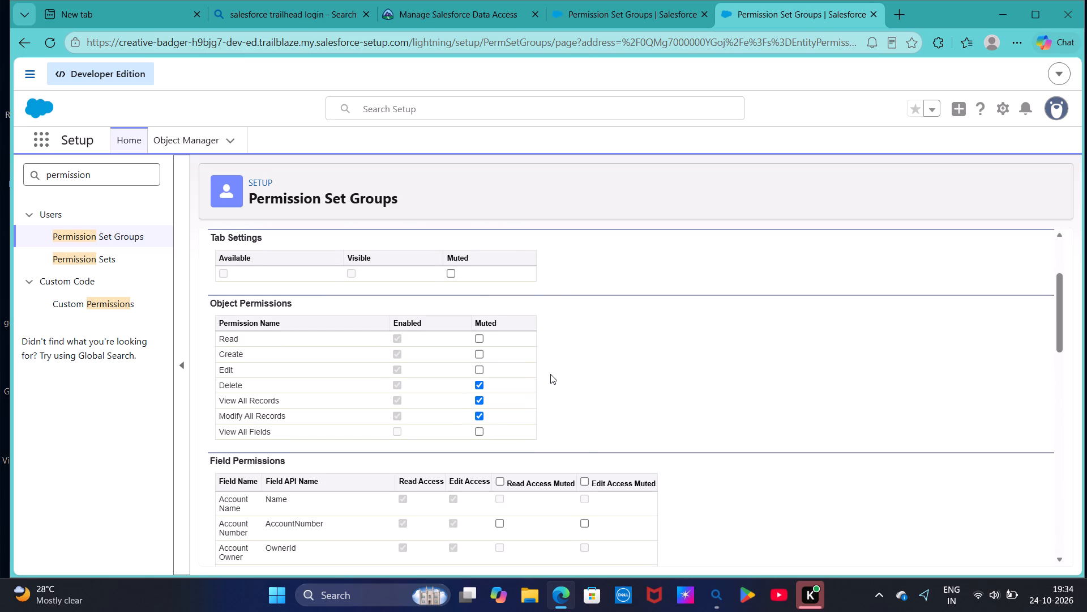
scroll(550, 374, "up", 3)
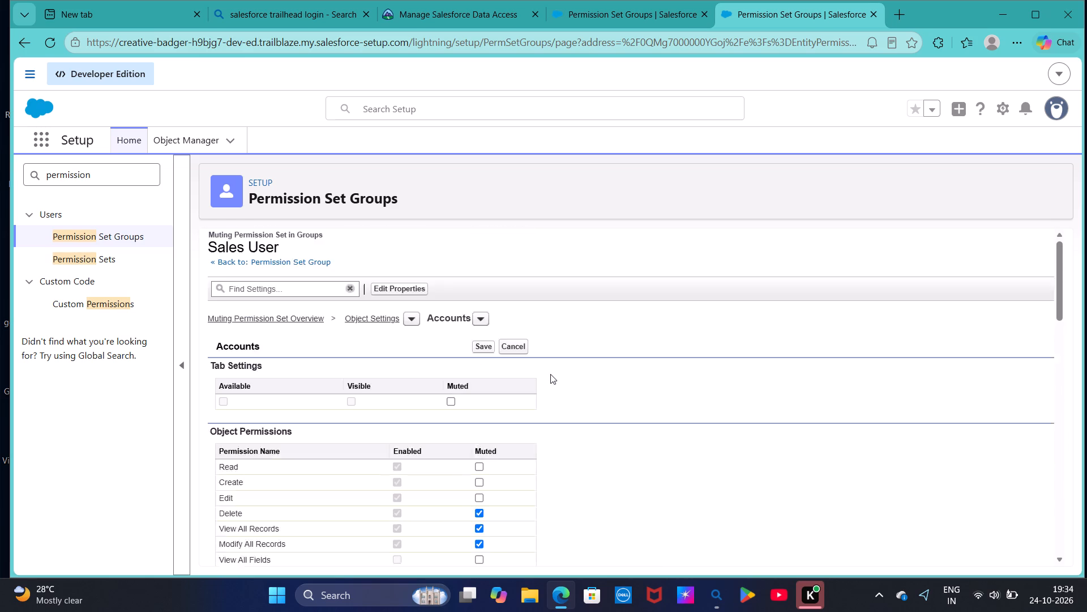
scroll(550, 374, "up", 1)
left_click(482, 354)
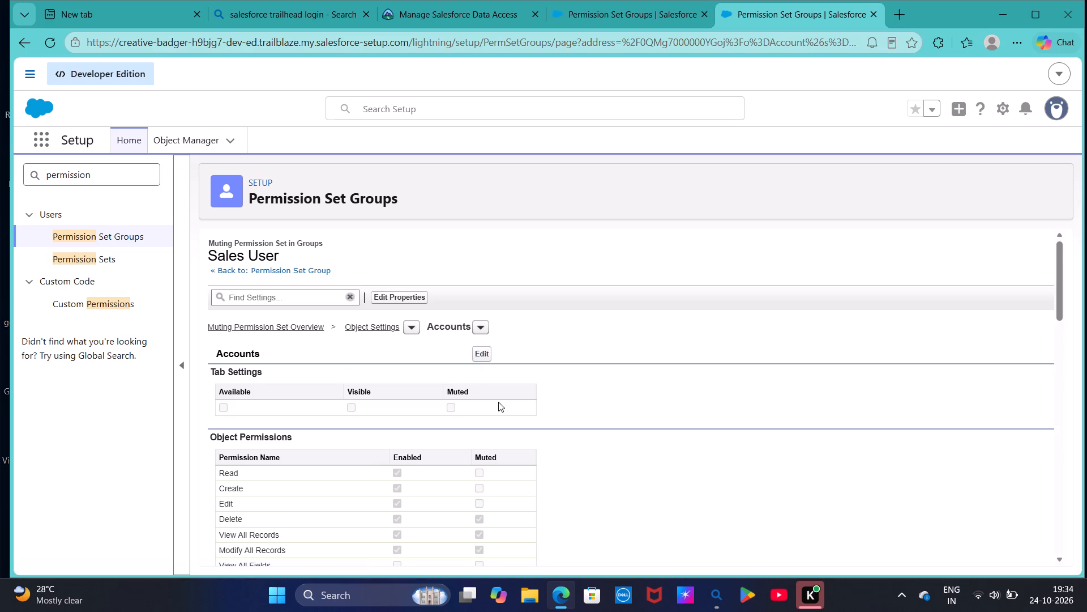
Examine the muted object permissions and the field permissions for Accounts in the muting permission set.
scroll(498, 402, "down", 3)
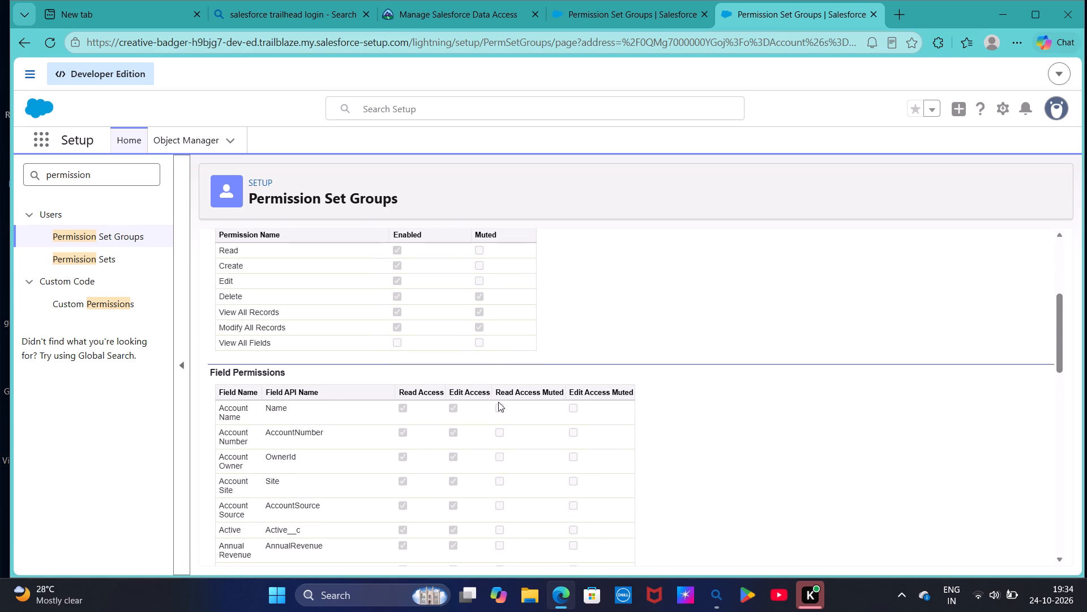
scroll(498, 402, "down", 1)
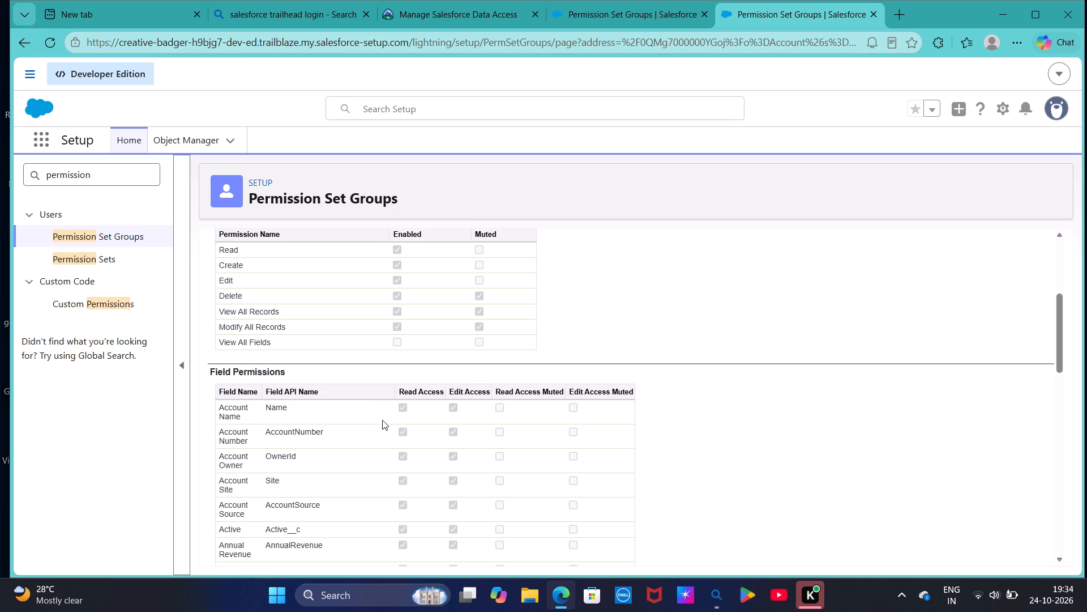
scroll(386, 419, "down", 11)
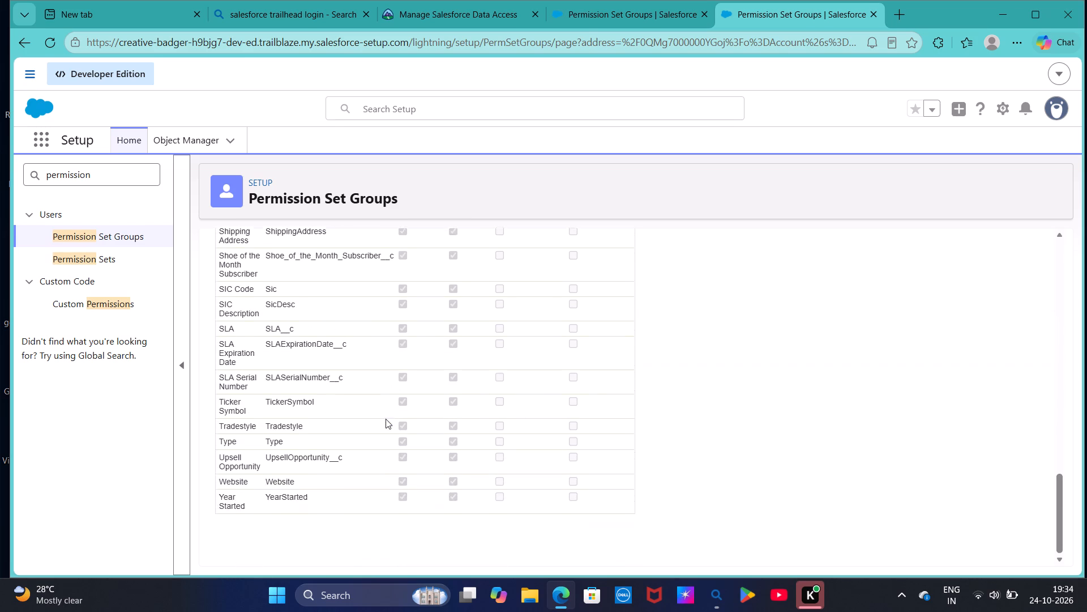
scroll(386, 419, "up", 7)
scroll(386, 419, "down", 1)
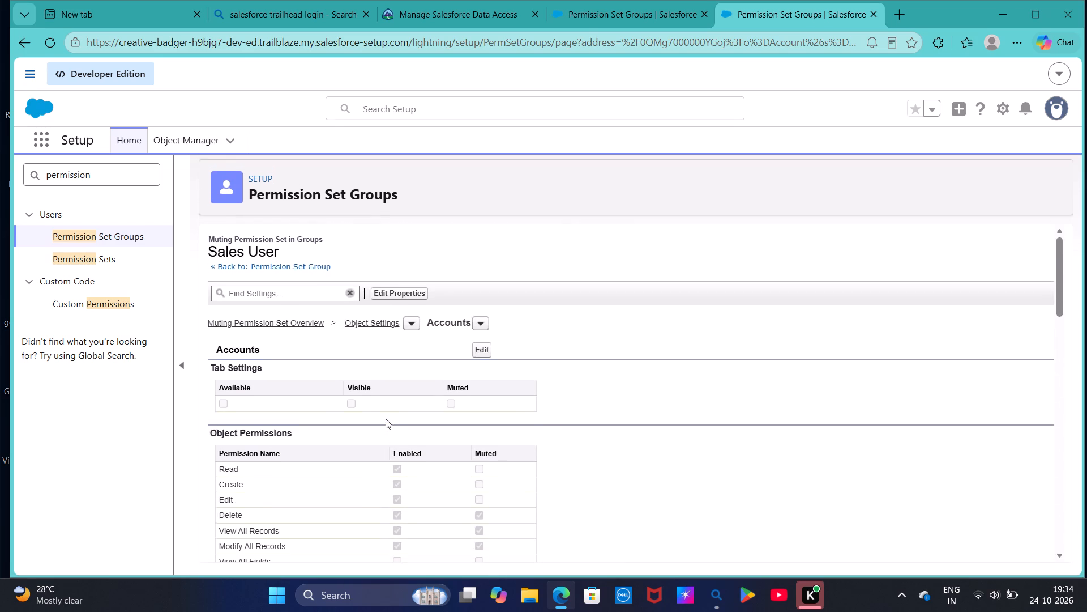
scroll(386, 419, "down", 1)
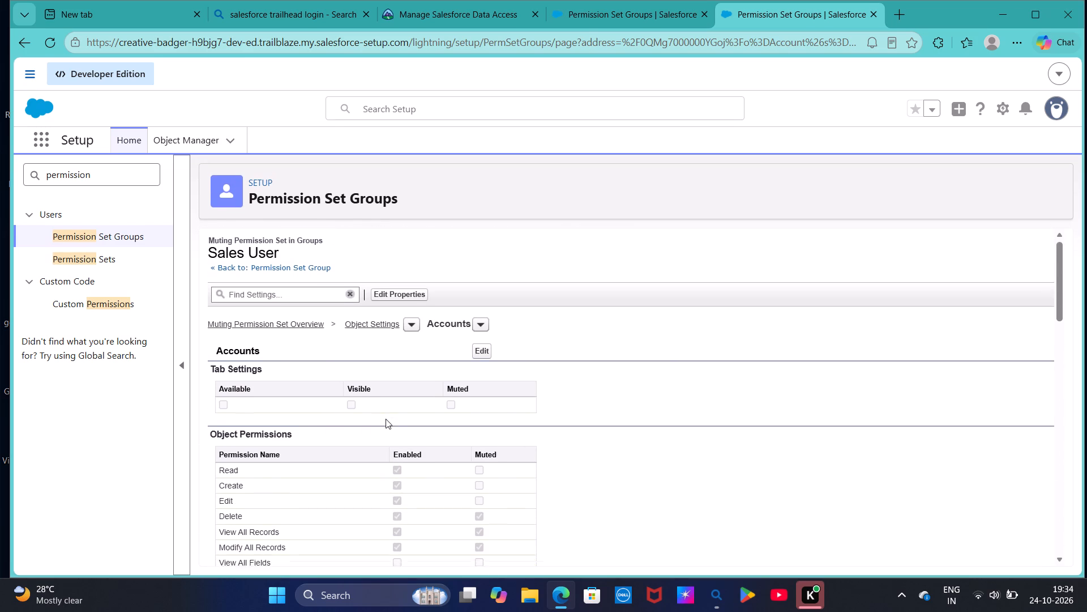
scroll(386, 419, "down", 3)
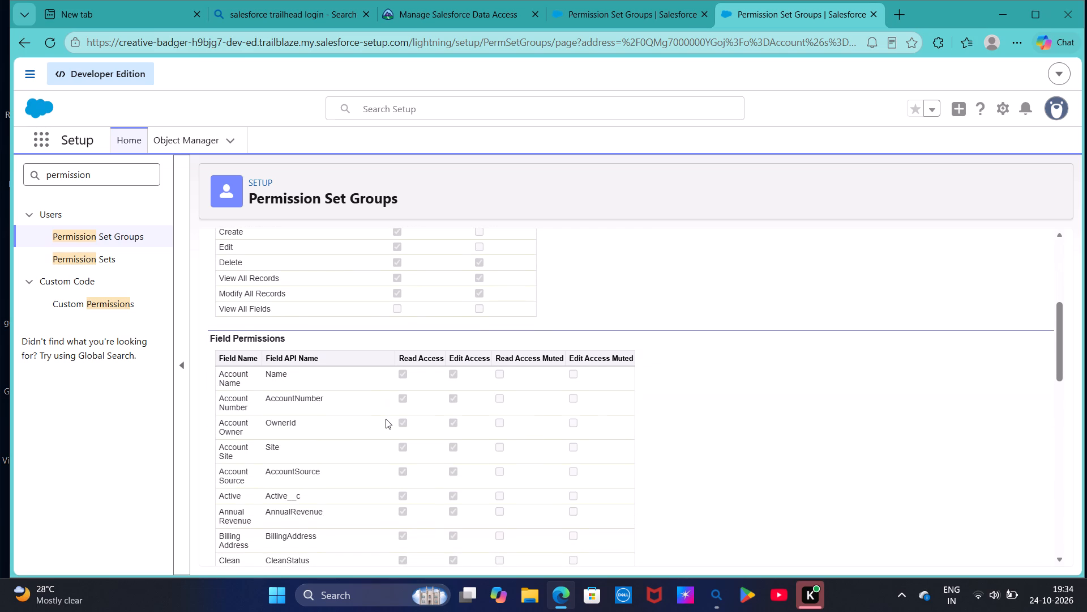
scroll(386, 419, "down", 2)
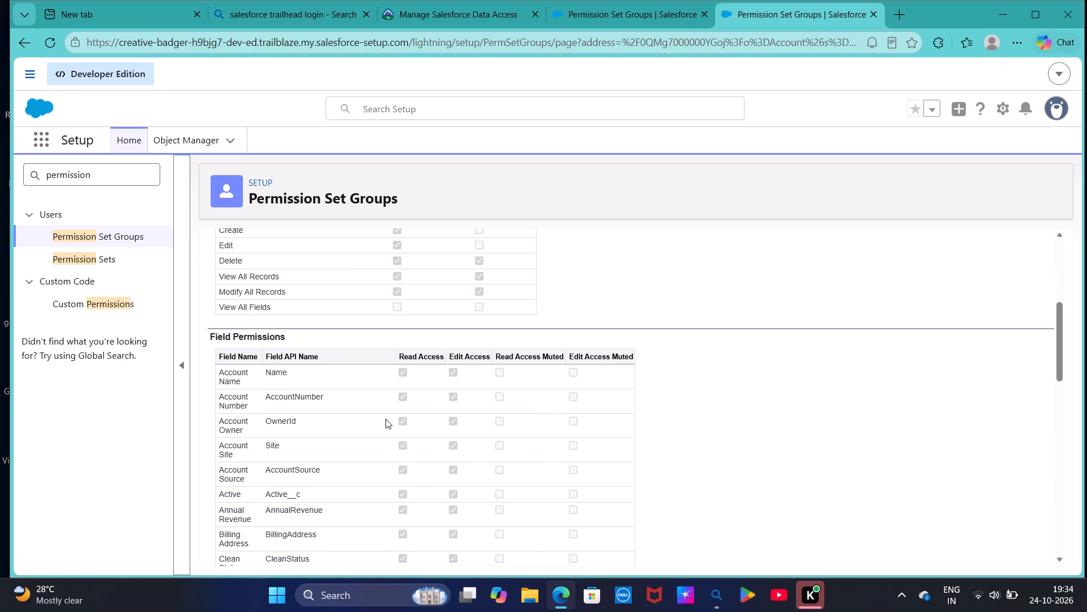
scroll(386, 419, "down", 3)
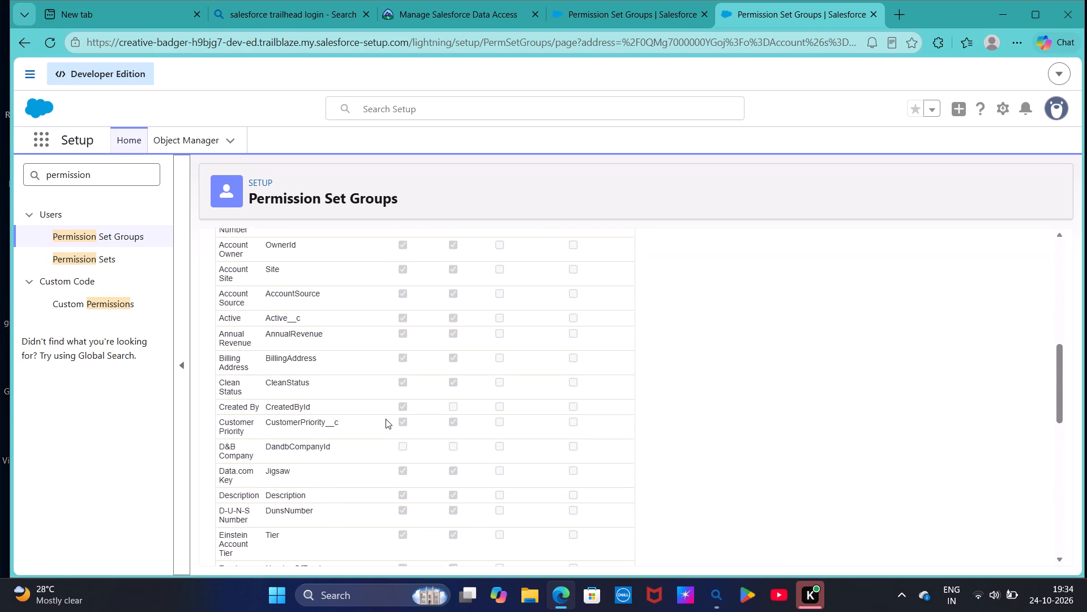
Mute edit access to the Annual Revenue and Customer Priority fields of Accounts in the Sales User muting permission set and save.
scroll(386, 419, "up", 2)
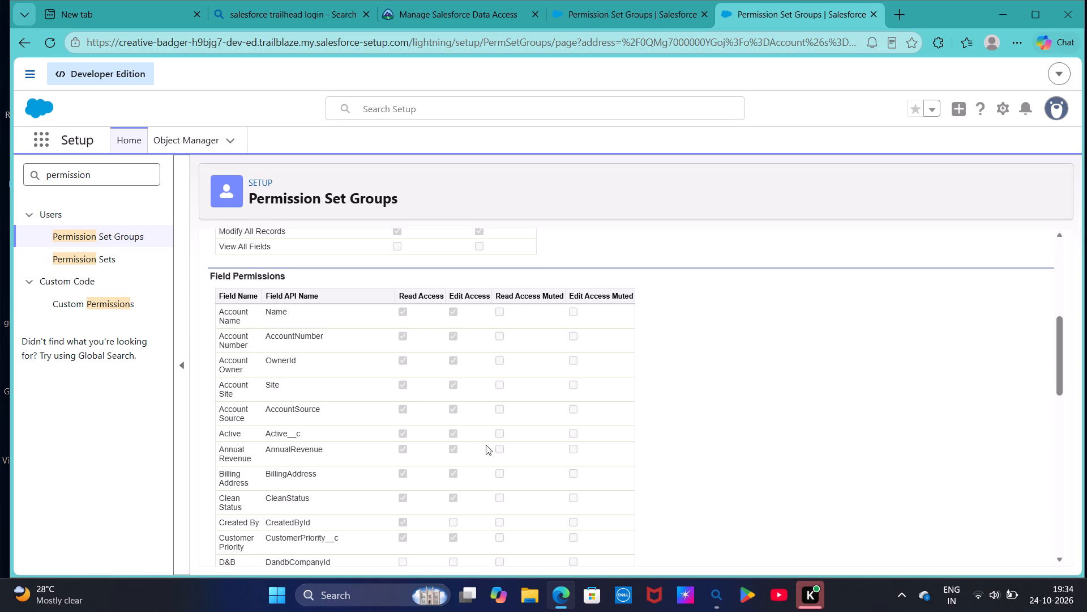
left_click(572, 452)
scroll(504, 428, "up", 4)
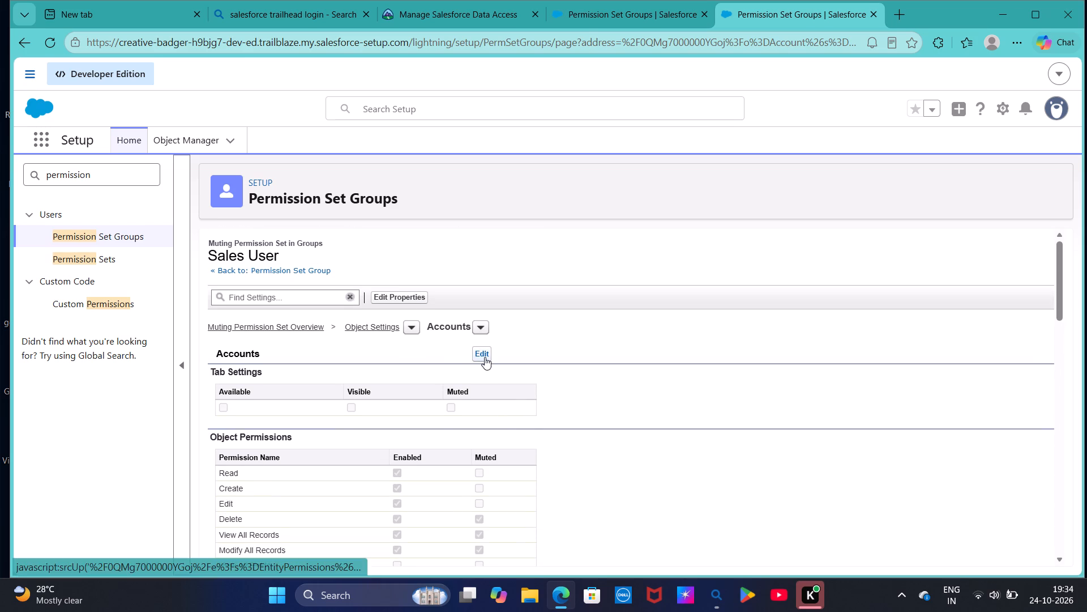
left_click(485, 357)
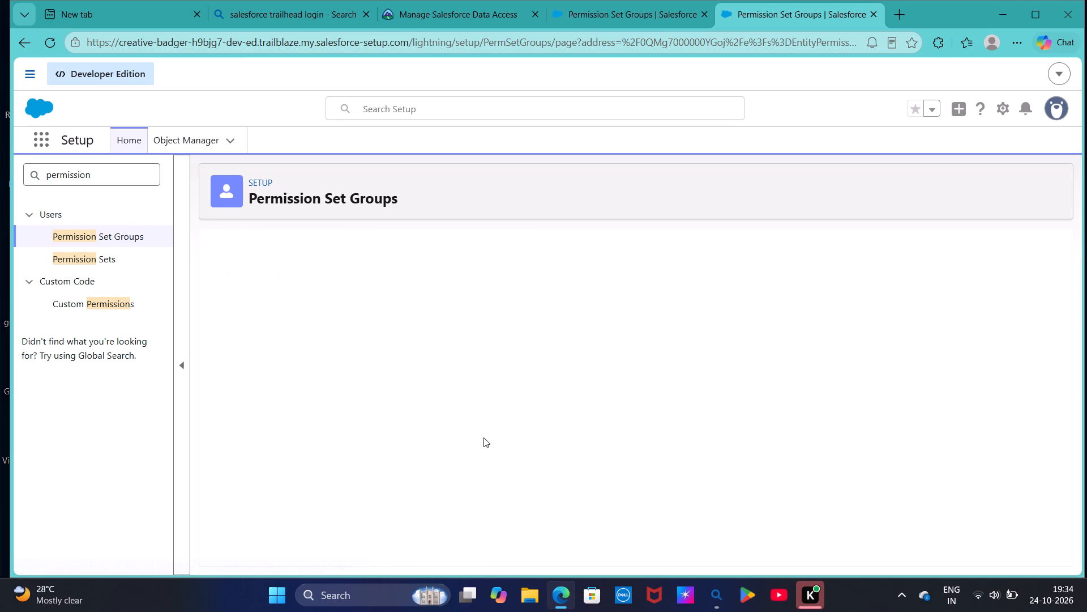
scroll(483, 437, "down", 5)
scroll(483, 437, "up", 3)
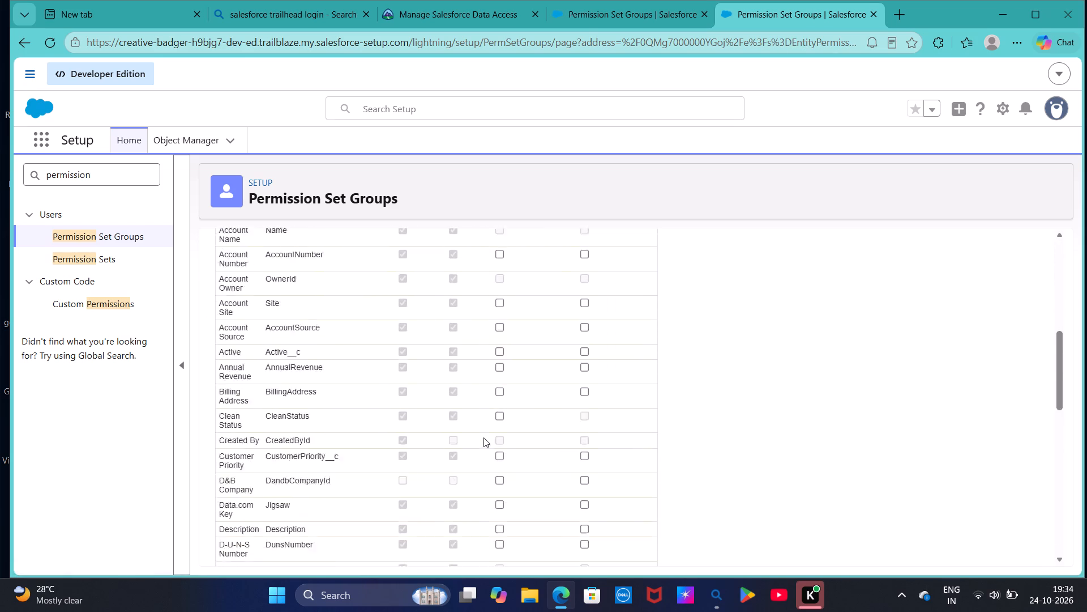
scroll(483, 437, "up", 2)
scroll(483, 437, "down", 6)
scroll(483, 437, "up", 1)
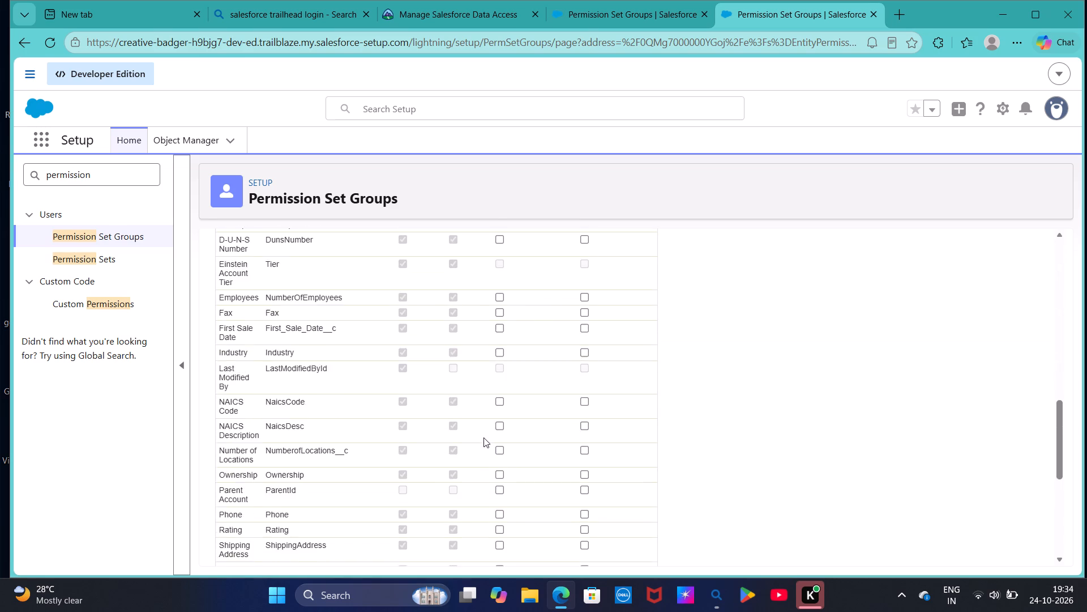
scroll(483, 437, "up", 1)
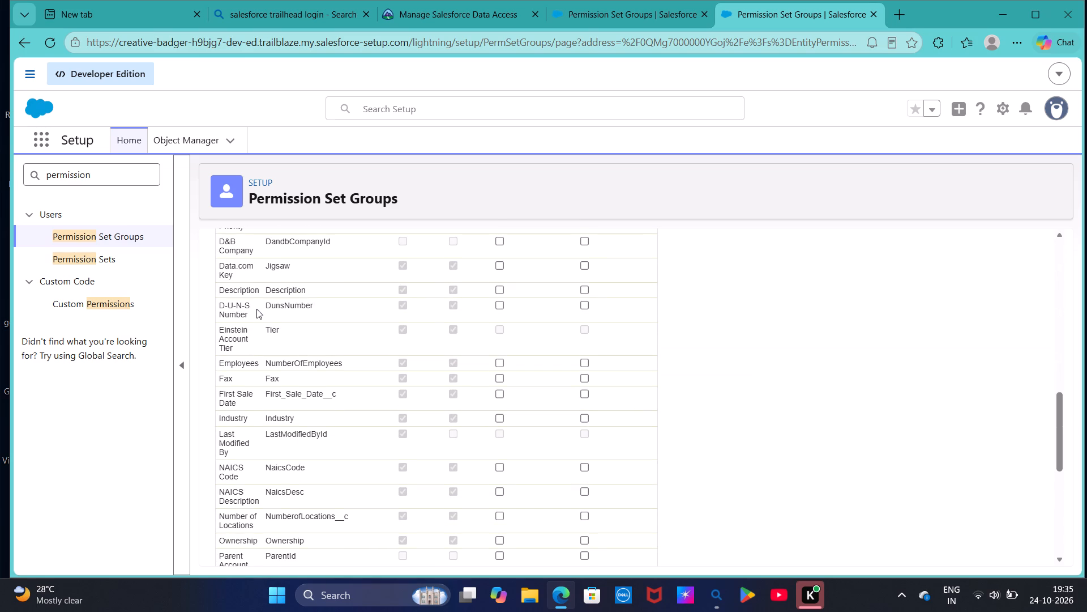
scroll(266, 346, "up", 2)
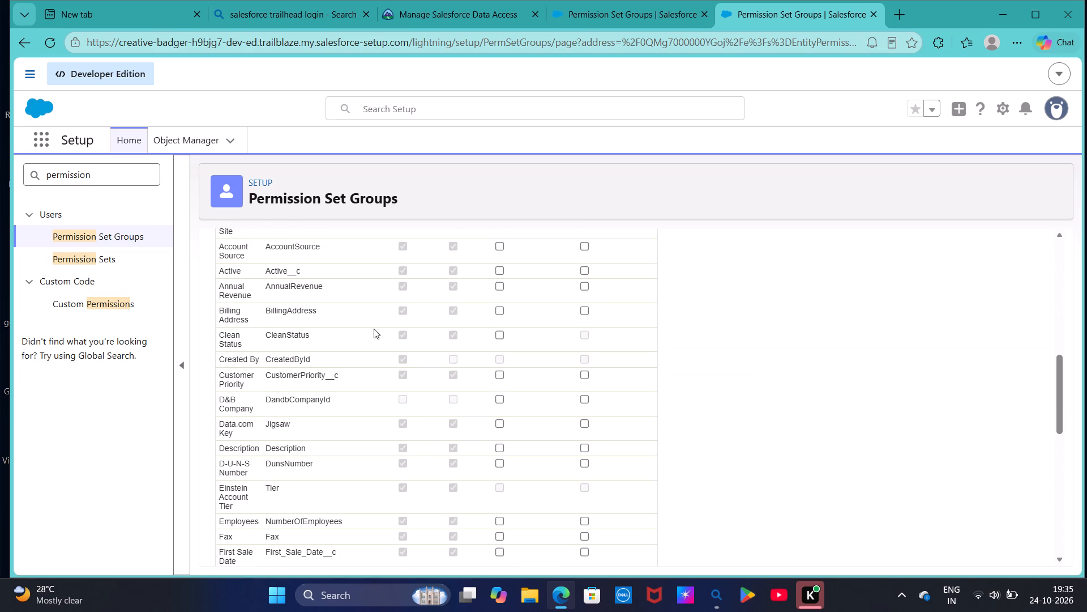
left_click(585, 286)
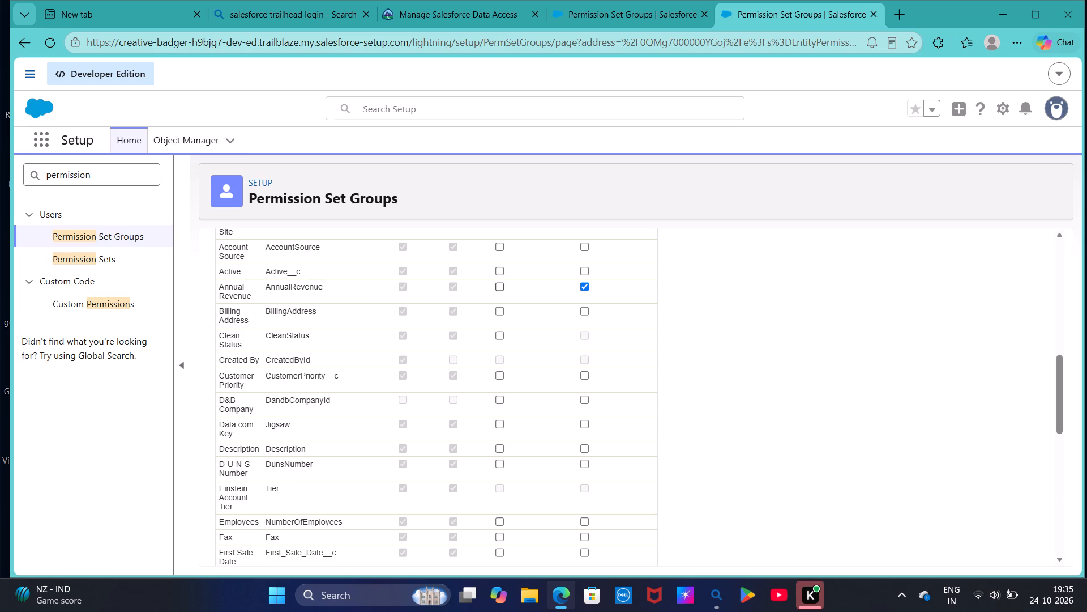
left_click(587, 376)
scroll(403, 321, "up", 7)
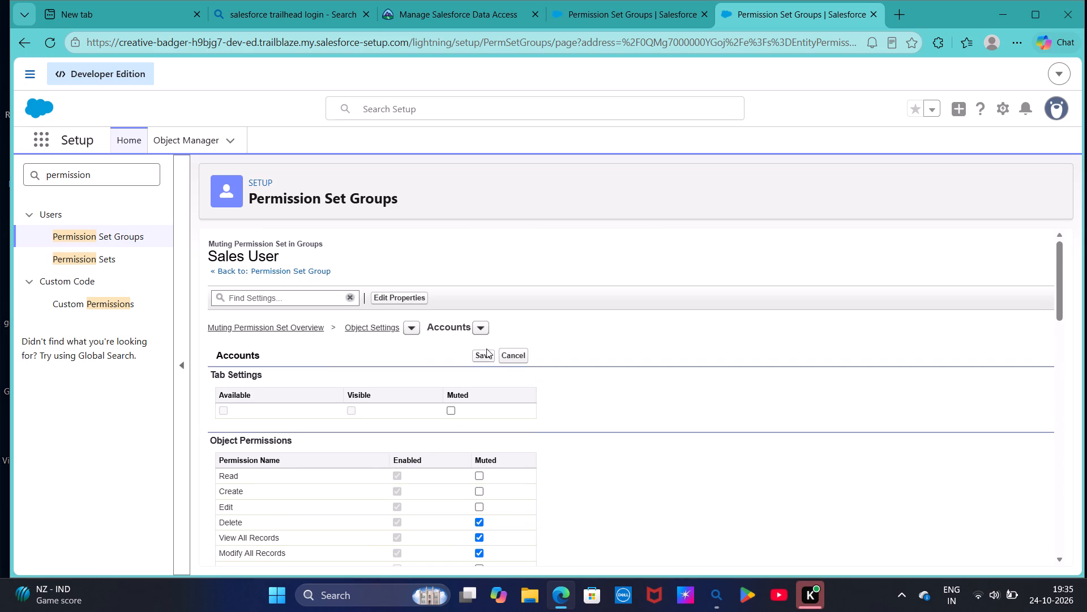
left_click(486, 348)
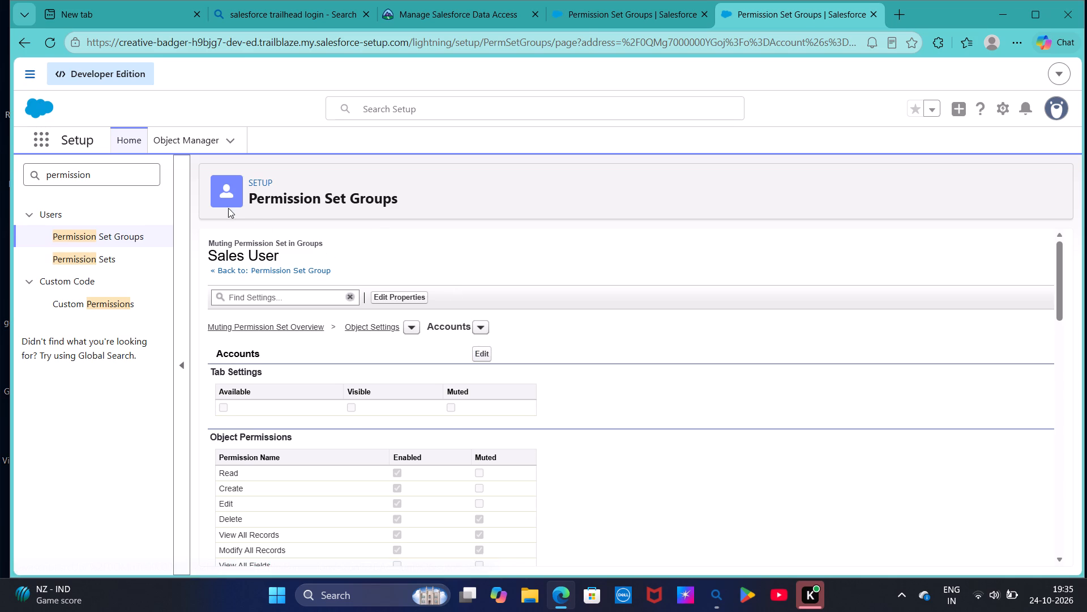
Return to the Sales User permission set group and begin adding a user assignment to it.
left_click(283, 195)
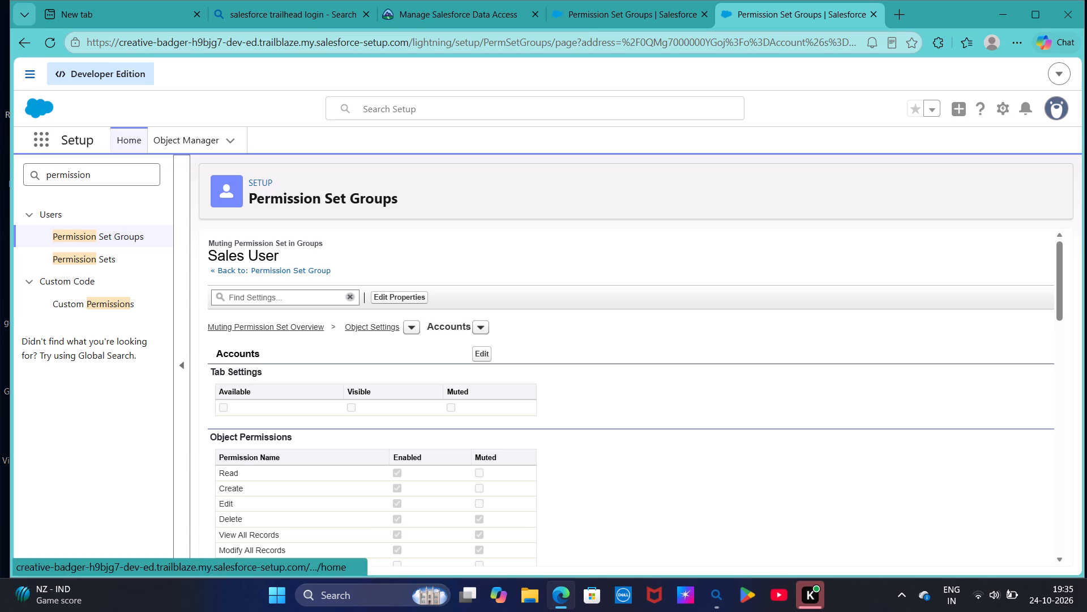
left_click(262, 181)
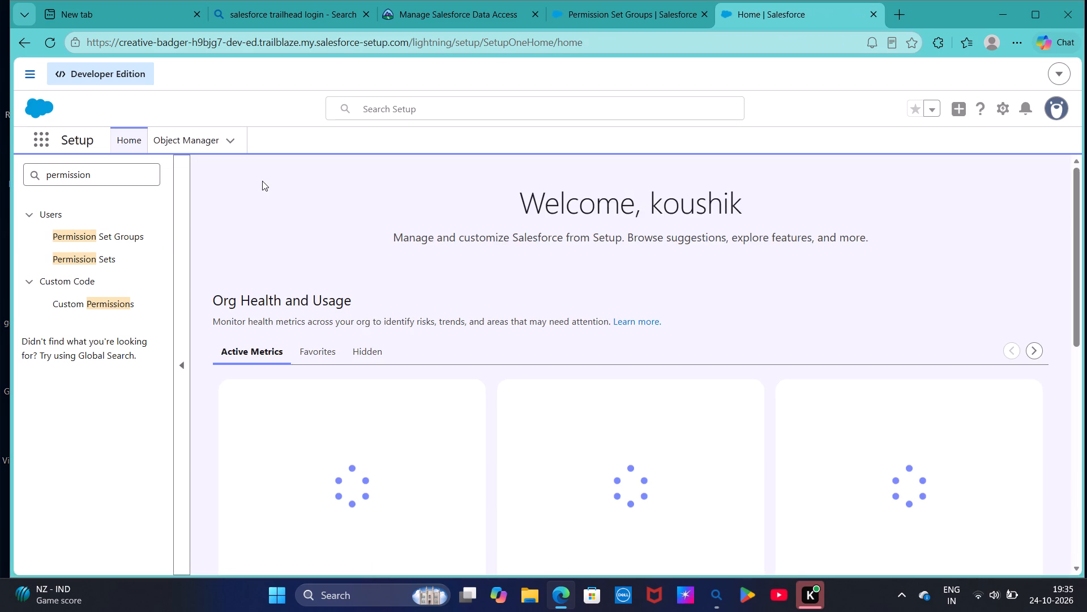
left_click(114, 236)
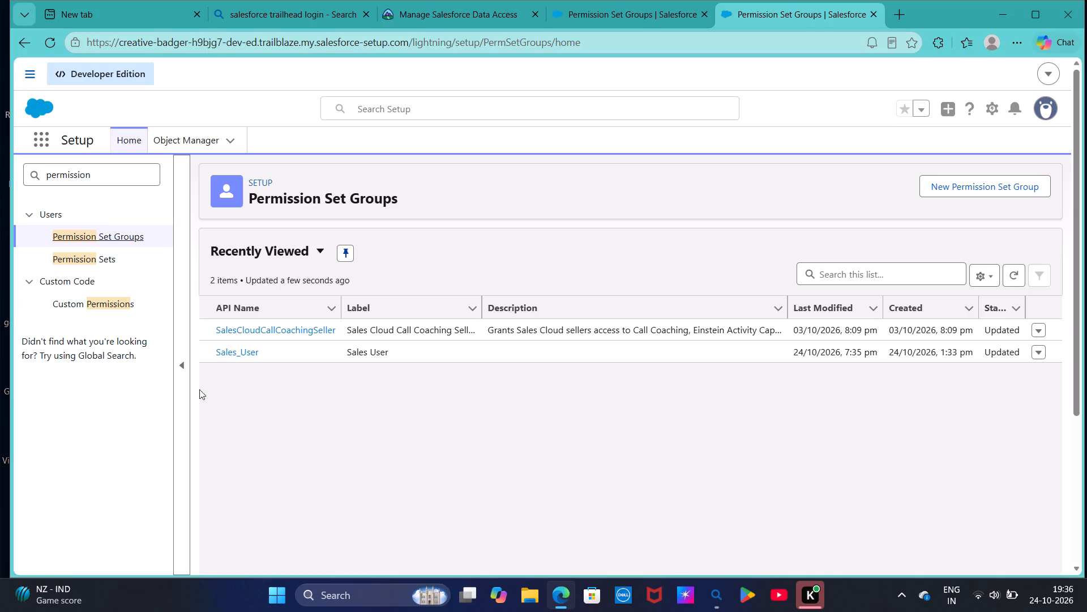
left_click(238, 351)
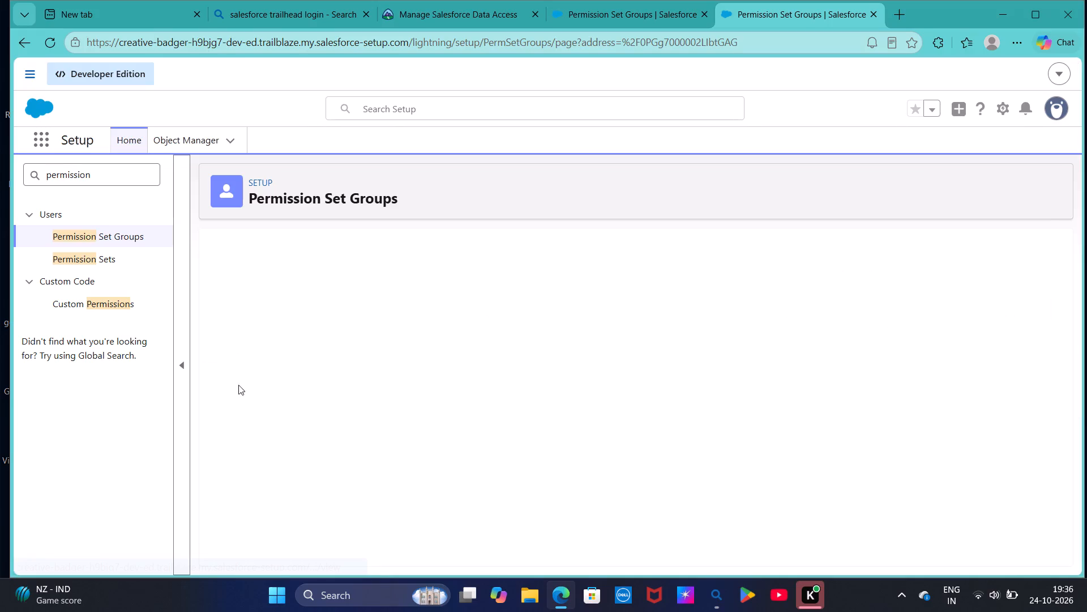
left_click(488, 281)
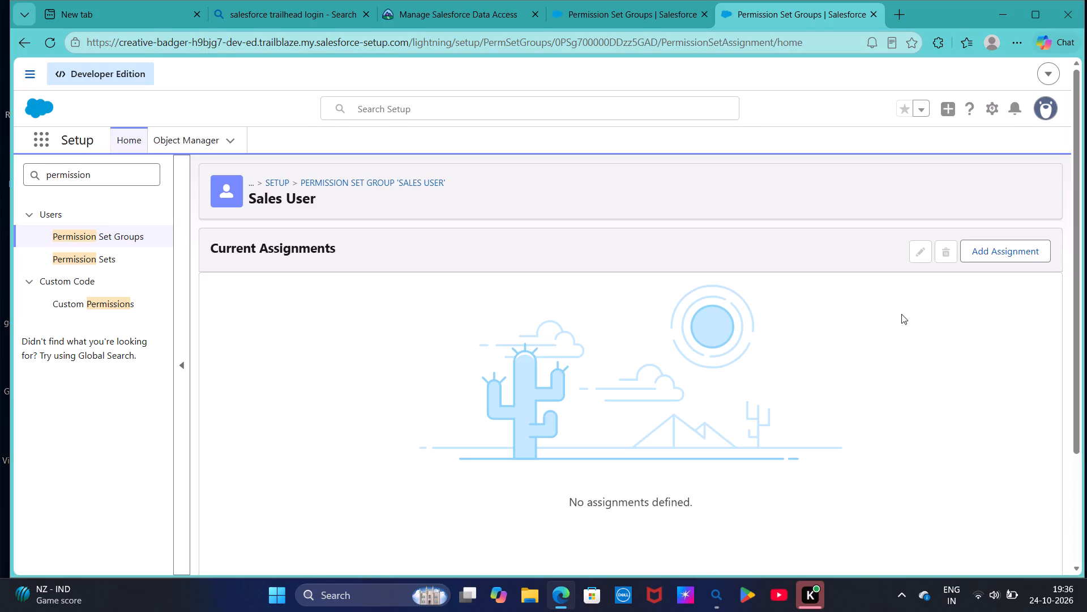
left_click(990, 246)
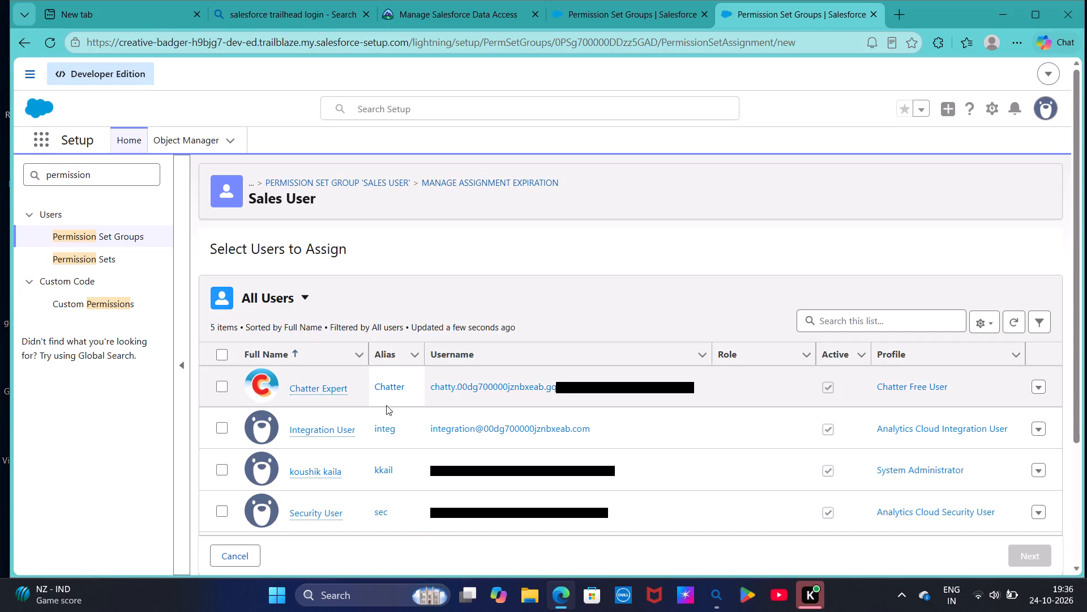
Look through the assignable users, open the test user's record, and examine its details and permission set and group assignments.
scroll(269, 424, "down", 2)
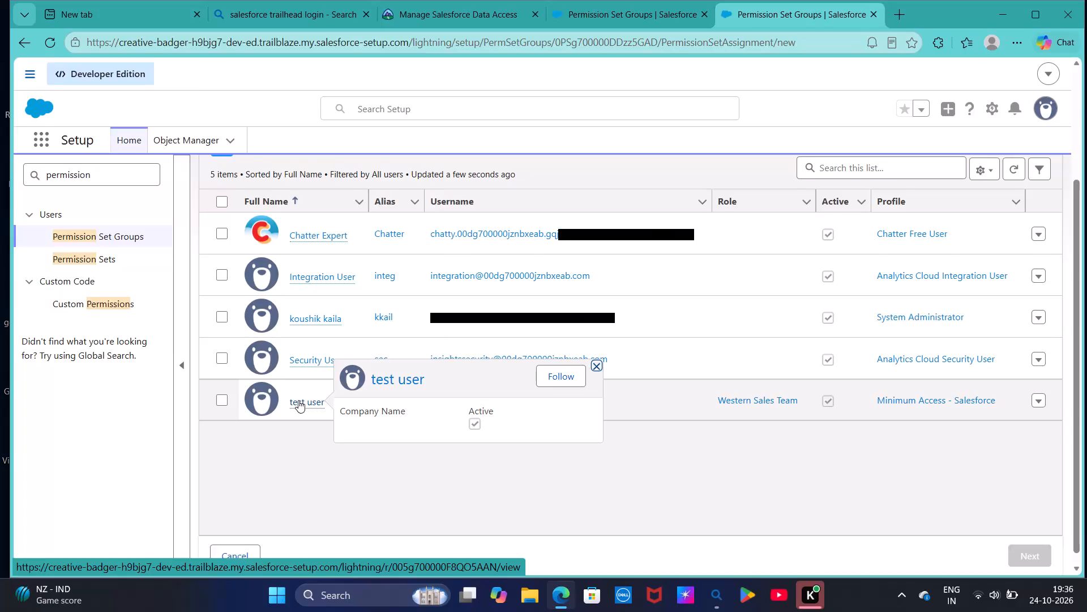
scroll(298, 400, "up", 1)
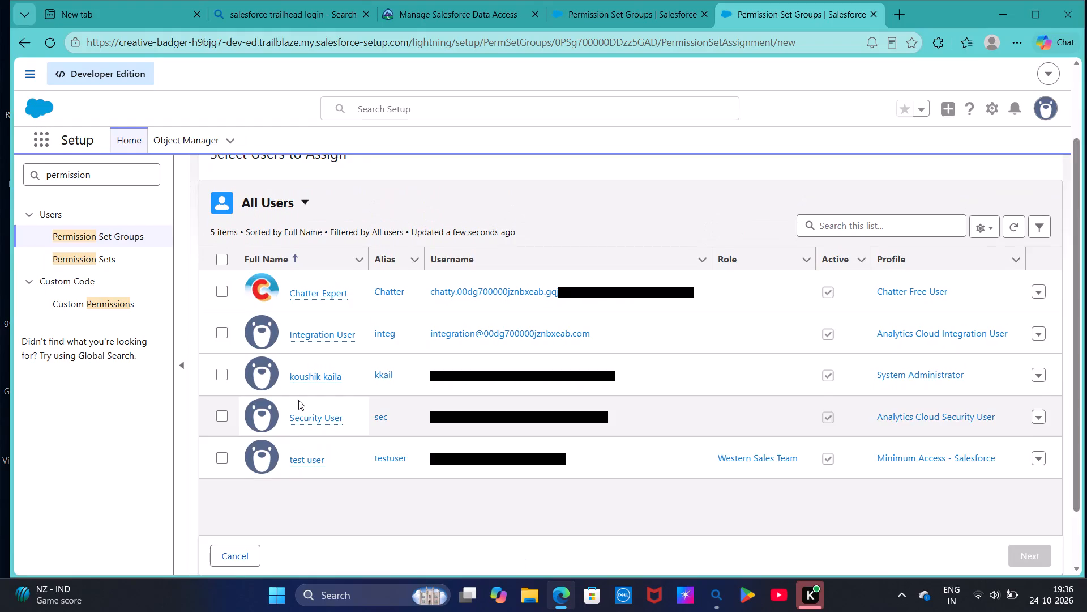
scroll(298, 400, "down", 1)
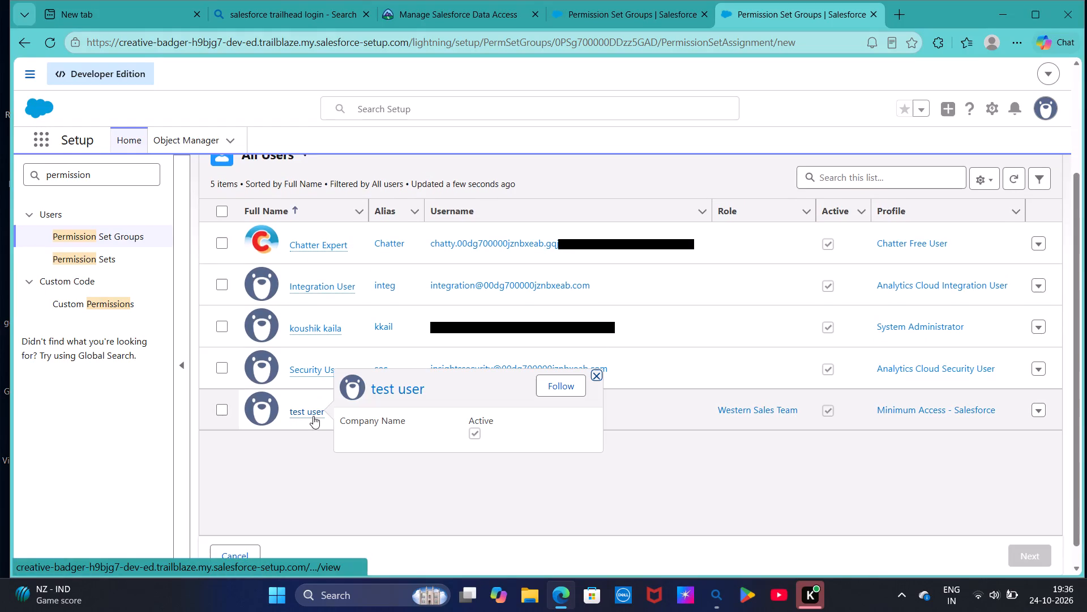
left_click(511, 466)
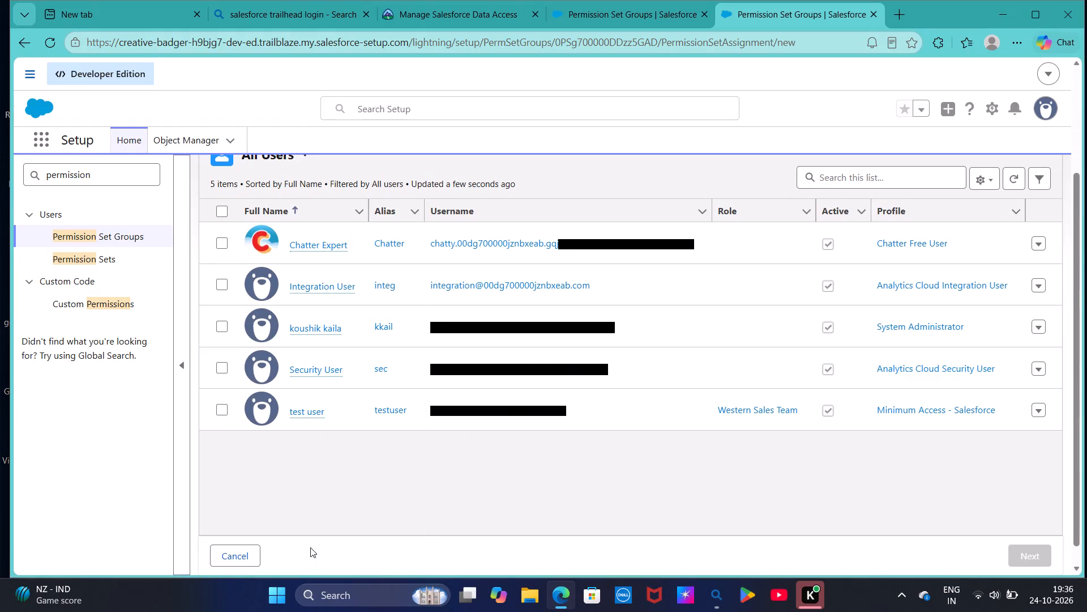
left_click(311, 415)
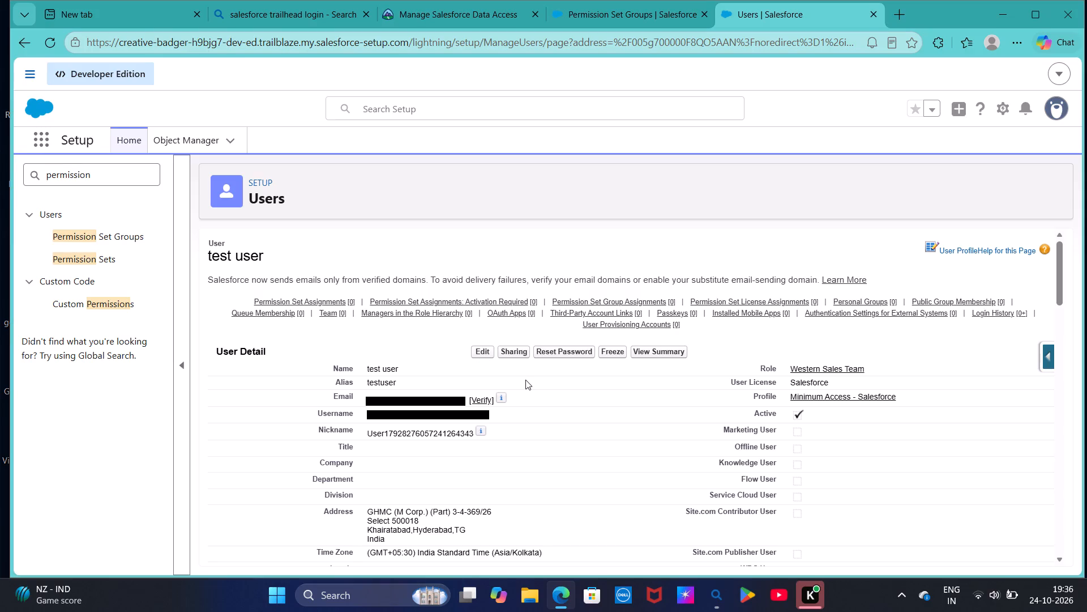
scroll(525, 380, "down", 6)
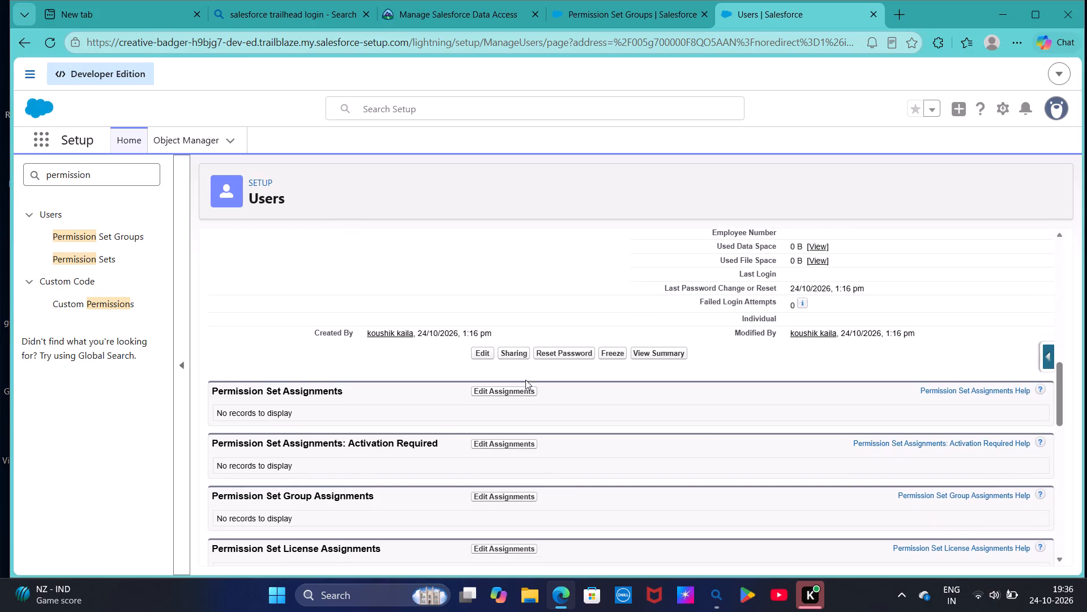
scroll(525, 380, "down", 2)
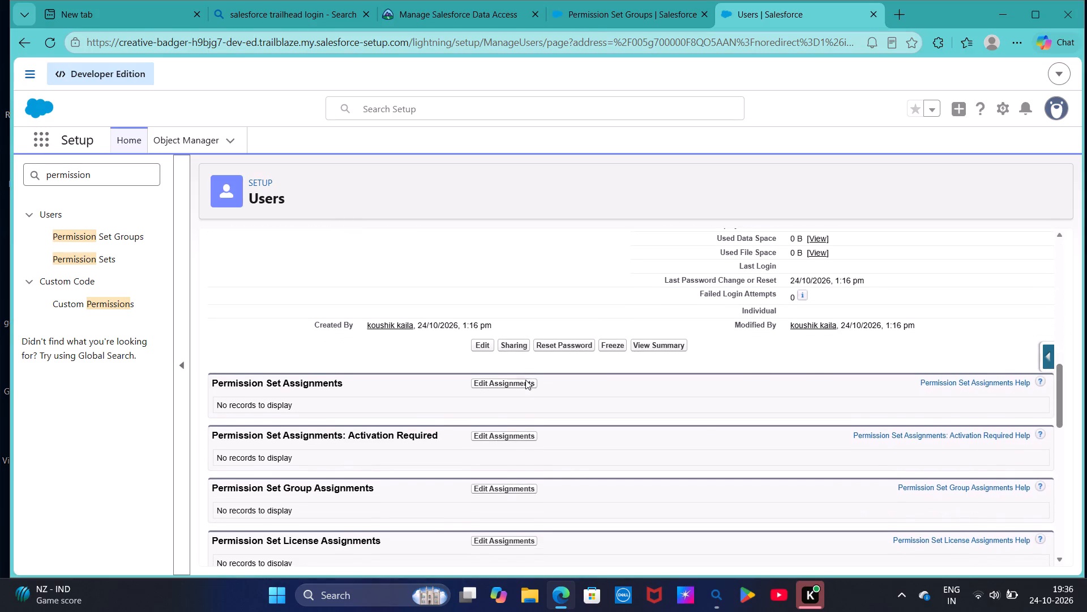
scroll(525, 380, "down", 1)
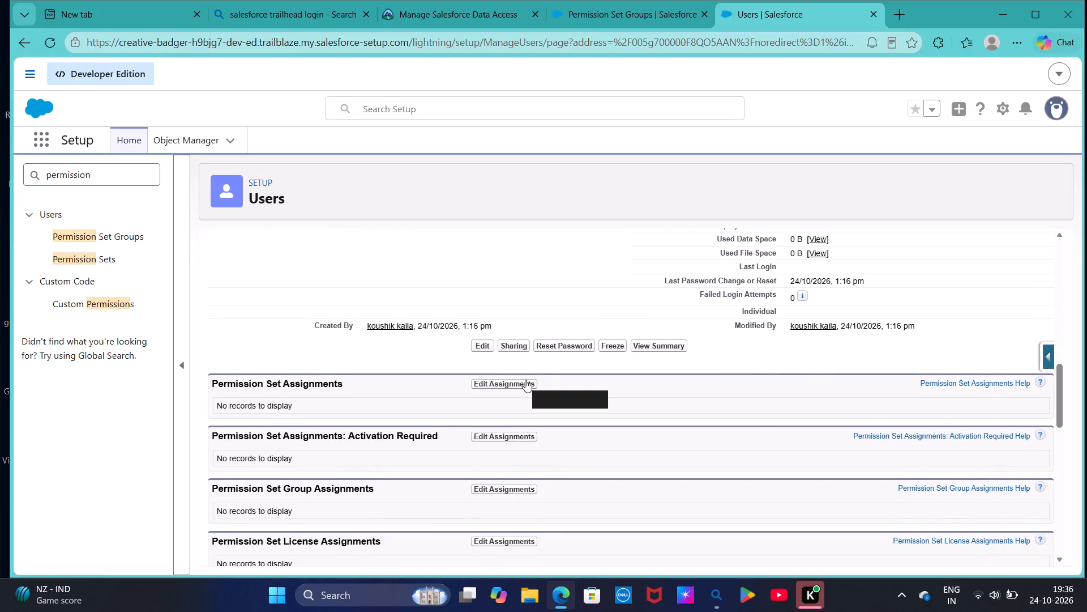
scroll(525, 380, "up", 11)
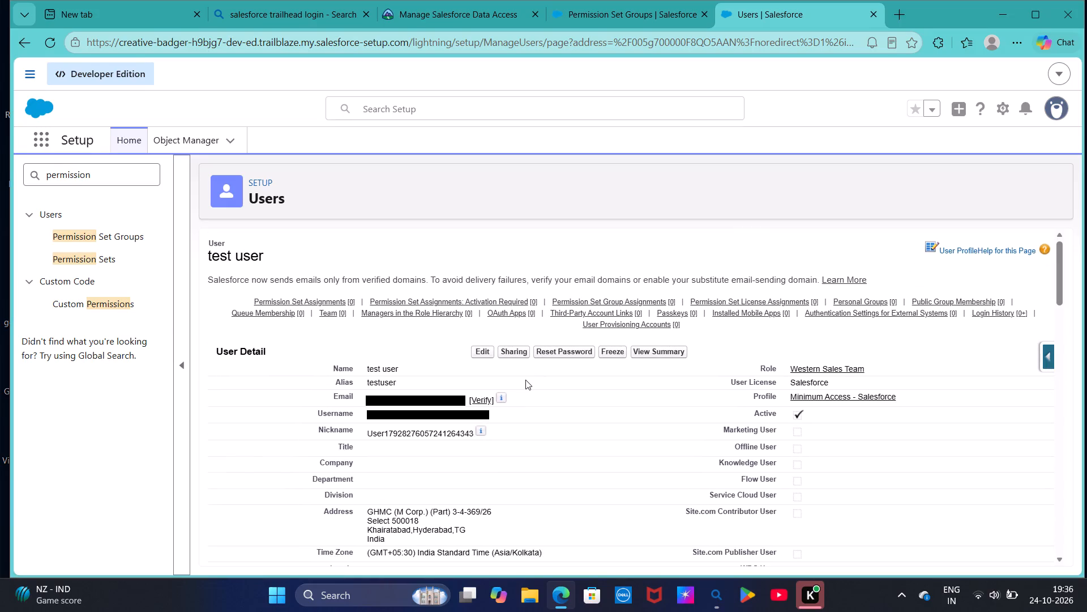
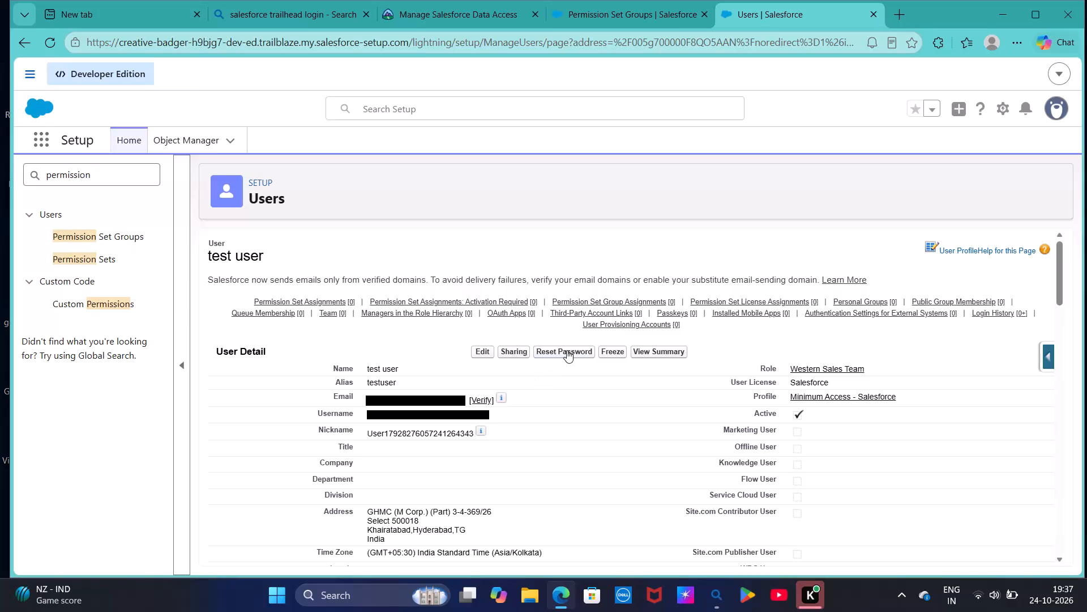
Assign the Sales User permission set group to the test user, save, and check the group assignments on the user's record.
left_click(602, 301)
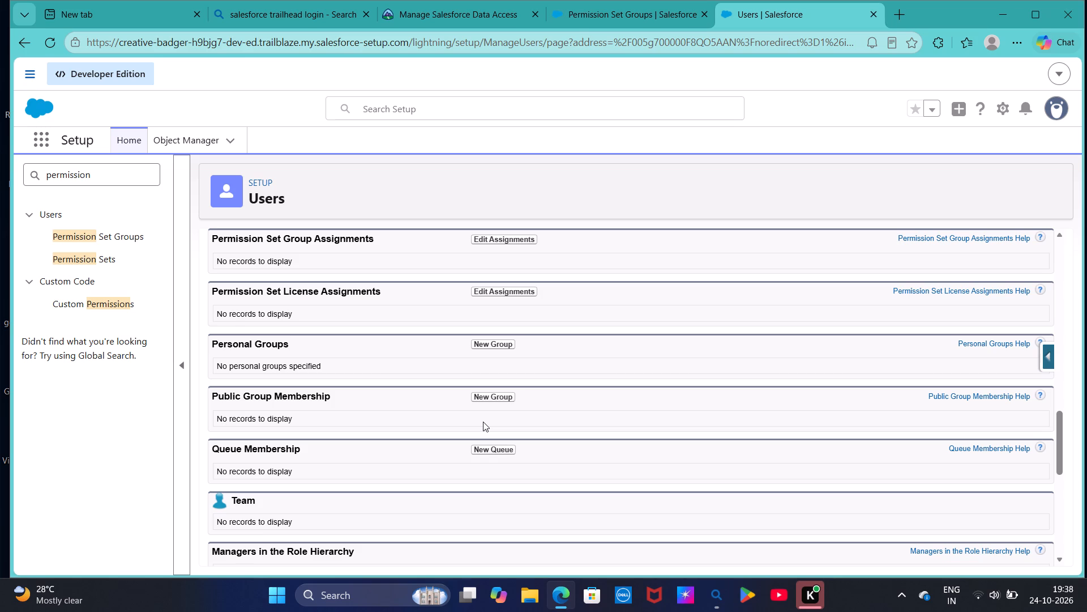
left_click(507, 239)
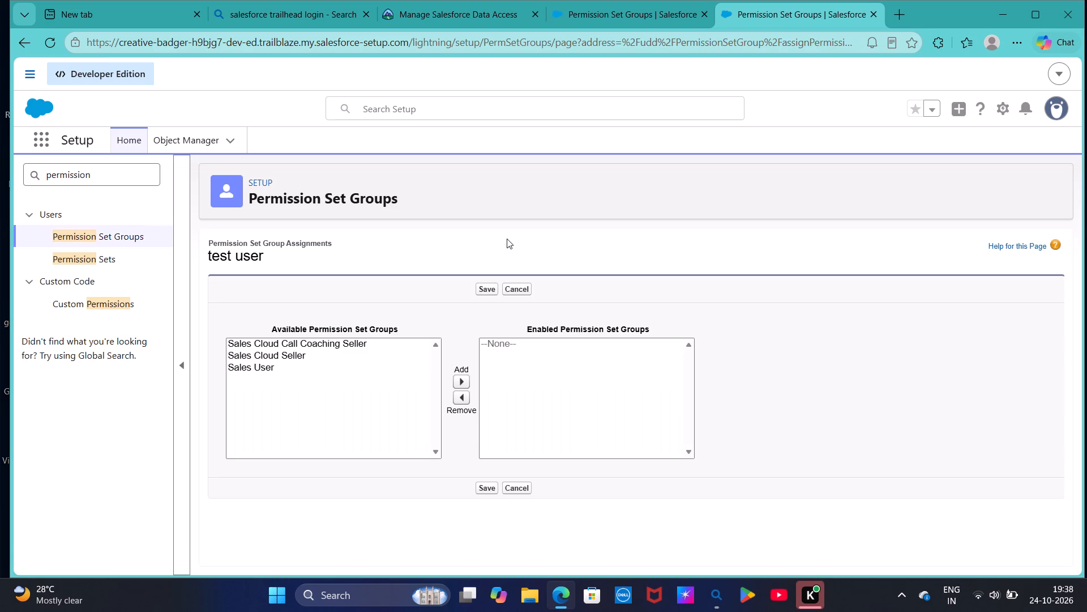
left_click(266, 373)
left_click(465, 373)
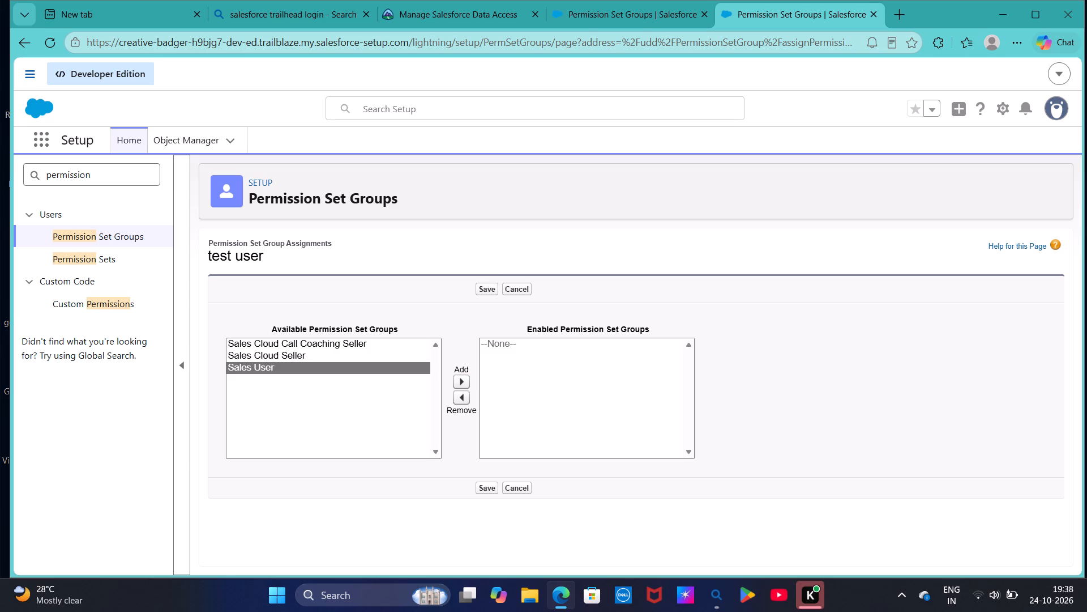
left_click(465, 381)
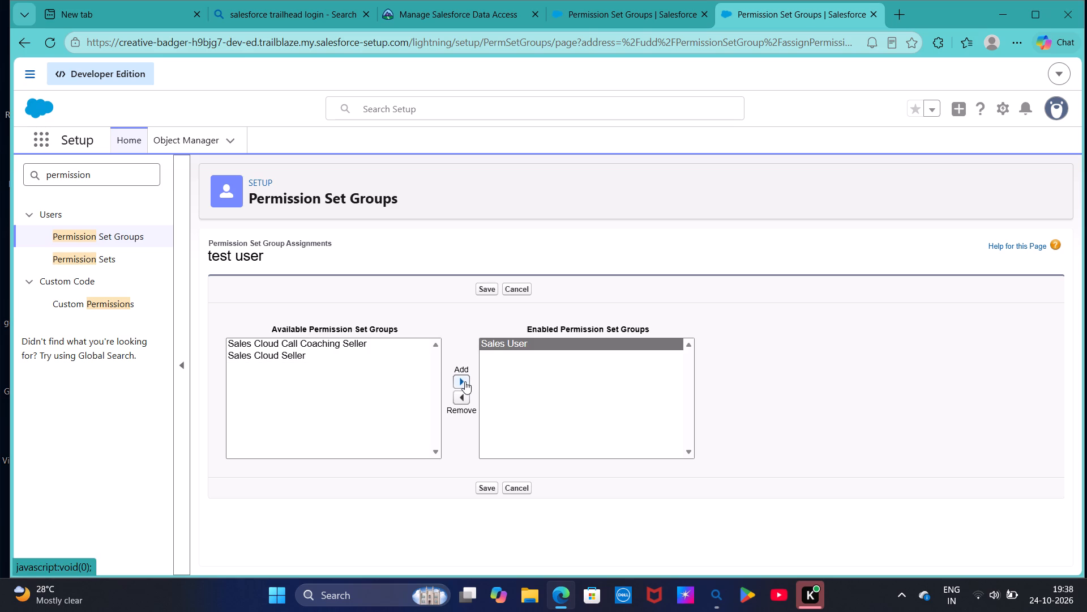
left_click(487, 494)
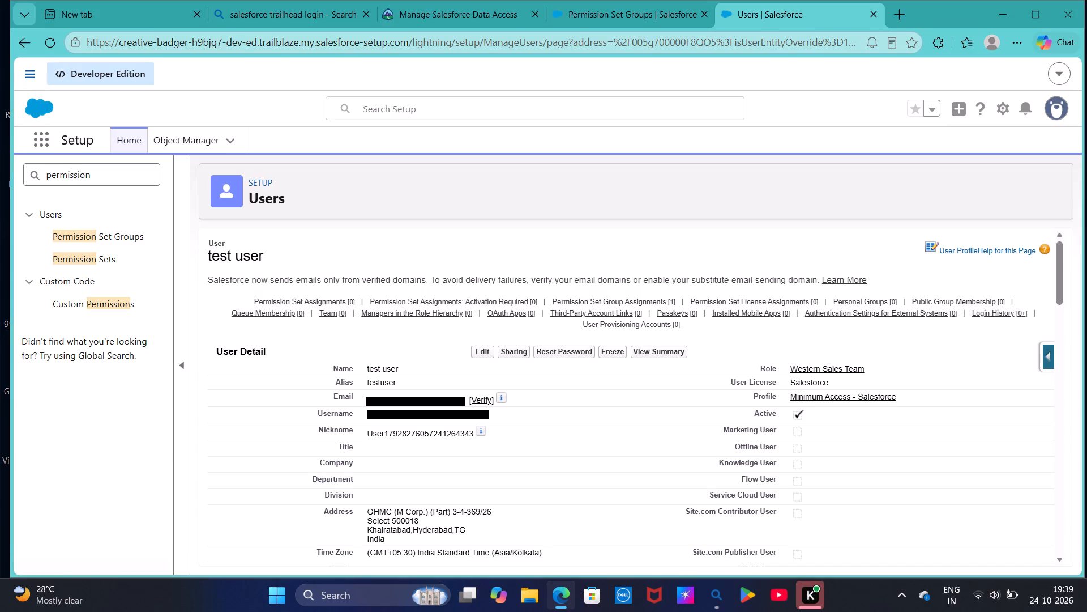
scroll(394, 461, "down", 2)
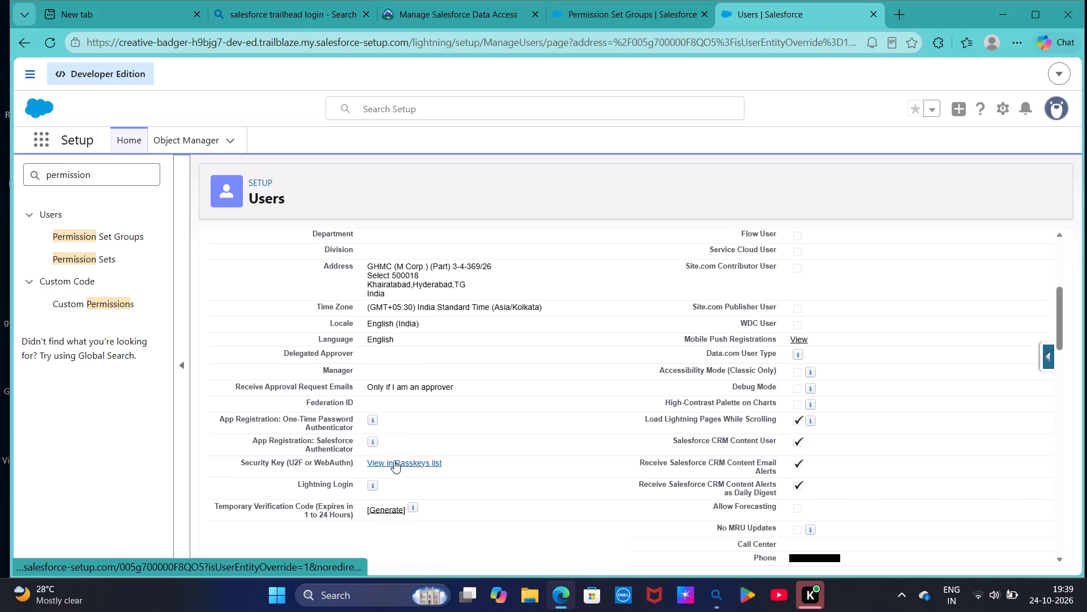
scroll(604, 428, "down", 6)
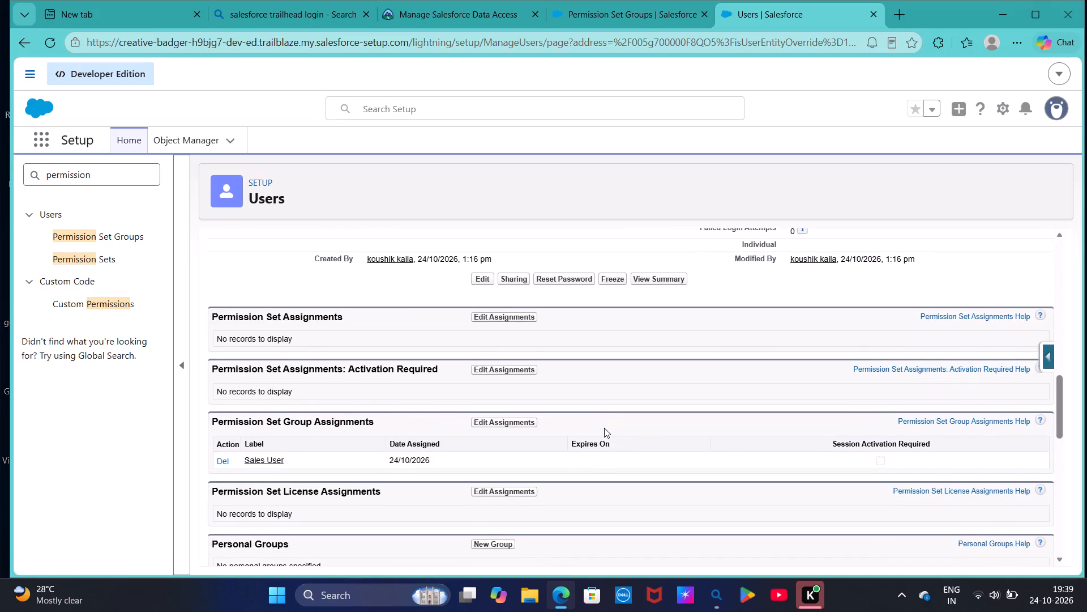
scroll(493, 401, "up", 6)
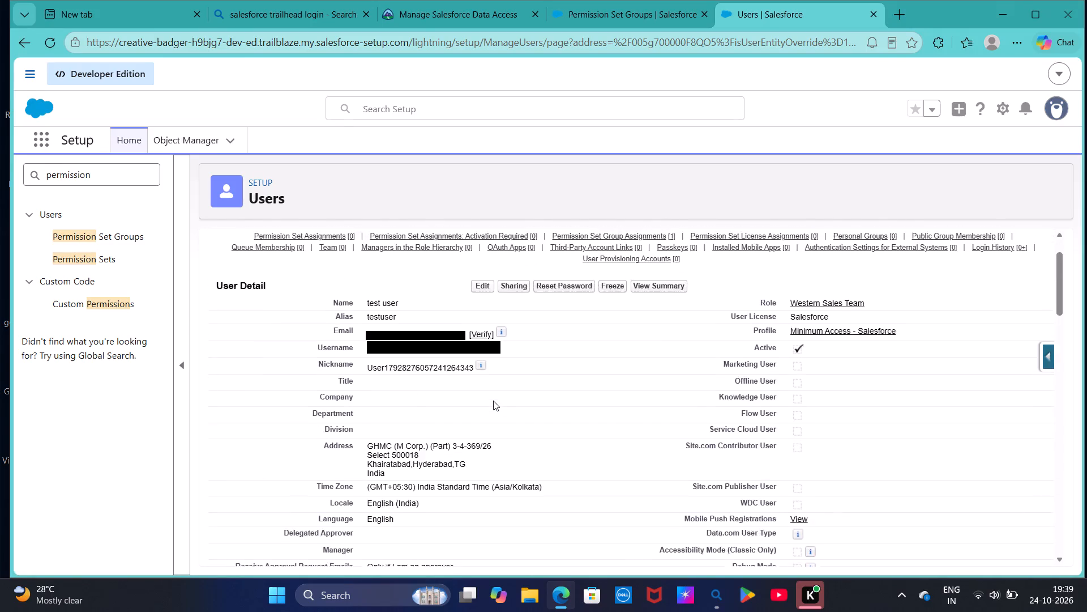
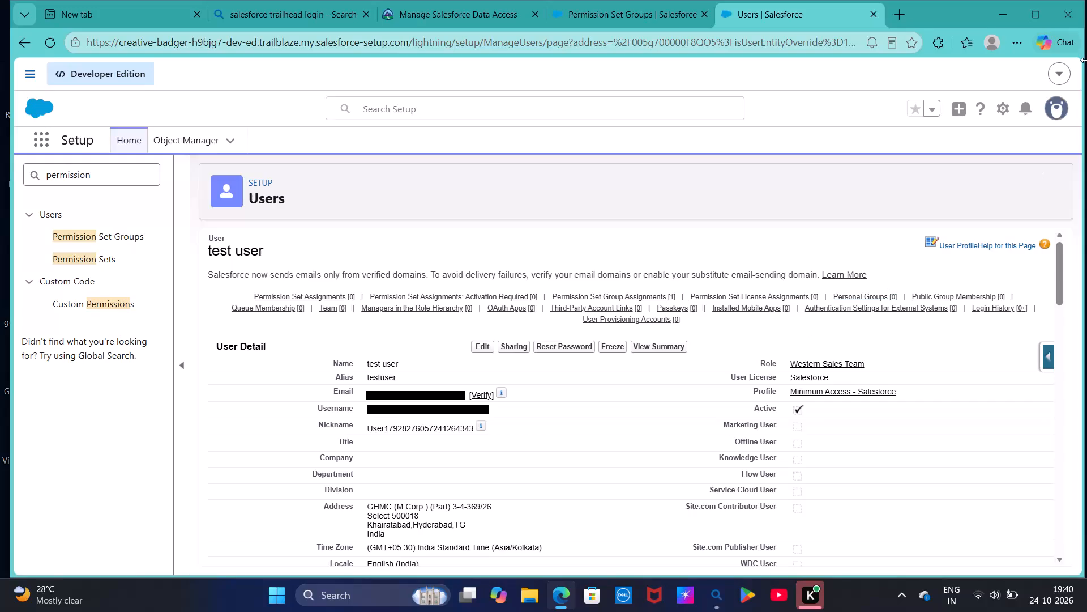
Open Sharing Settings in a separate Setup tab and open the organization-wide defaults for editing.
left_click(998, 103)
left_click(956, 155)
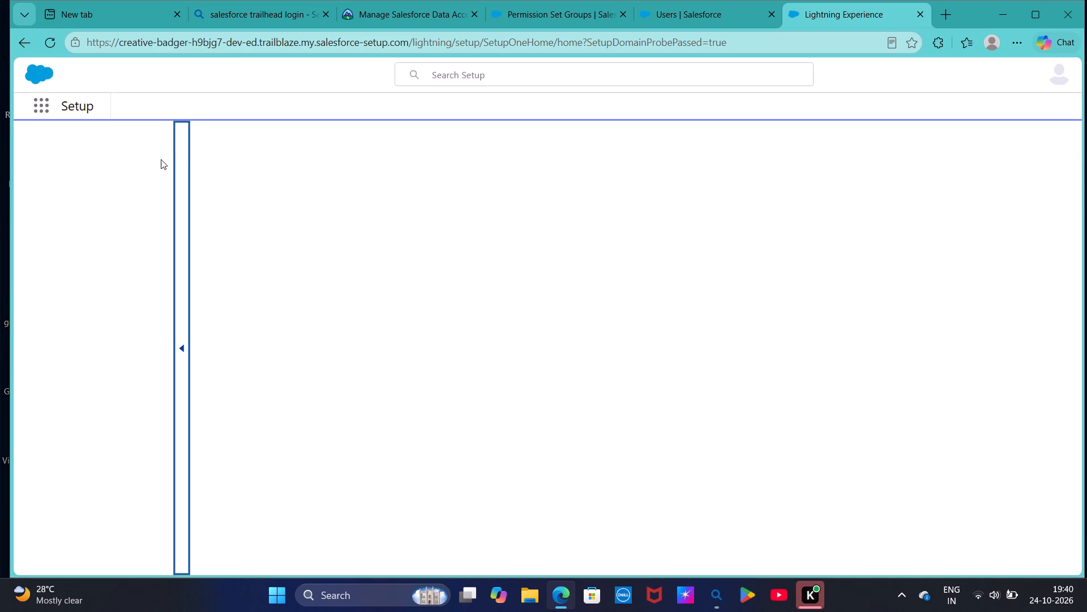
left_click(119, 169)
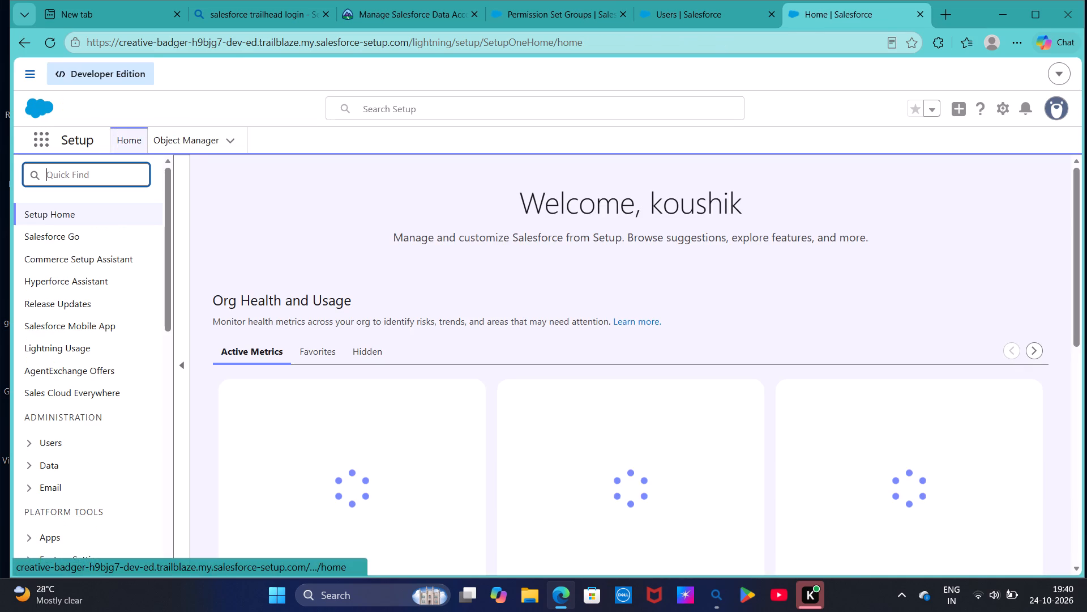
type("sharing")
left_click(97, 277)
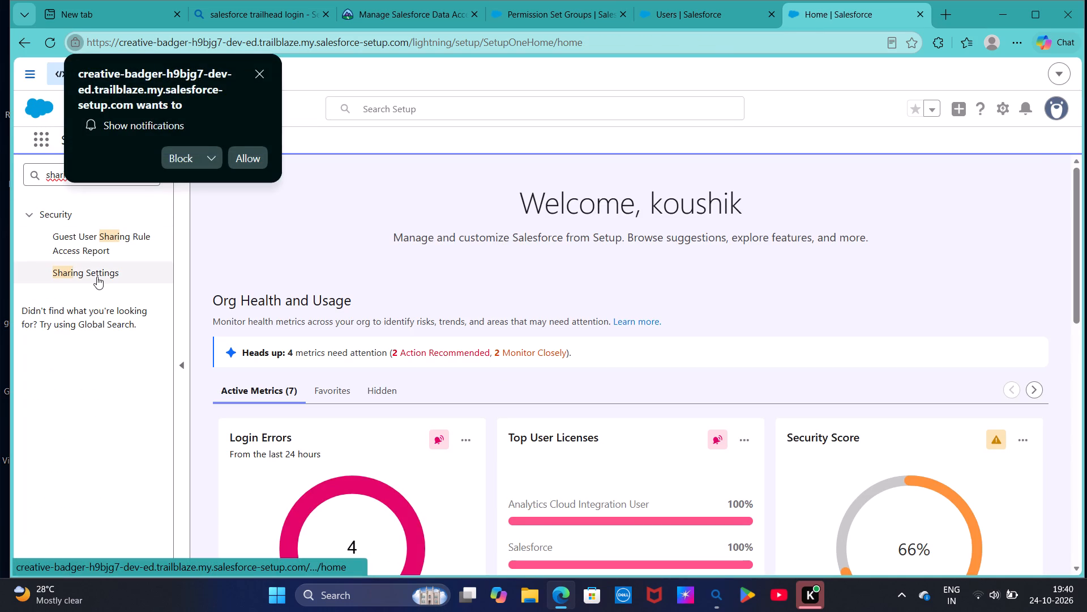
left_click(253, 74)
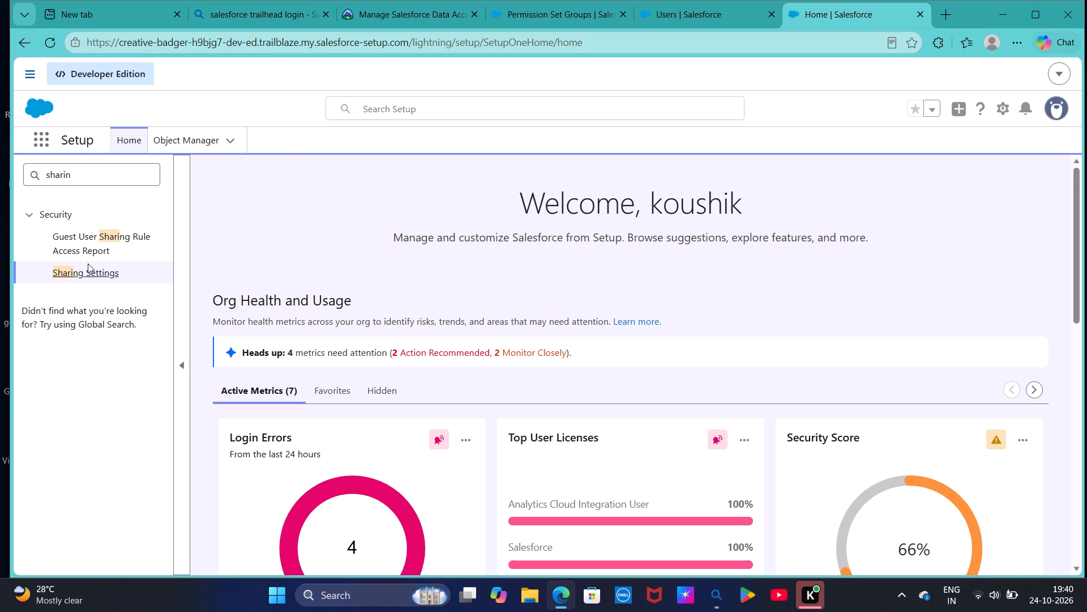
left_click(85, 269)
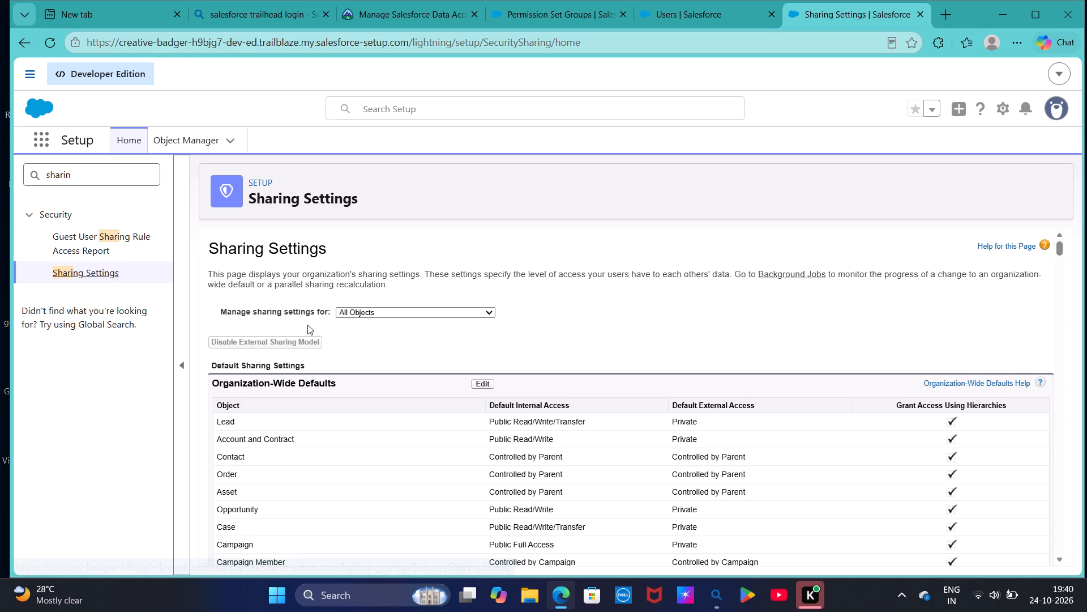
left_click(487, 384)
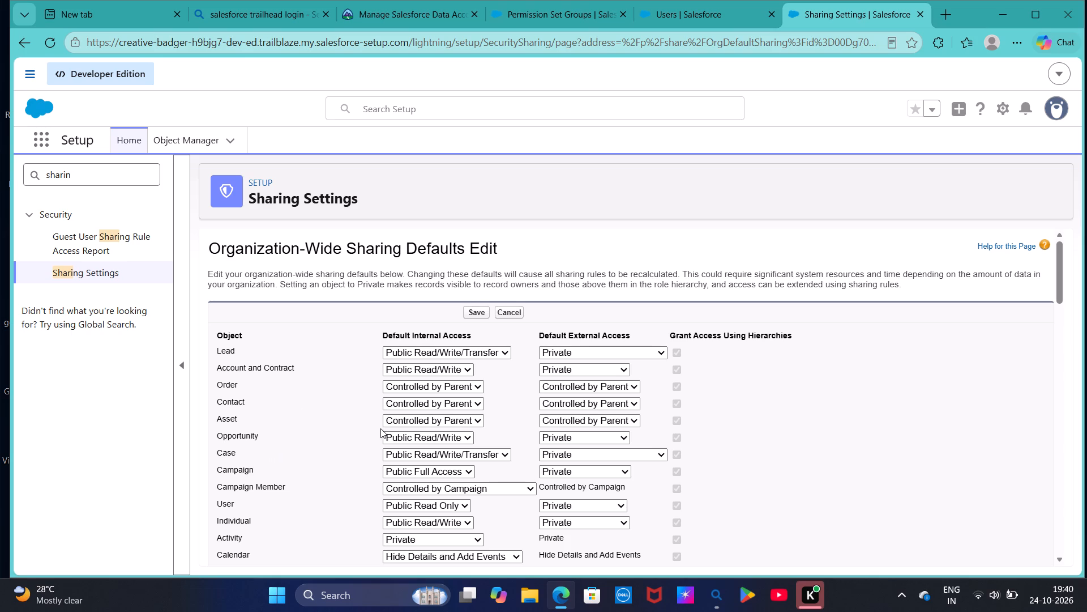
Look through the default internal and external access settings of all objects in the organization-wide defaults.
scroll(380, 431, "down", 2)
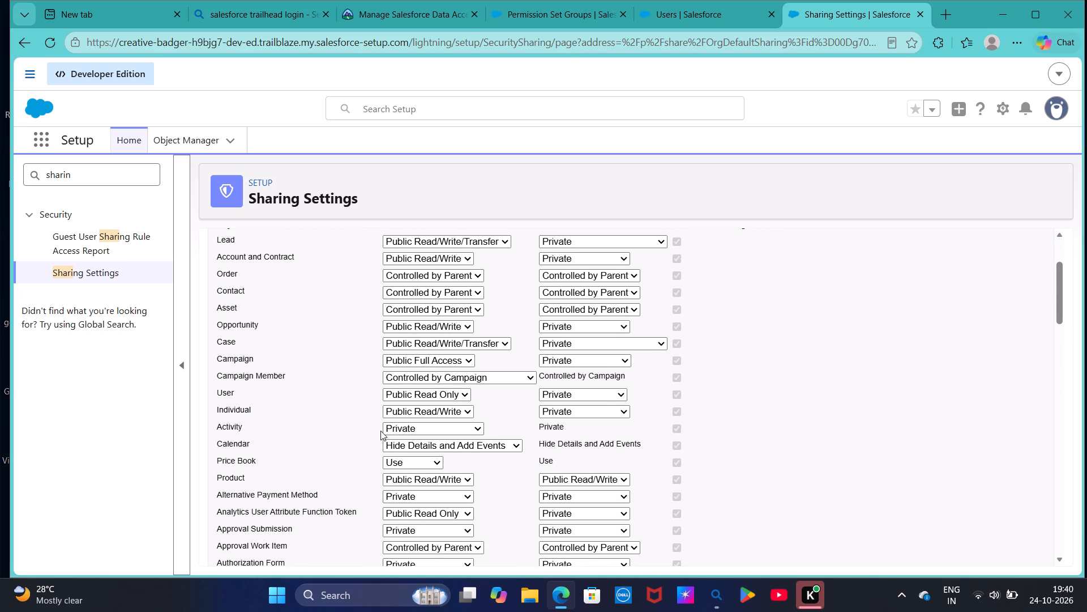
scroll(380, 431, "down", 4)
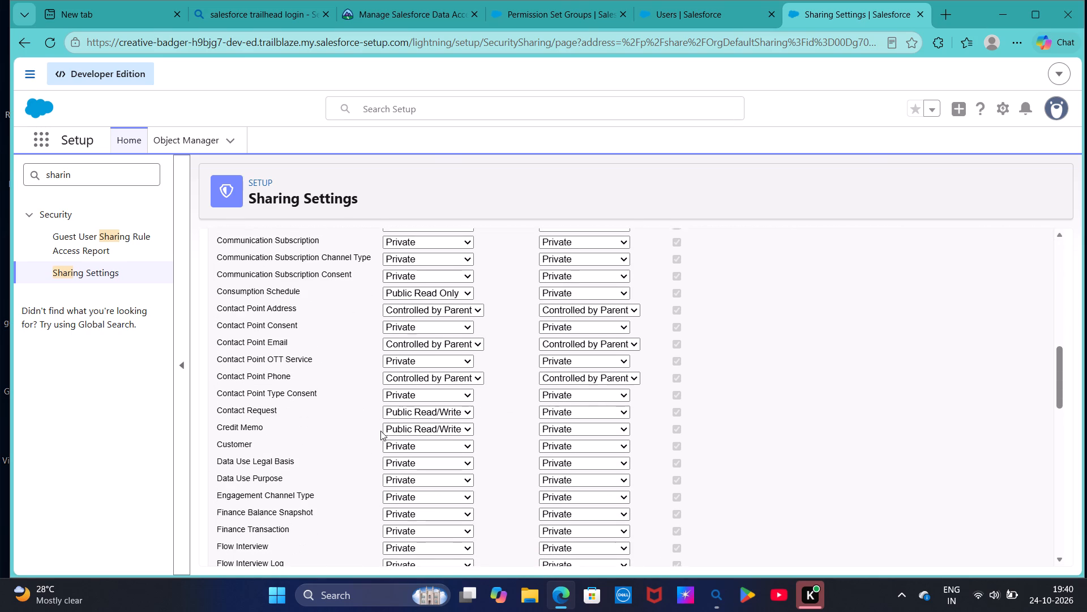
scroll(380, 431, "down", 2)
right_click(380, 431)
scroll(380, 431, "down", 6)
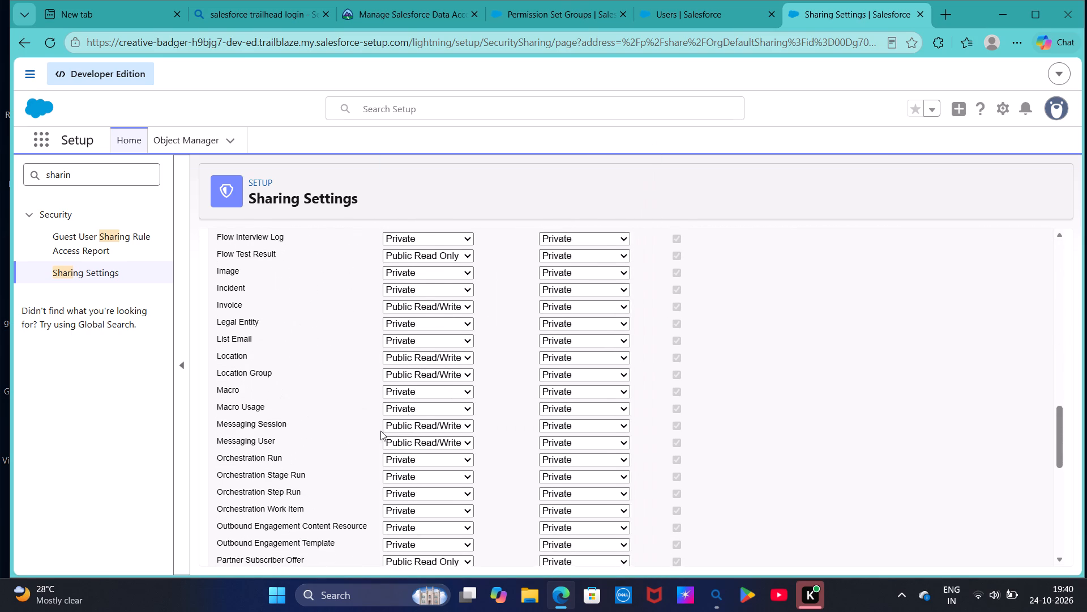
scroll(380, 431, "down", 5)
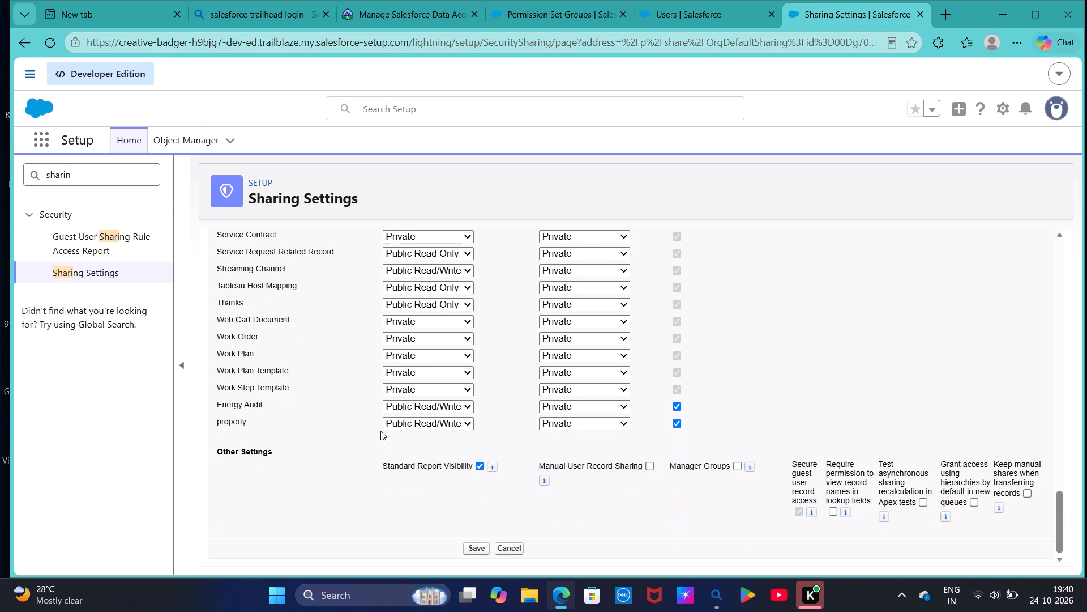
scroll(380, 431, "down", 3)
scroll(380, 431, "up", 8)
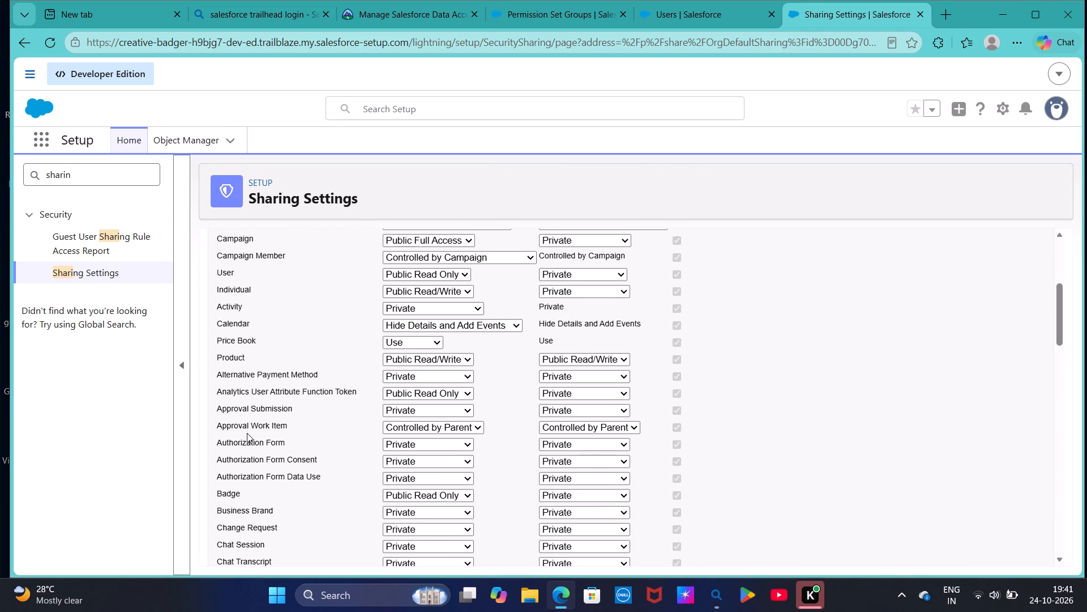
scroll(250, 464, "up", 3)
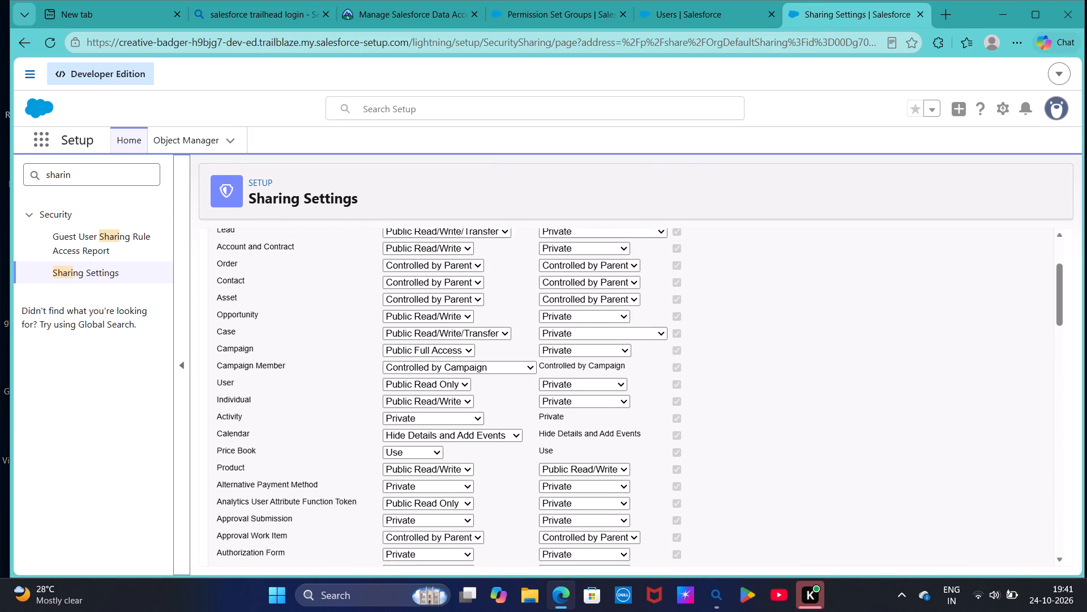
scroll(250, 464, "up", 2)
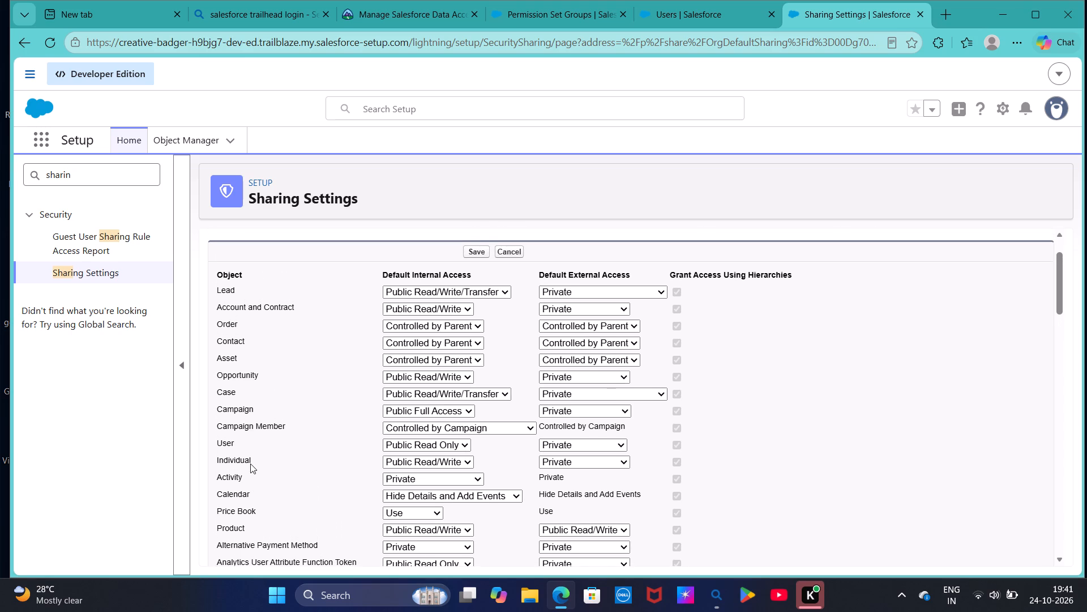
scroll(250, 464, "up", 1)
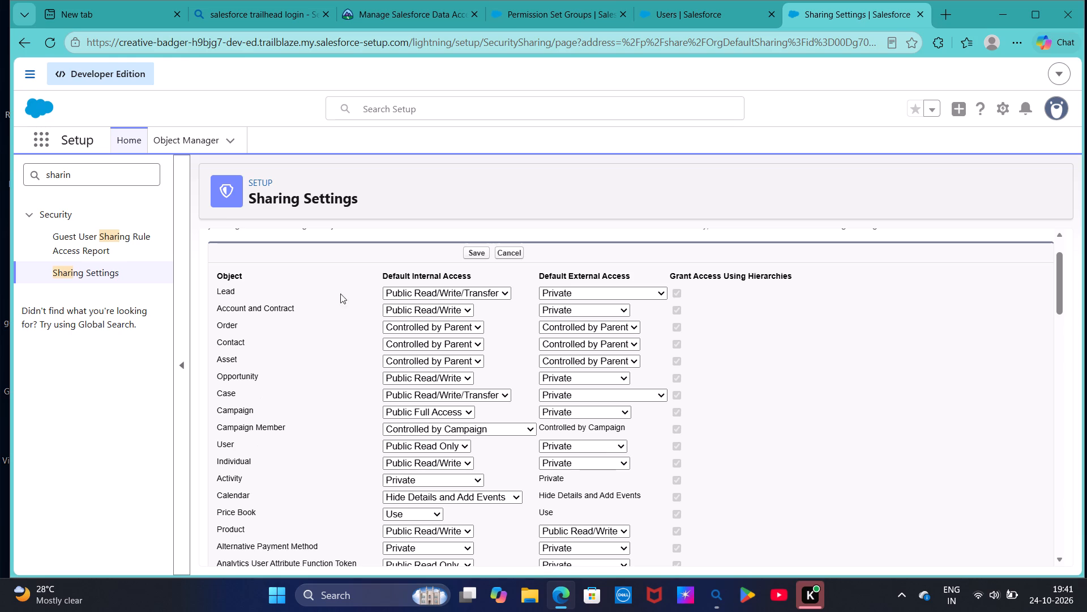
Set the default internal access to Public Read Only for Account and Contract and to Private for Opportunity.
left_click(397, 314)
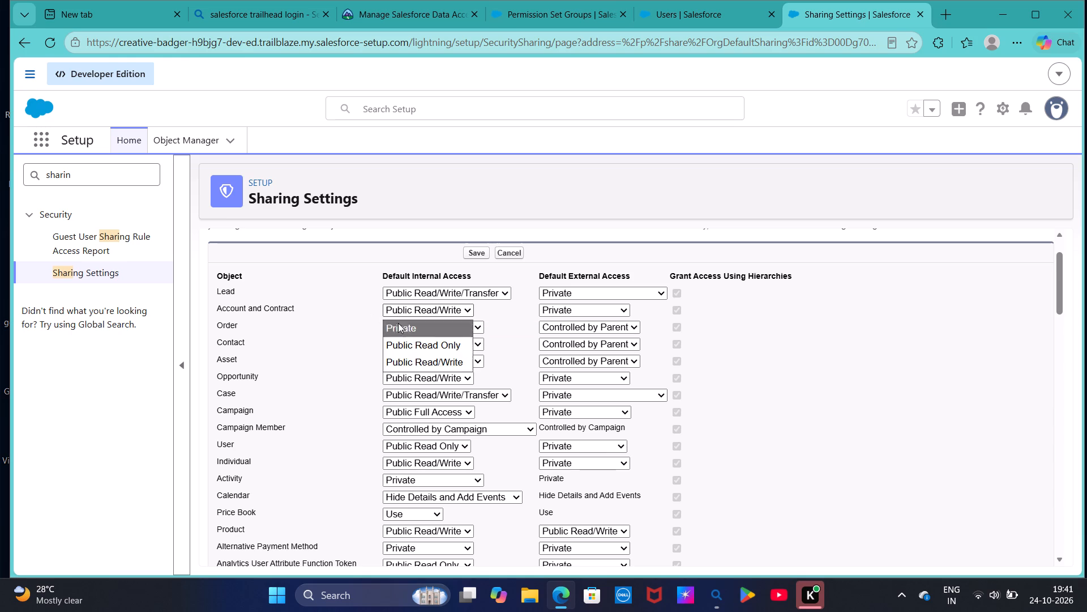
left_click(405, 355)
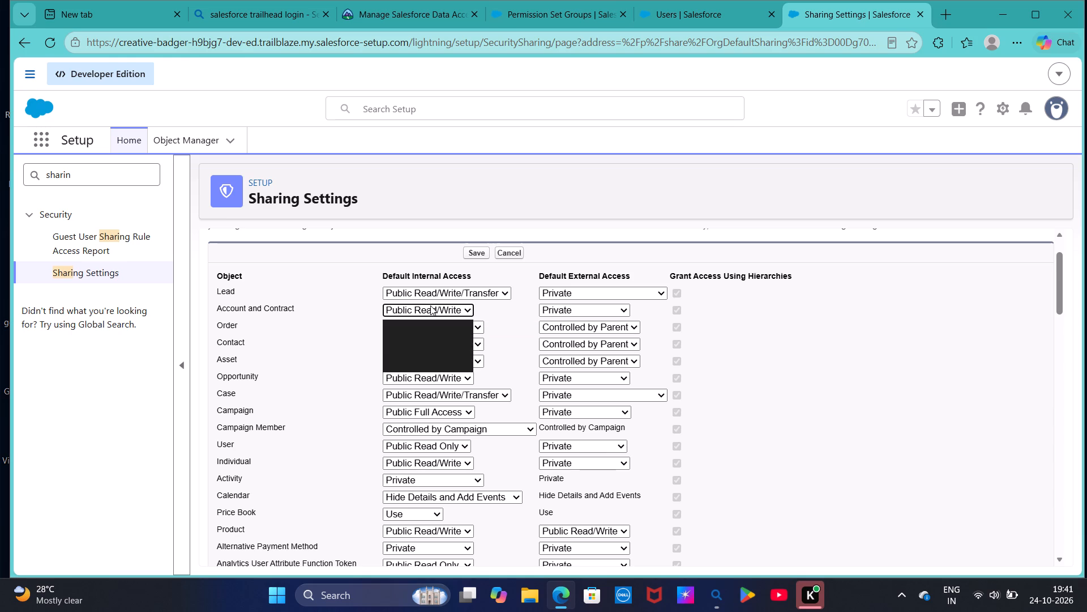
left_click(430, 305)
left_click(418, 347)
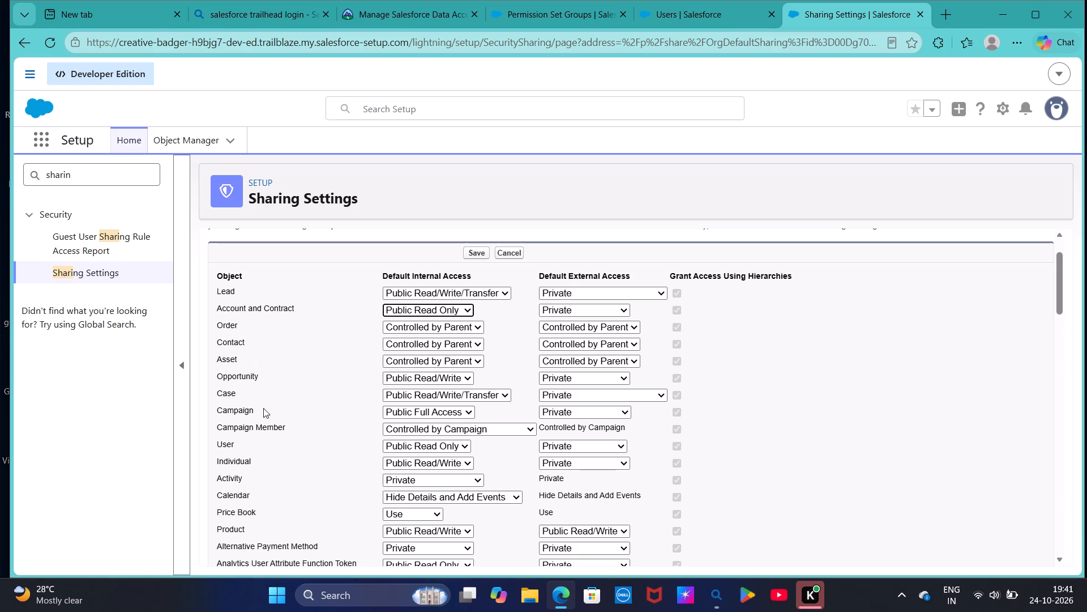
left_click(406, 378)
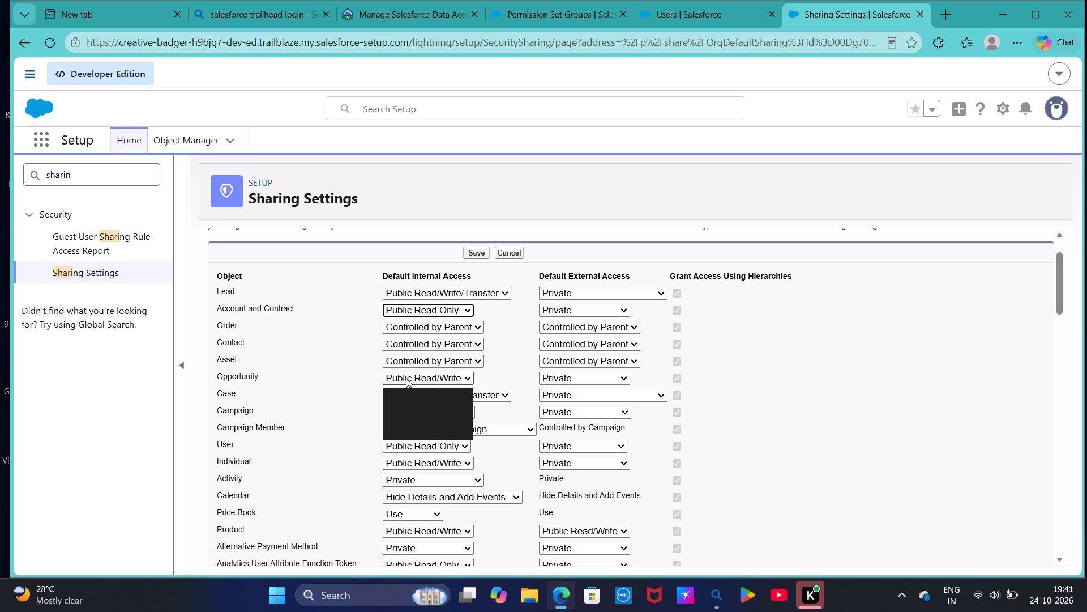
left_click(404, 397)
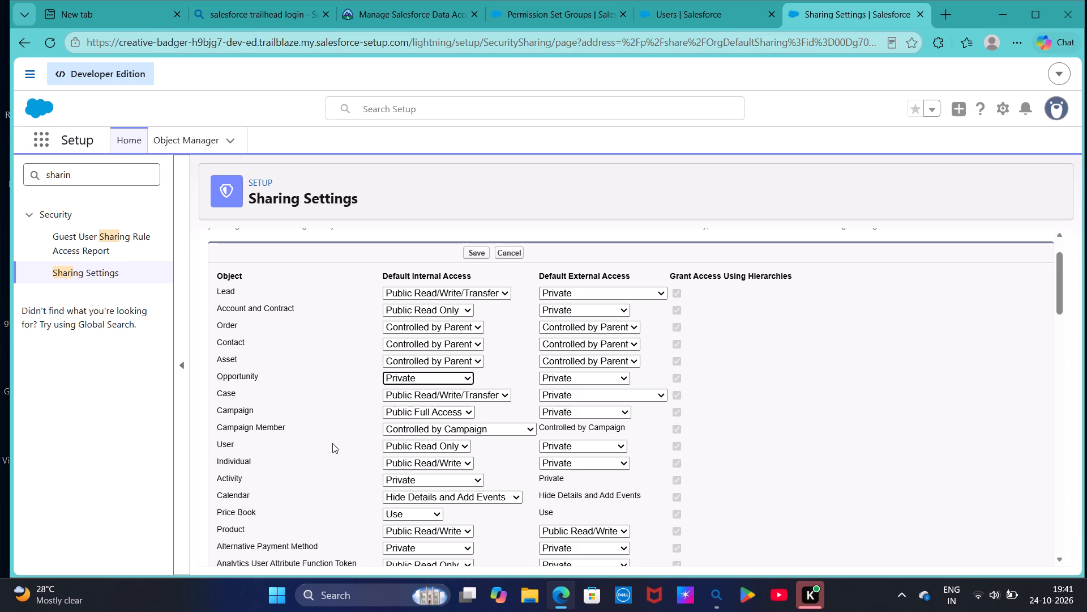
Review the default access of the remaining objects down to the other settings at the end of the form.
scroll(323, 441, "down", 2)
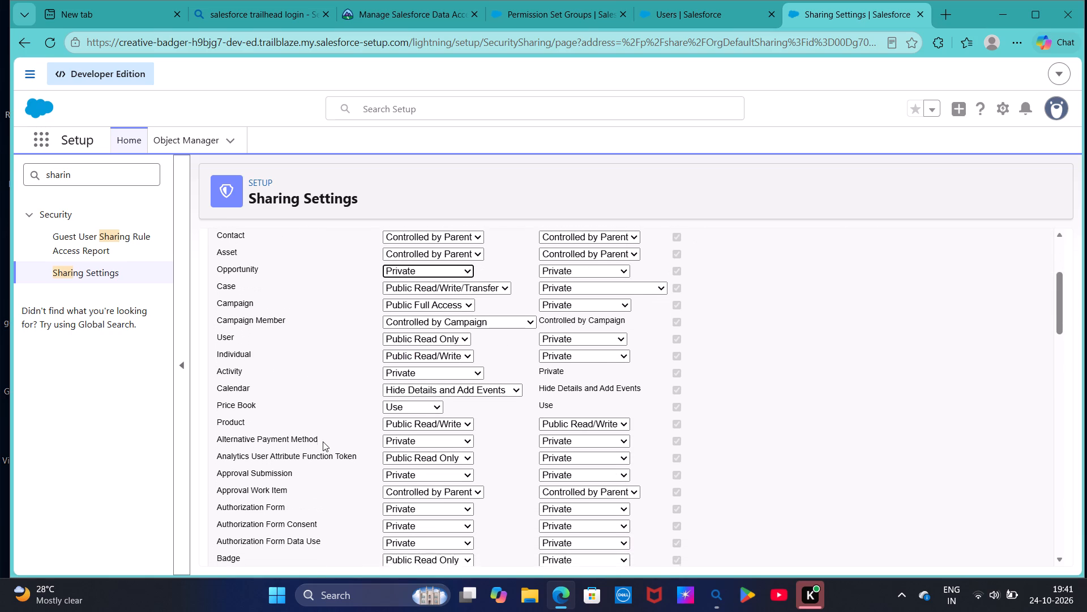
scroll(323, 441, "down", 3)
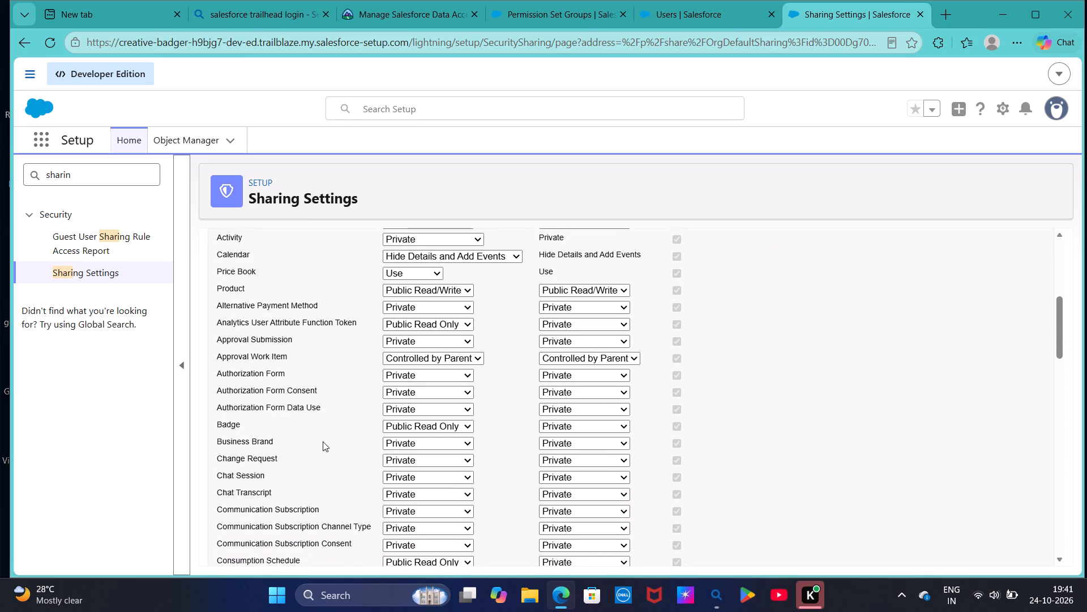
scroll(323, 441, "down", 2)
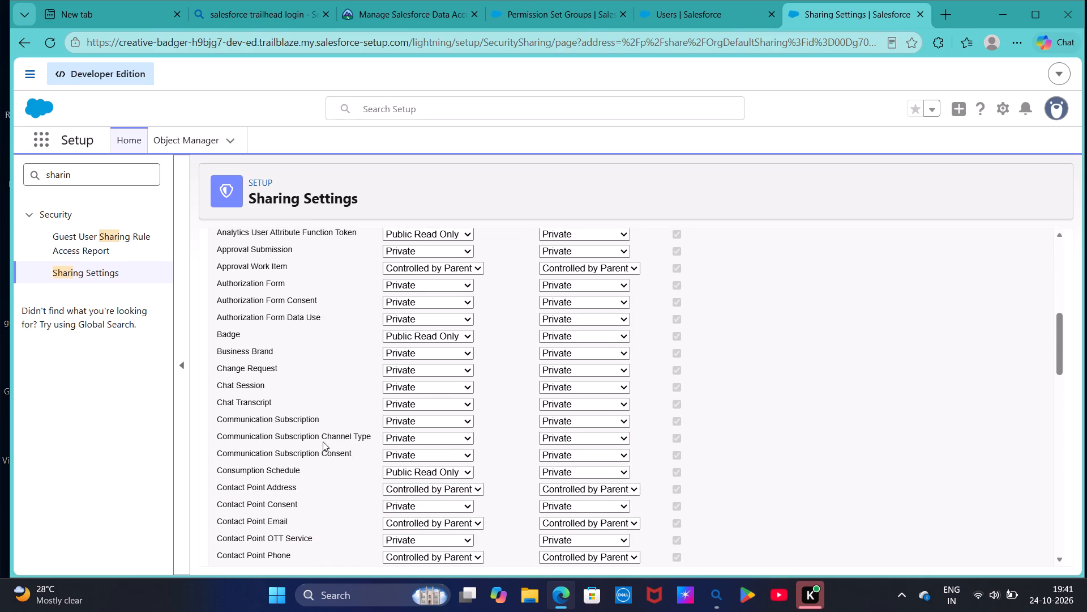
scroll(323, 441, "down", 2)
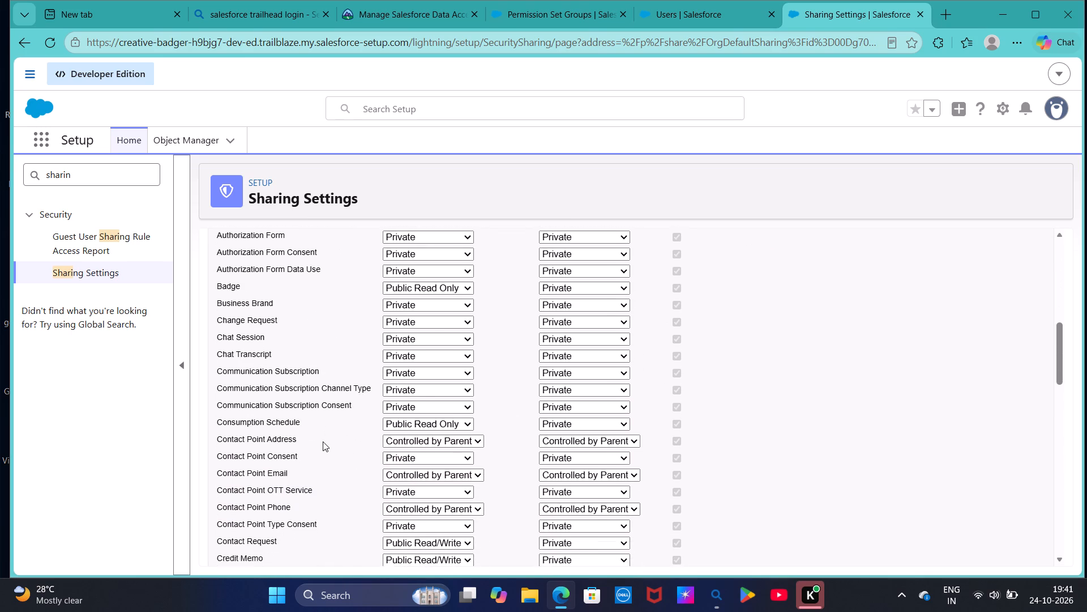
scroll(323, 441, "down", 3)
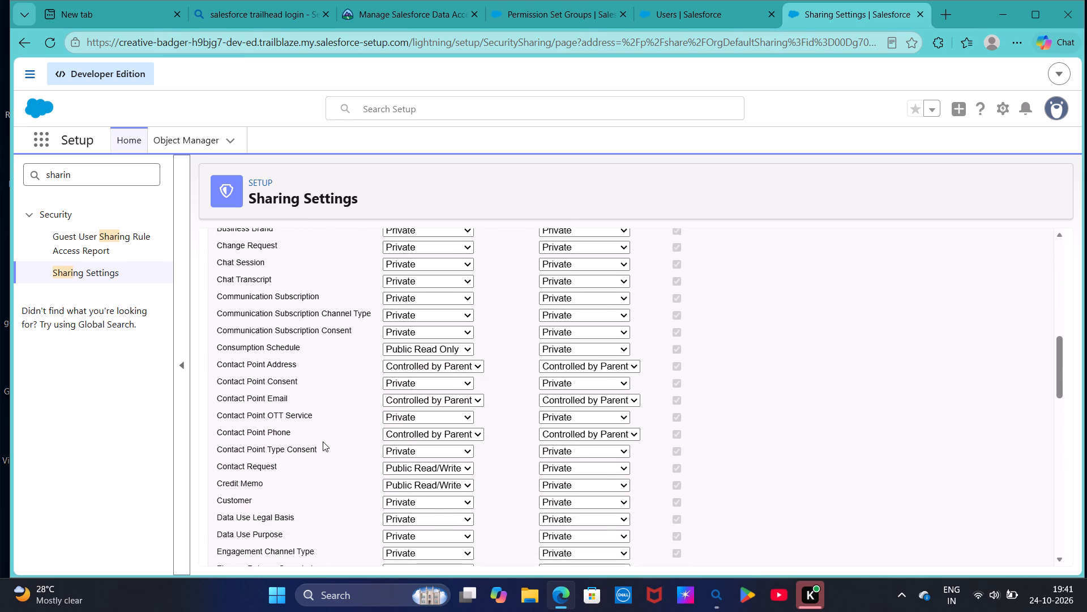
scroll(323, 441, "down", 1)
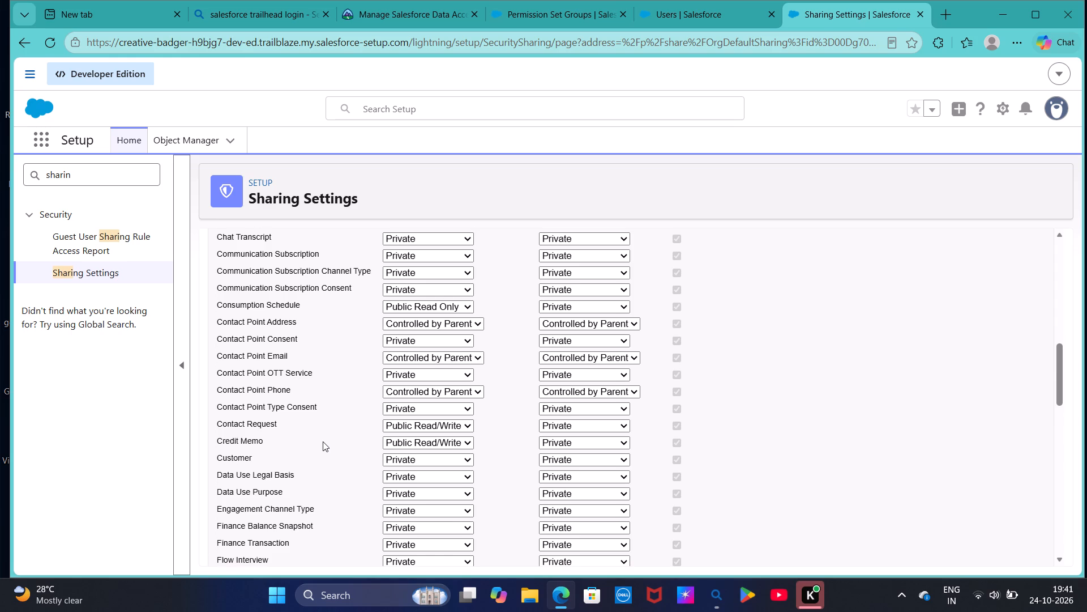
scroll(323, 441, "down", 5)
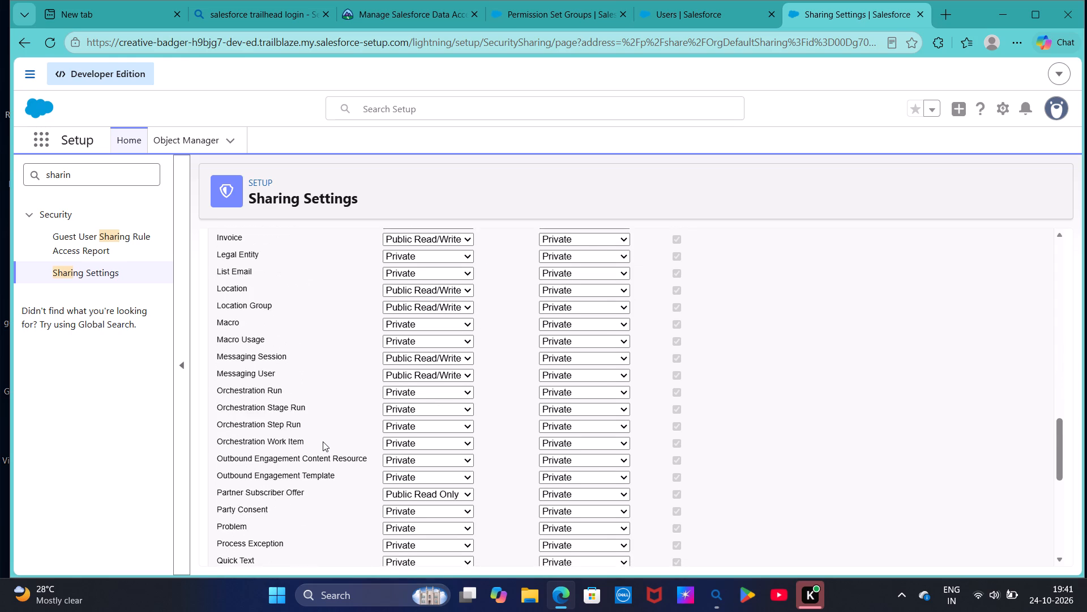
scroll(323, 441, "down", 5)
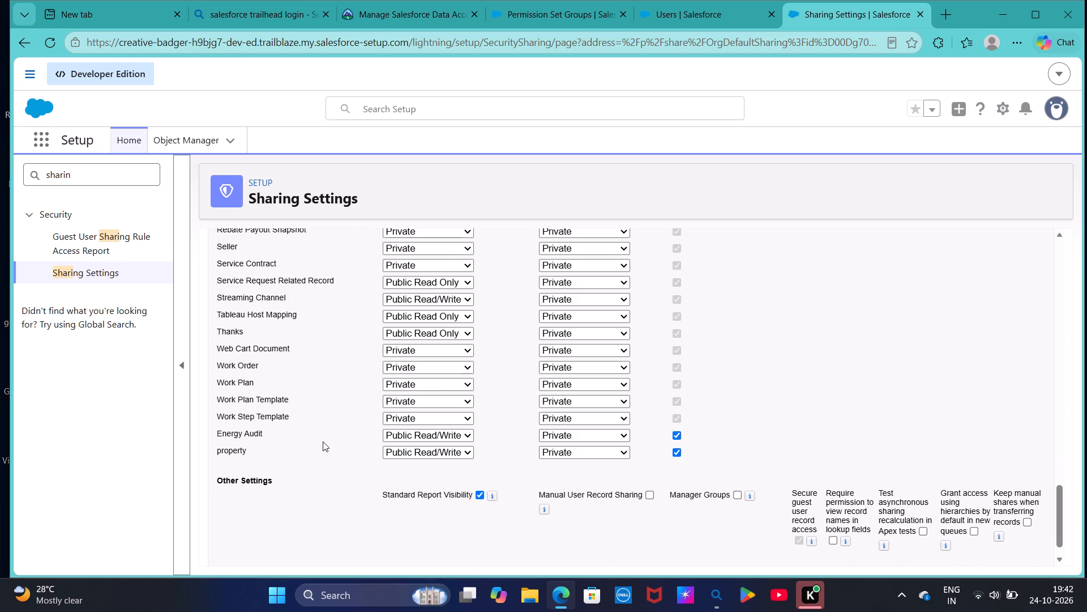
scroll(592, 530, "down", 4)
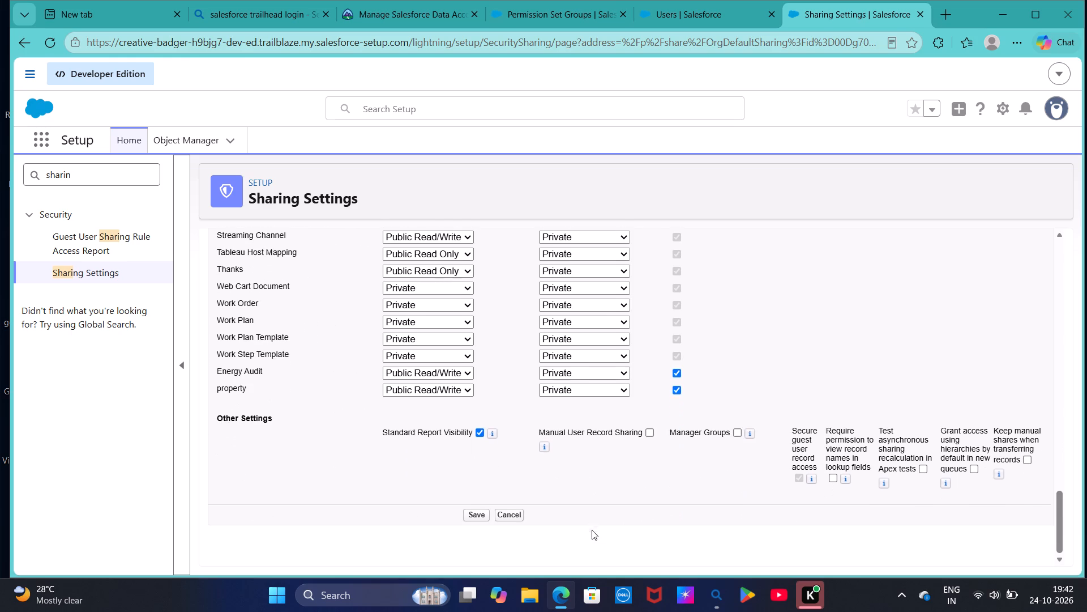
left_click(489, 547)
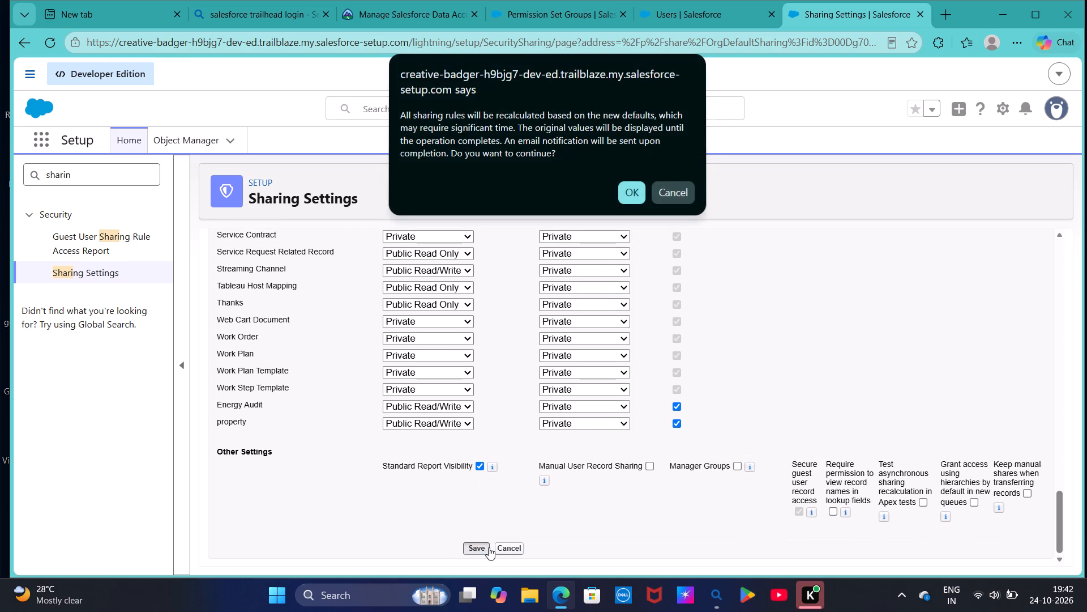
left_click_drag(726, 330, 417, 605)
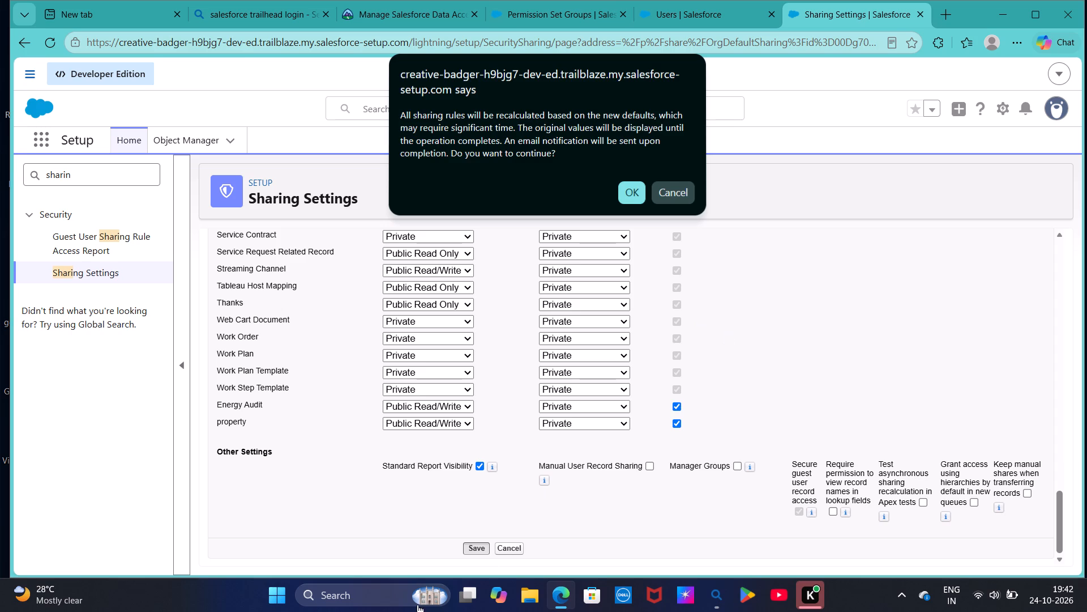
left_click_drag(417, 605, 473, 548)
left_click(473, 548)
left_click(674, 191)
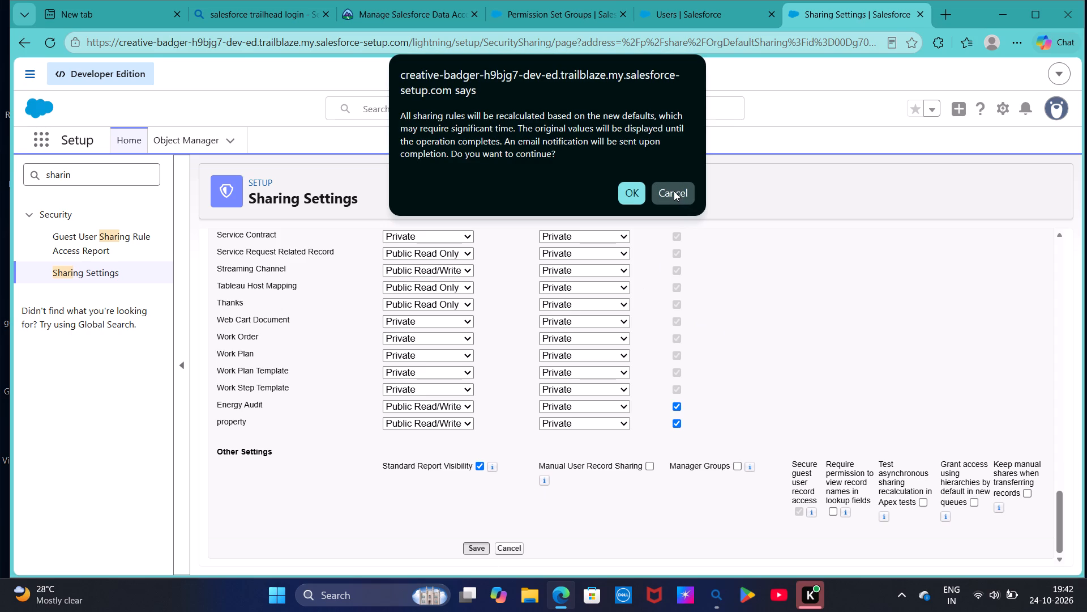
Save the organization-wide defaults and accept the recalculation of all sharing rules.
left_click(474, 552)
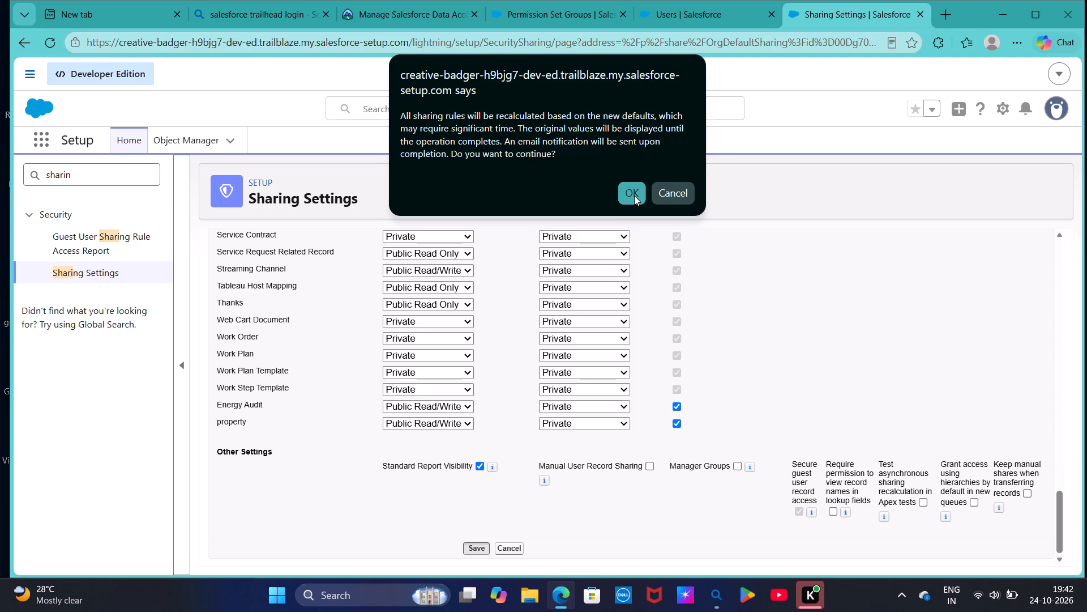
left_click(618, 200)
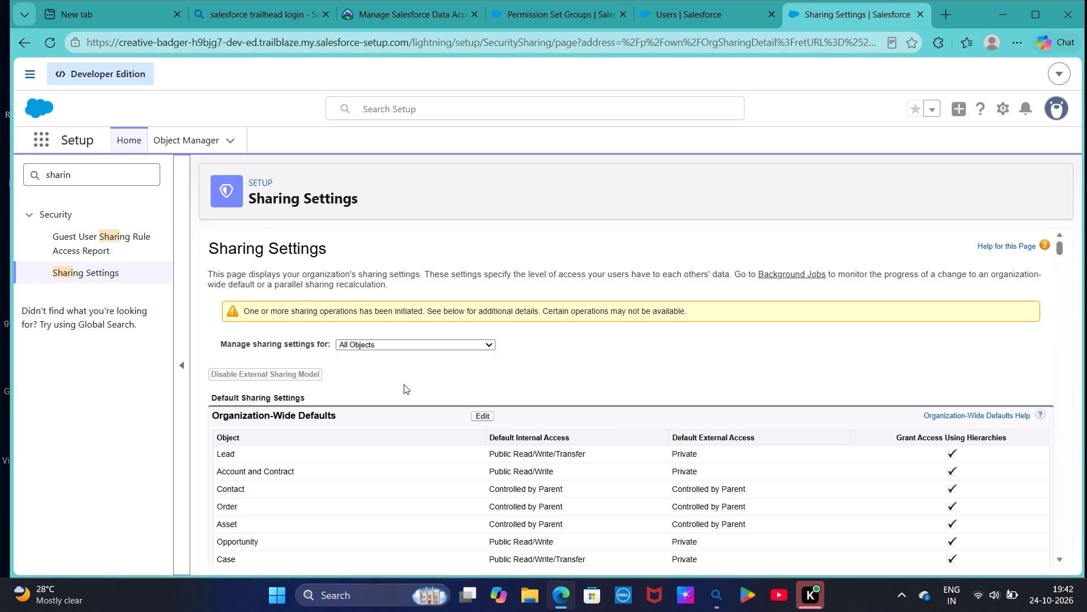
Show the sharing settings for Accounts and check Account and Contract's default internal access in the edit form, leaving without saving.
left_click(430, 339)
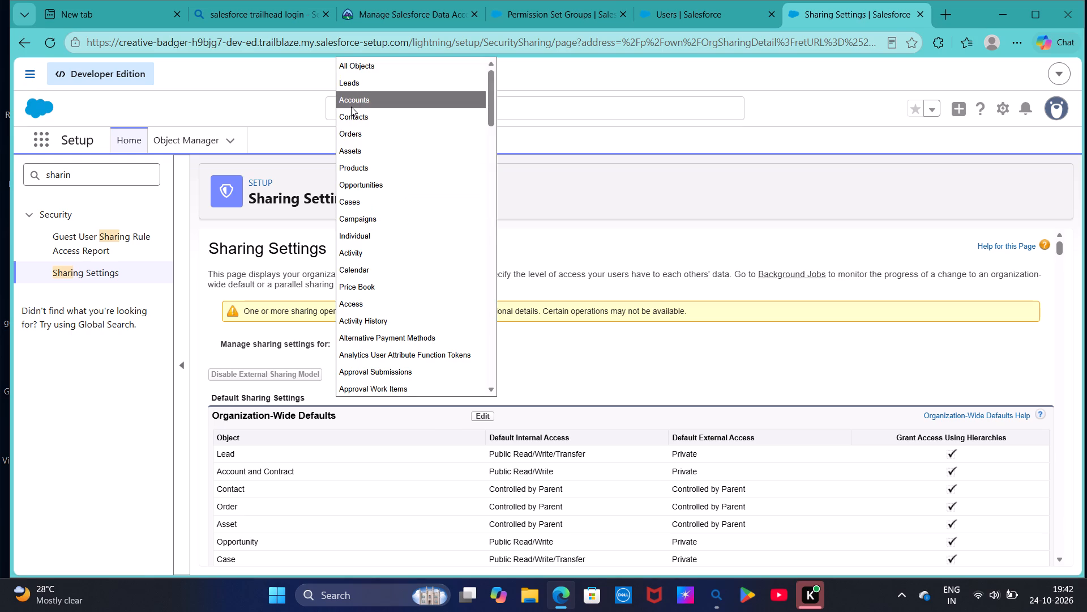
left_click(351, 107)
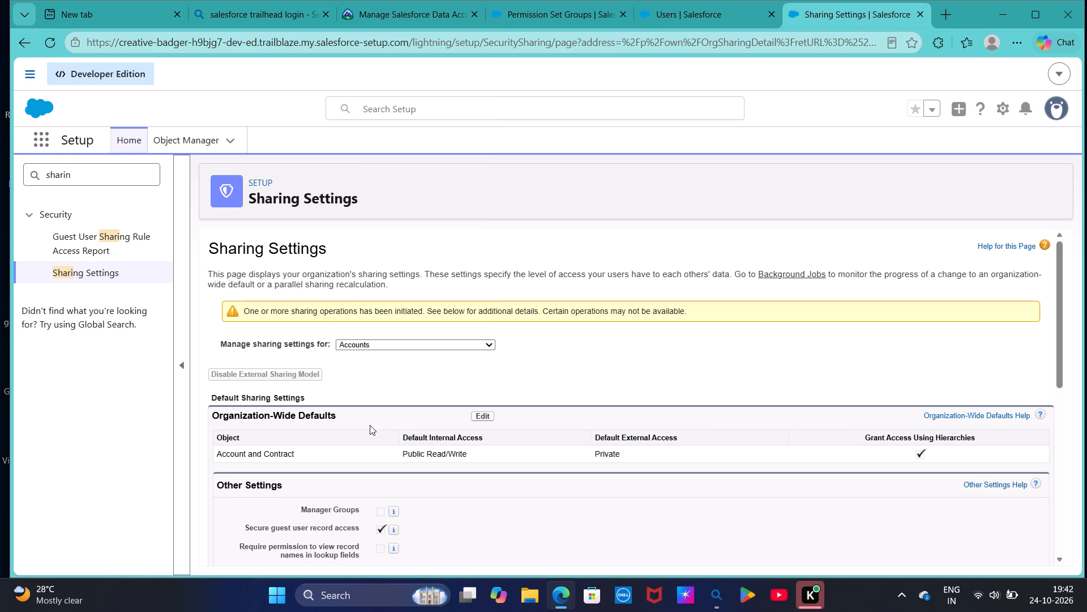
scroll(370, 425, "down", 1)
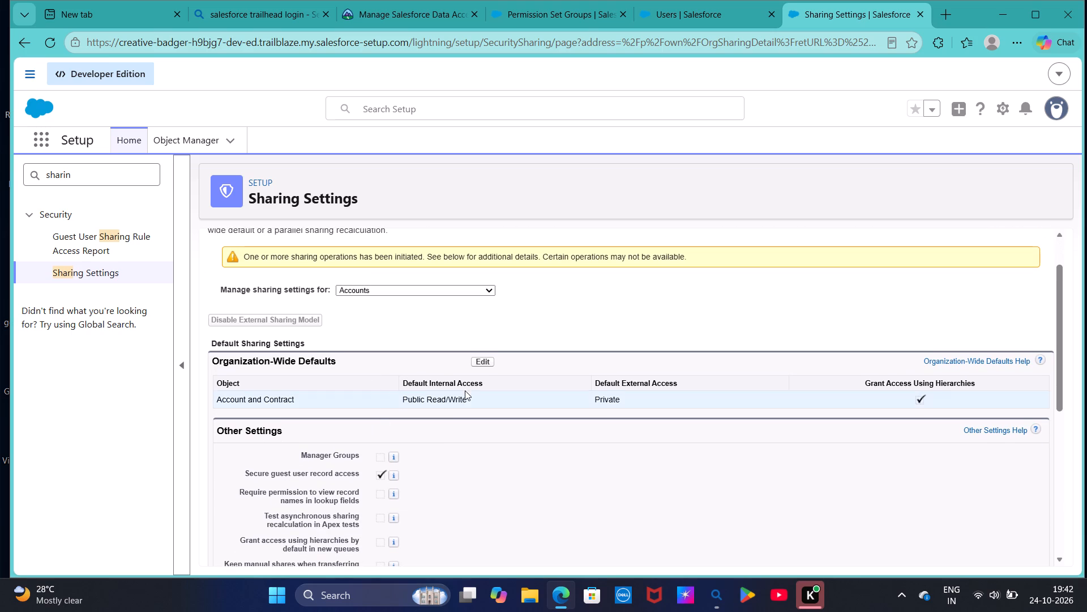
left_click(483, 365)
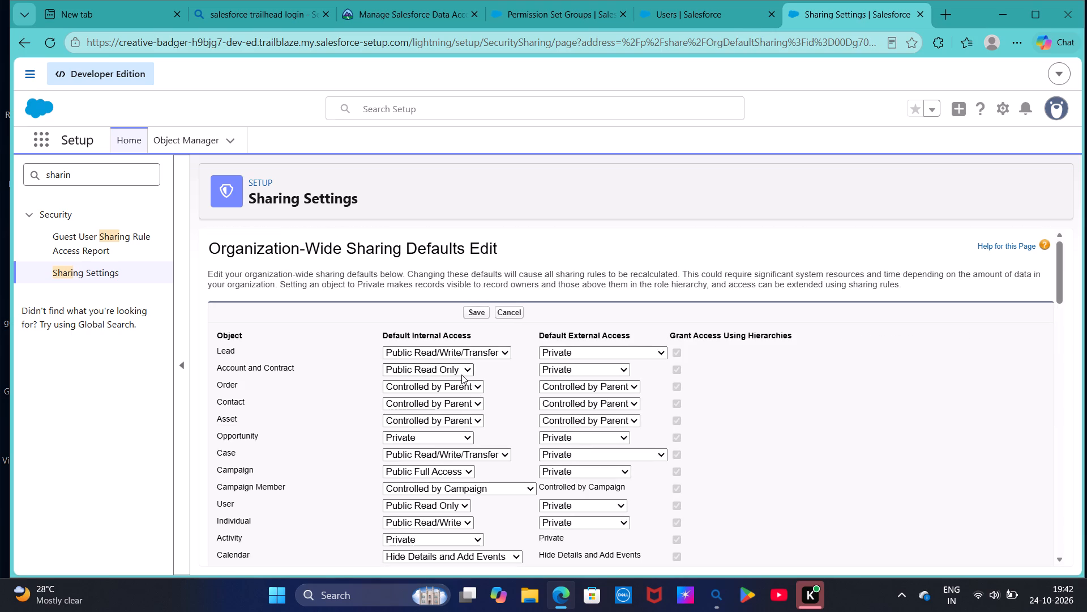
left_click(433, 371)
left_click(418, 409)
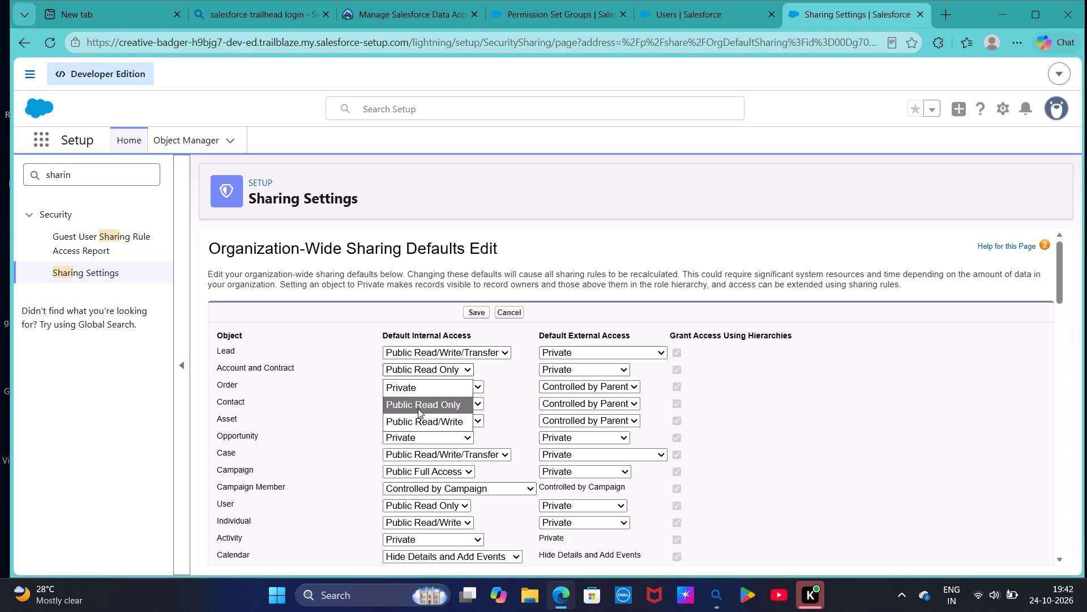
scroll(515, 402, "down", 1)
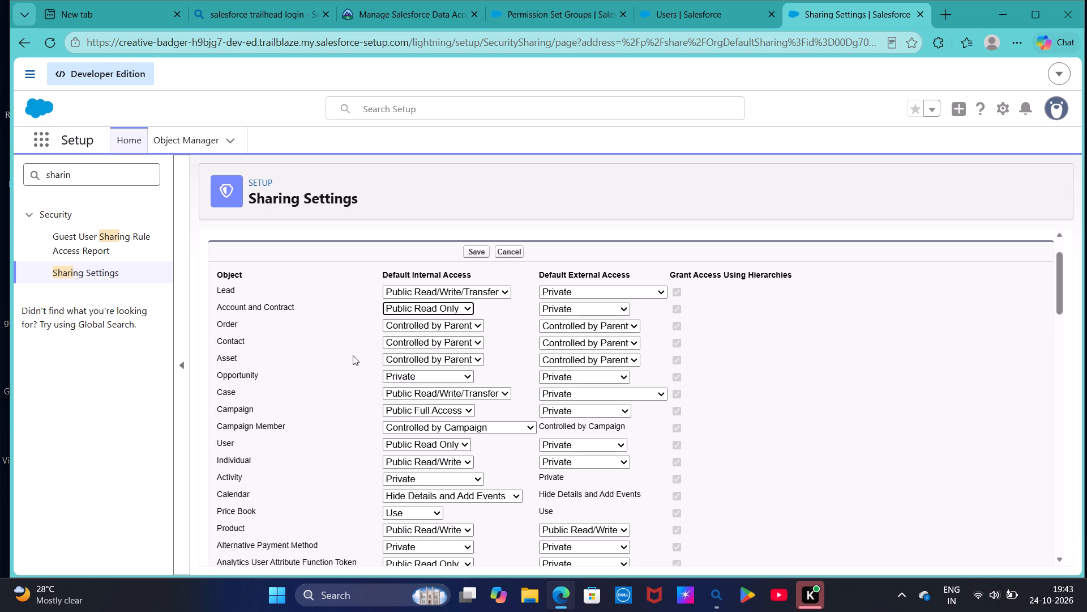
scroll(409, 282, "up", 3)
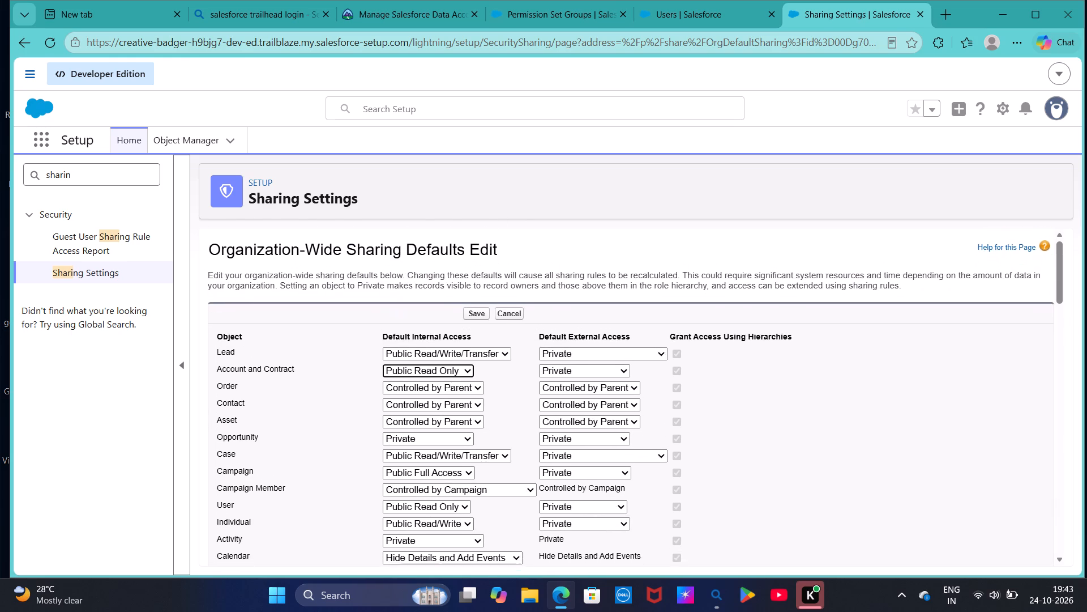
left_click(503, 304)
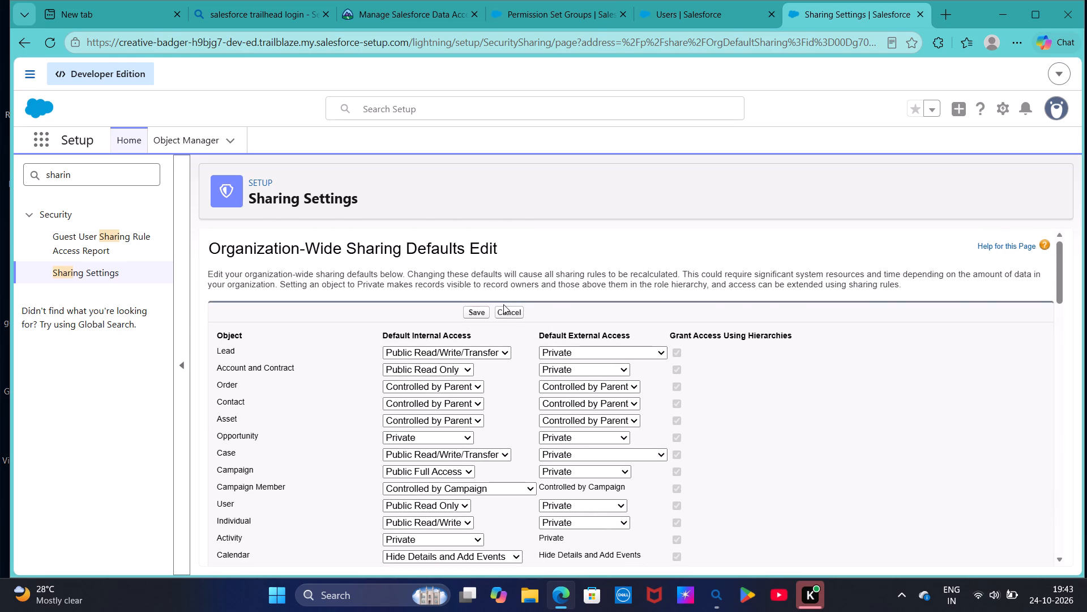
left_click(503, 310)
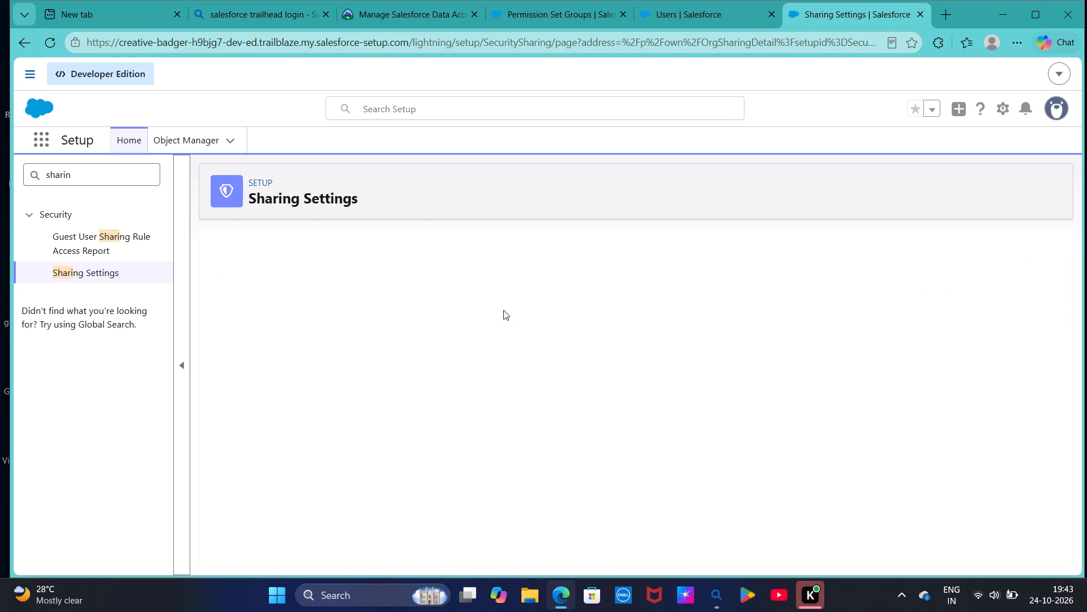
Look through the objects available in Sharing Settings and show the organization-wide default for Opportunities.
left_click(473, 312)
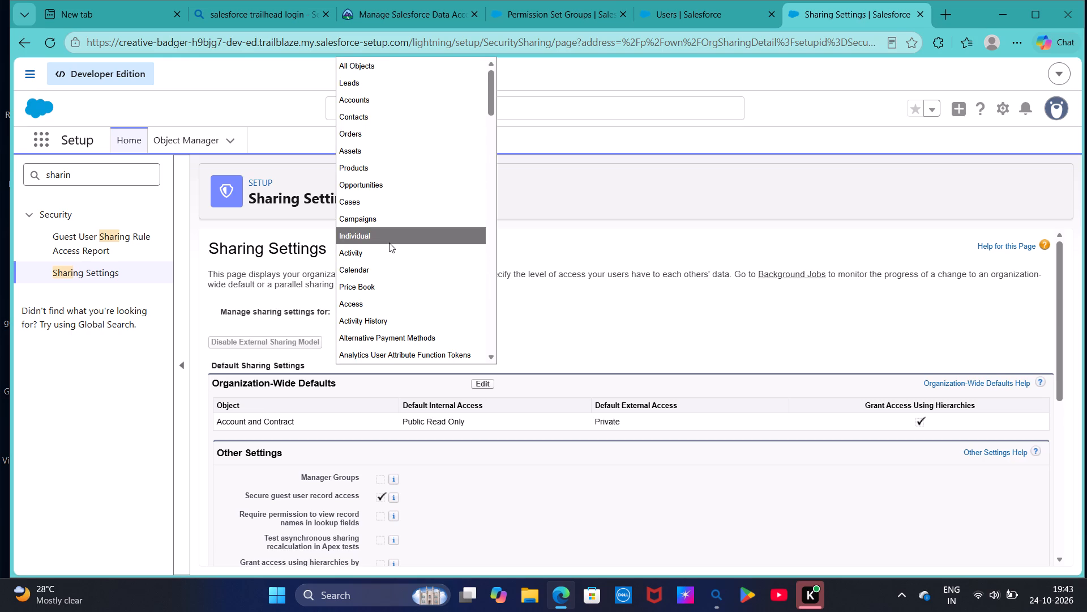
scroll(389, 243, "down", 3)
scroll(389, 243, "up", 3)
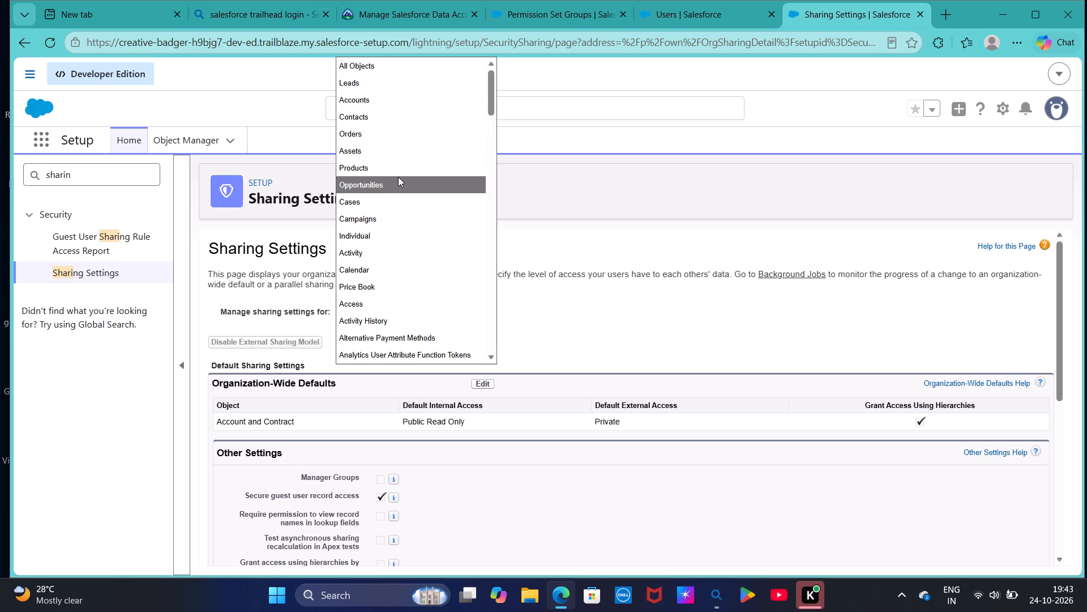
scroll(398, 177, "down", 1)
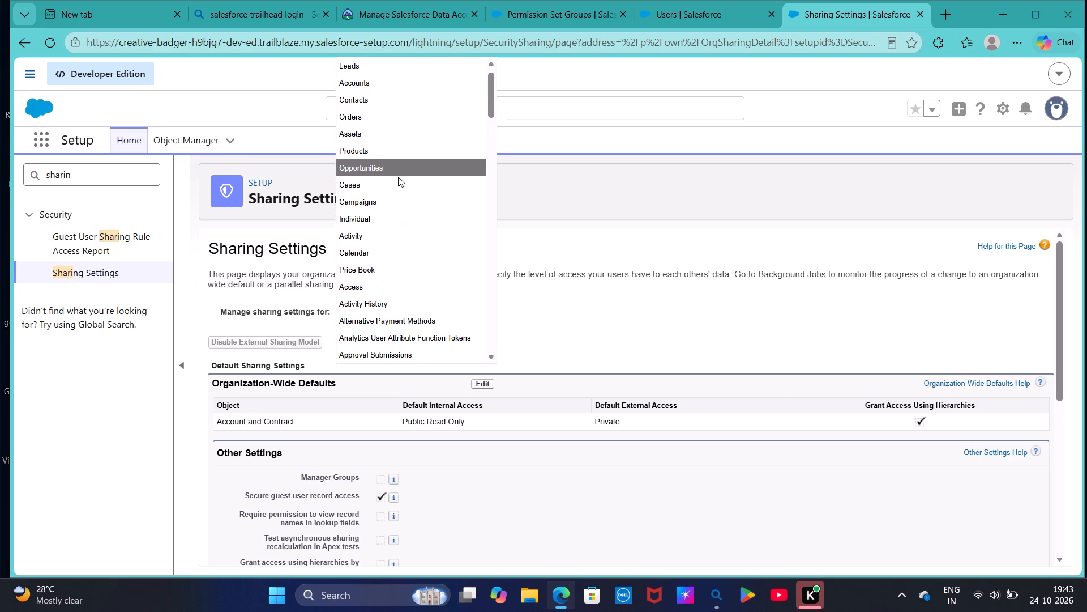
scroll(398, 177, "down", 3)
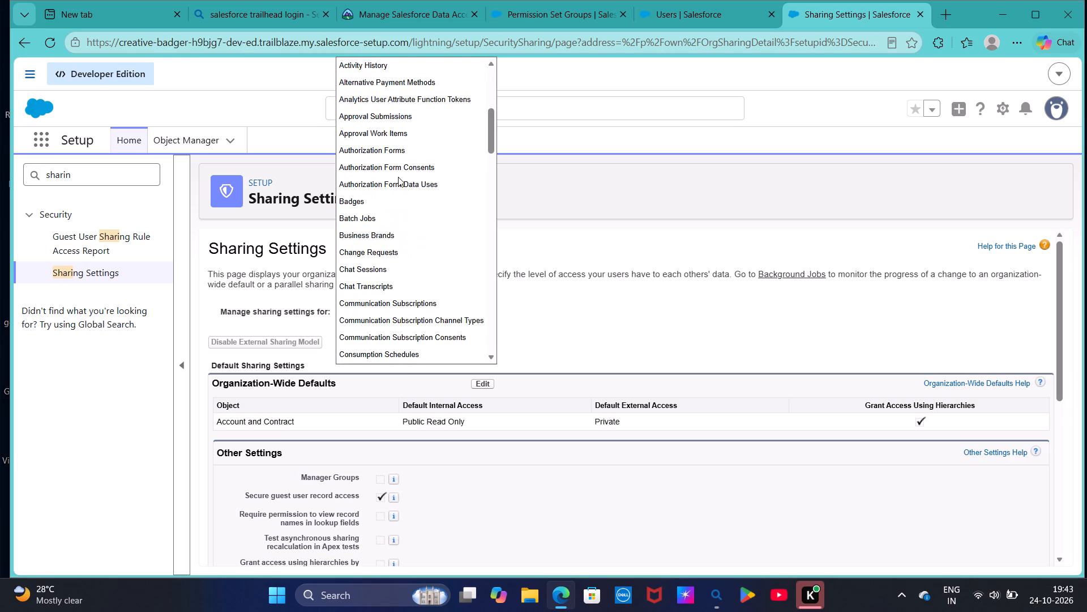
scroll(398, 177, "down", 3)
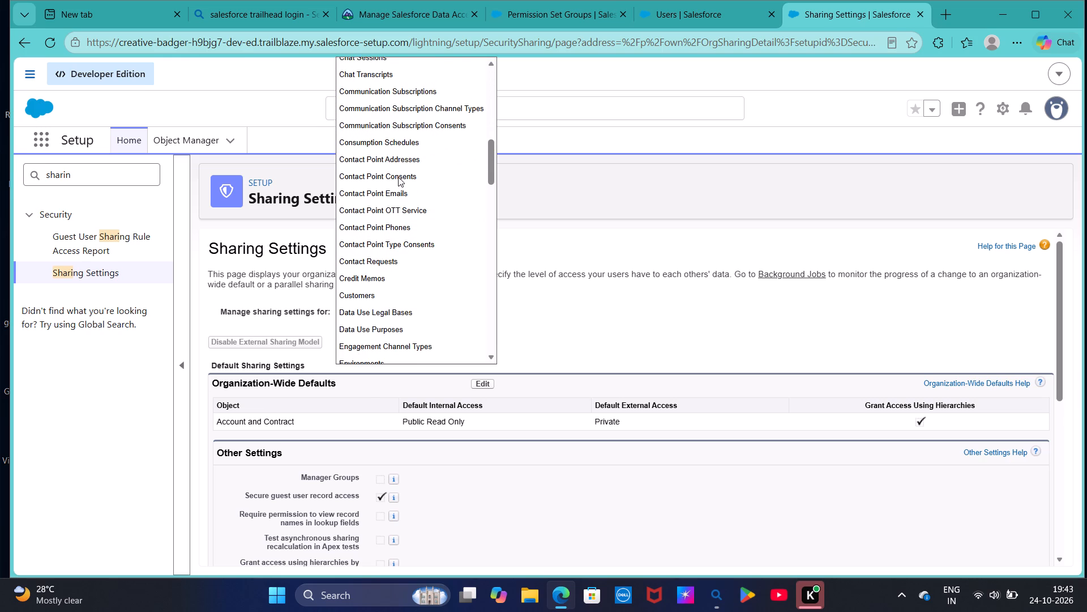
scroll(398, 177, "up", 1)
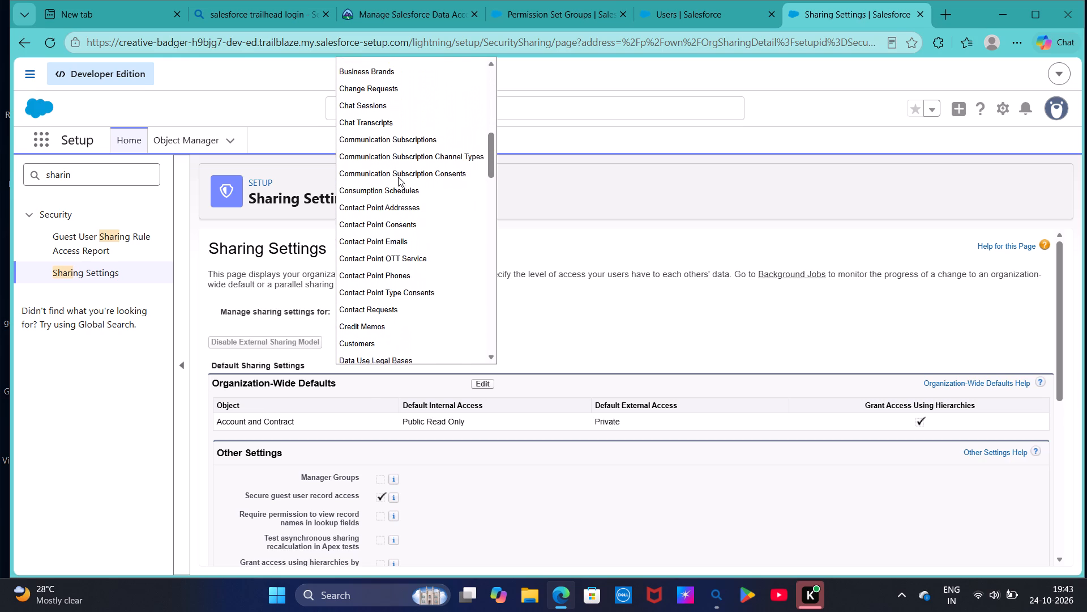
scroll(398, 177, "up", 1)
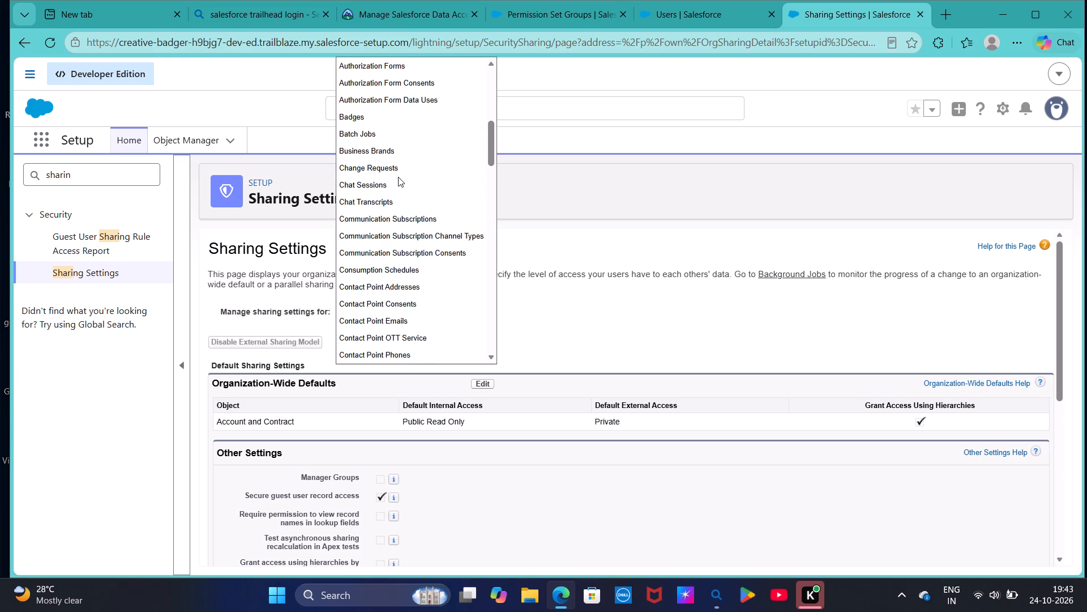
scroll(398, 177, "up", 4)
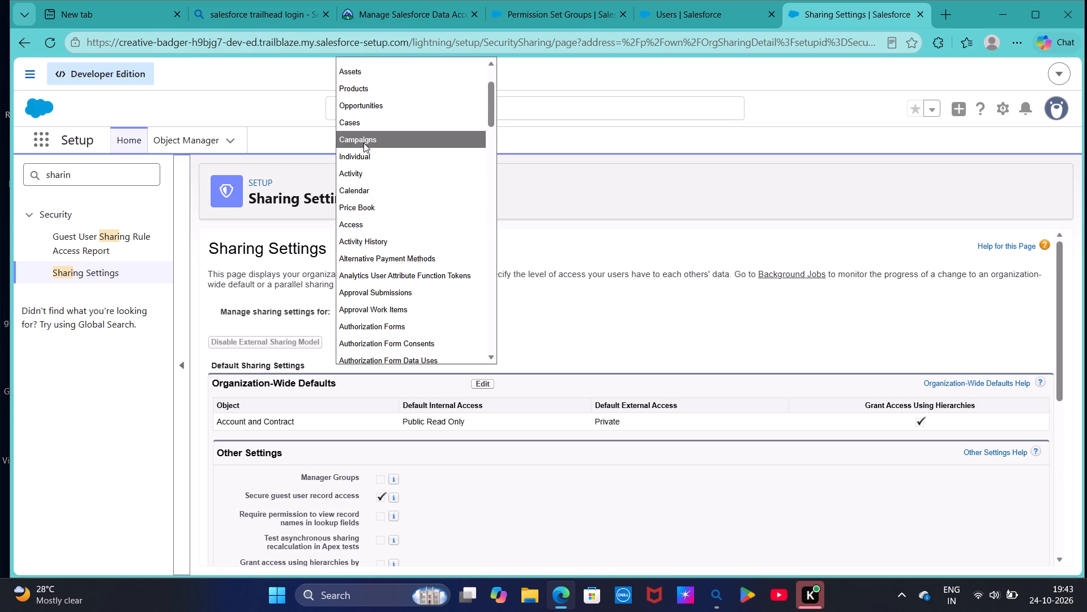
left_click(382, 104)
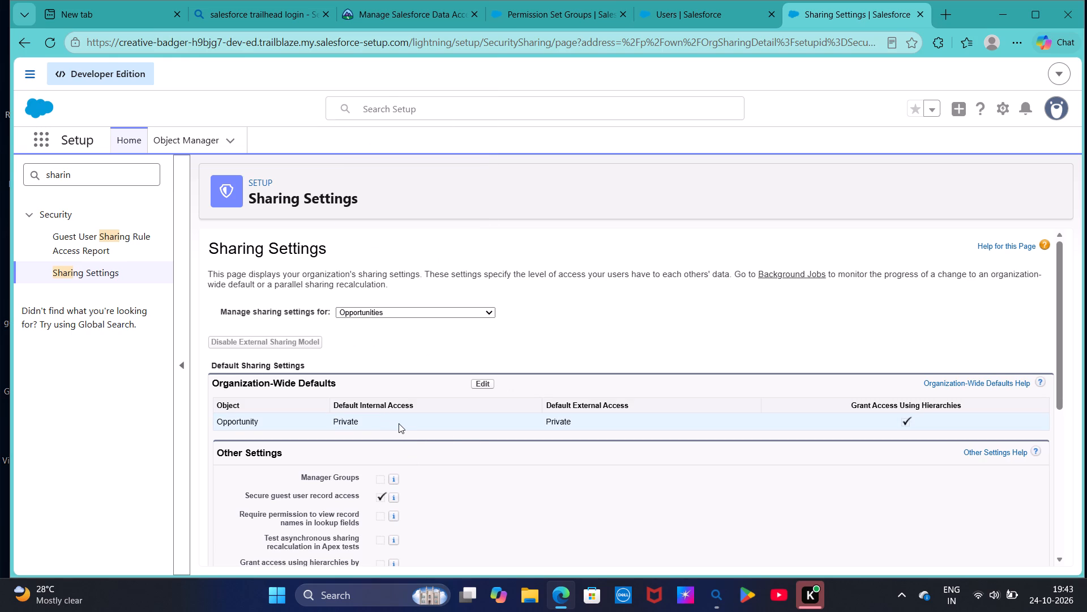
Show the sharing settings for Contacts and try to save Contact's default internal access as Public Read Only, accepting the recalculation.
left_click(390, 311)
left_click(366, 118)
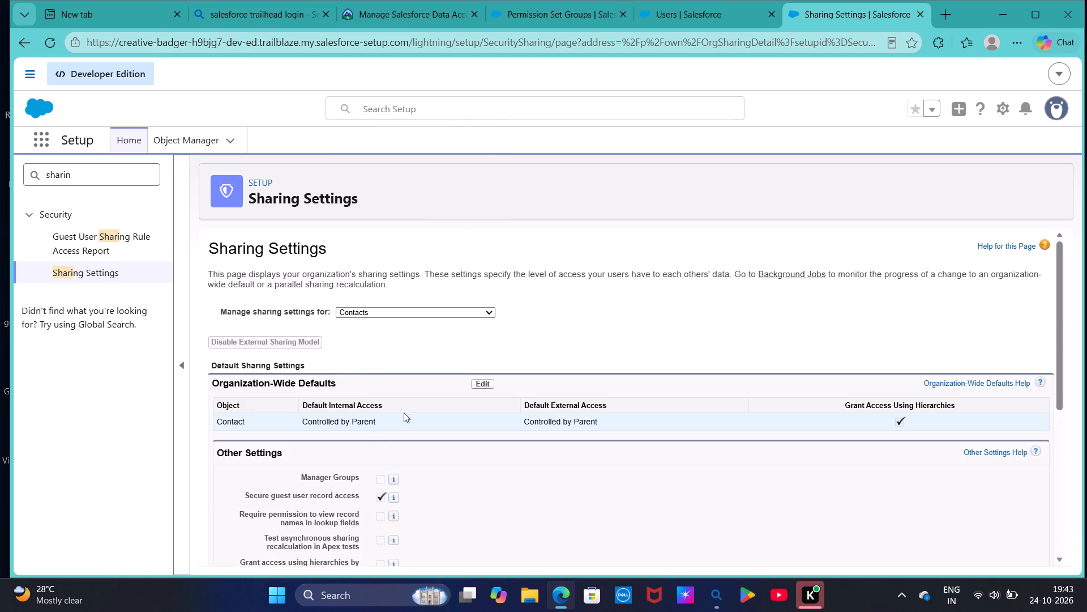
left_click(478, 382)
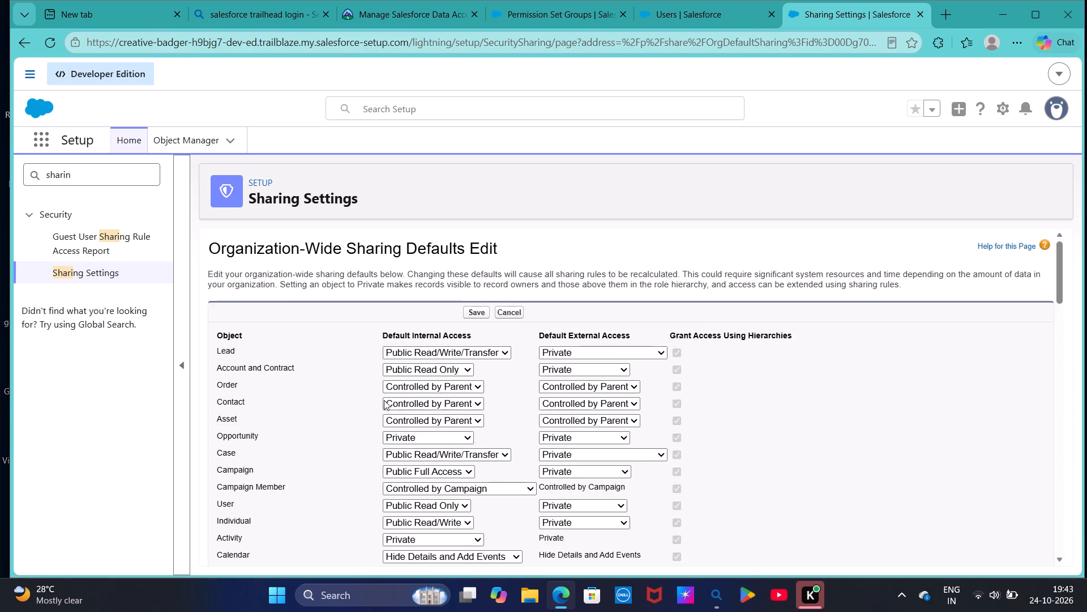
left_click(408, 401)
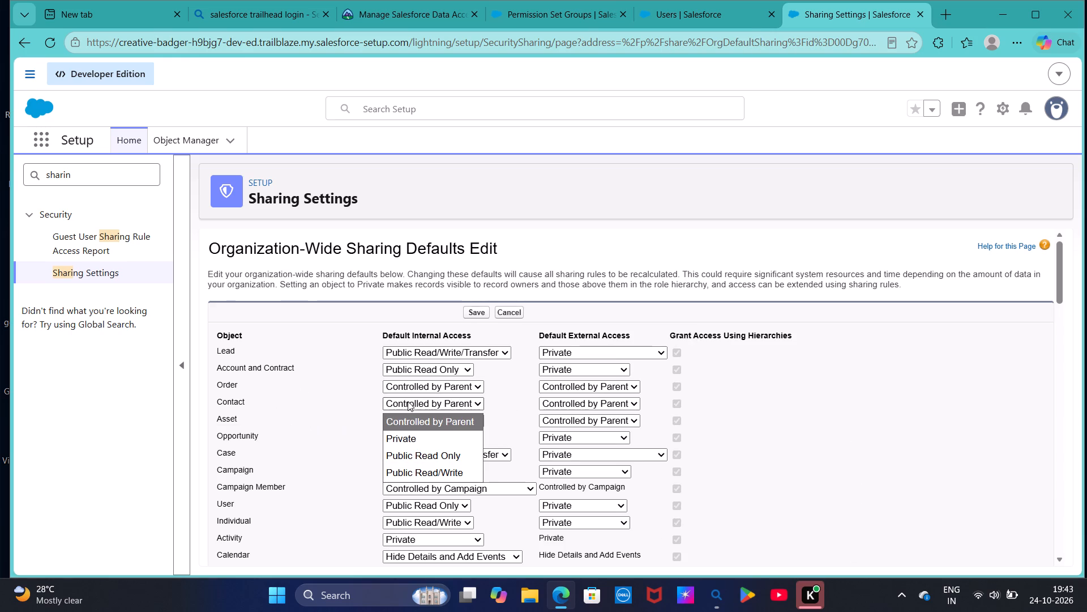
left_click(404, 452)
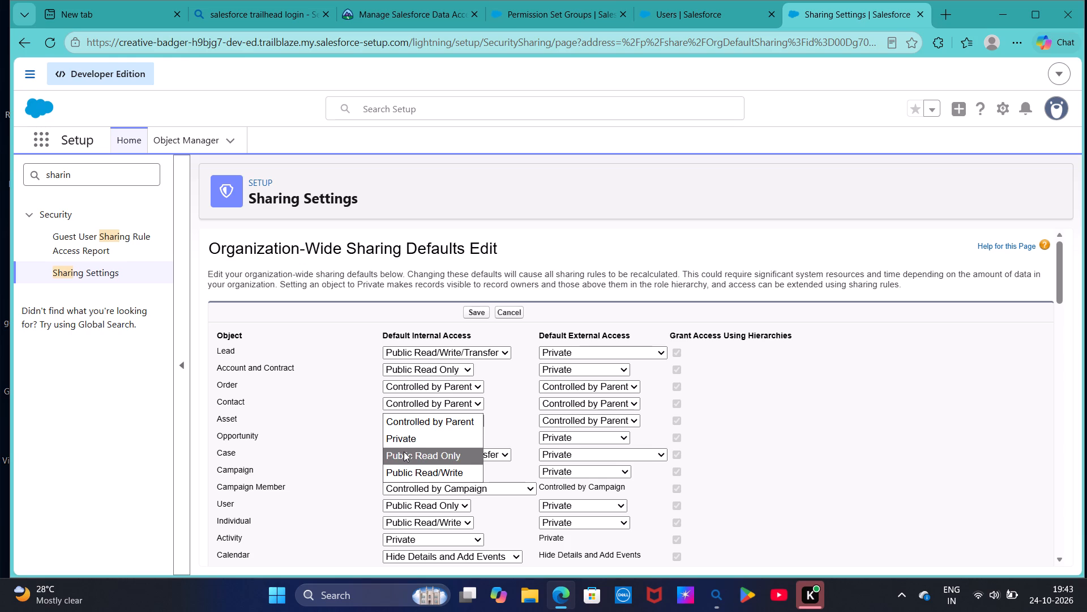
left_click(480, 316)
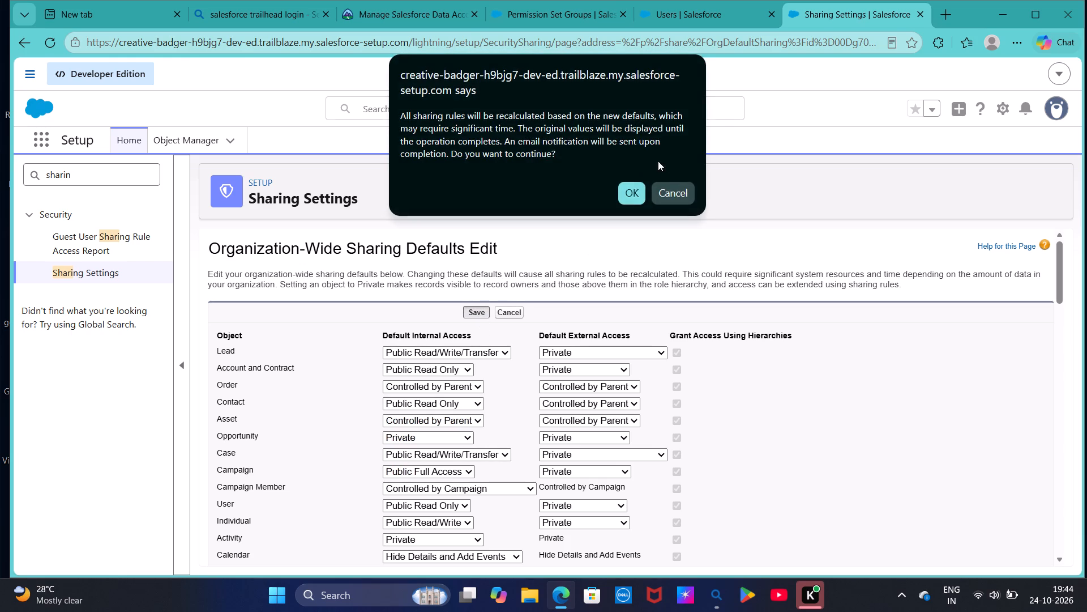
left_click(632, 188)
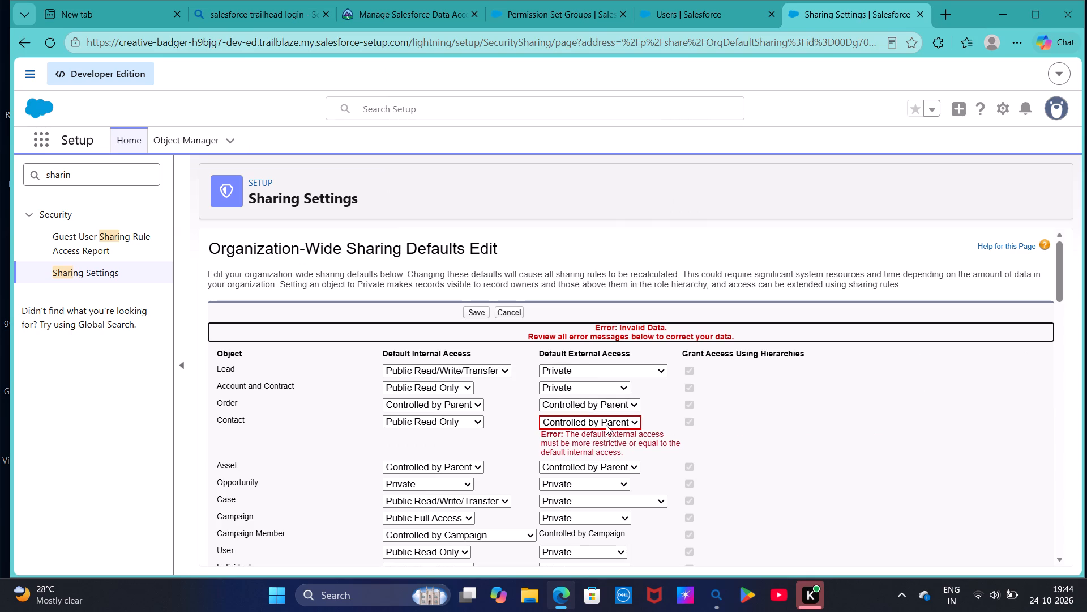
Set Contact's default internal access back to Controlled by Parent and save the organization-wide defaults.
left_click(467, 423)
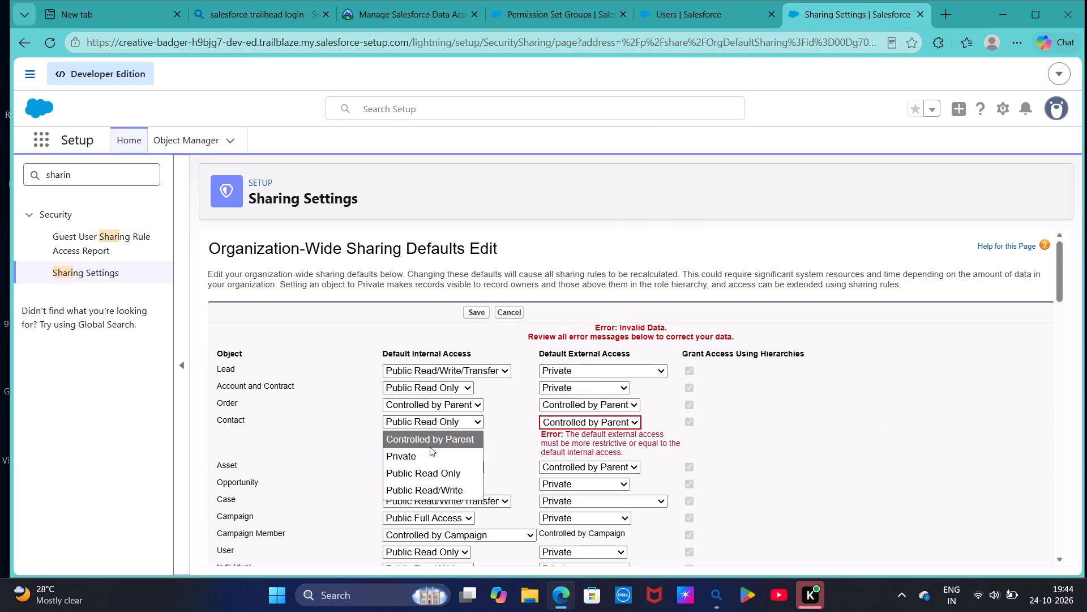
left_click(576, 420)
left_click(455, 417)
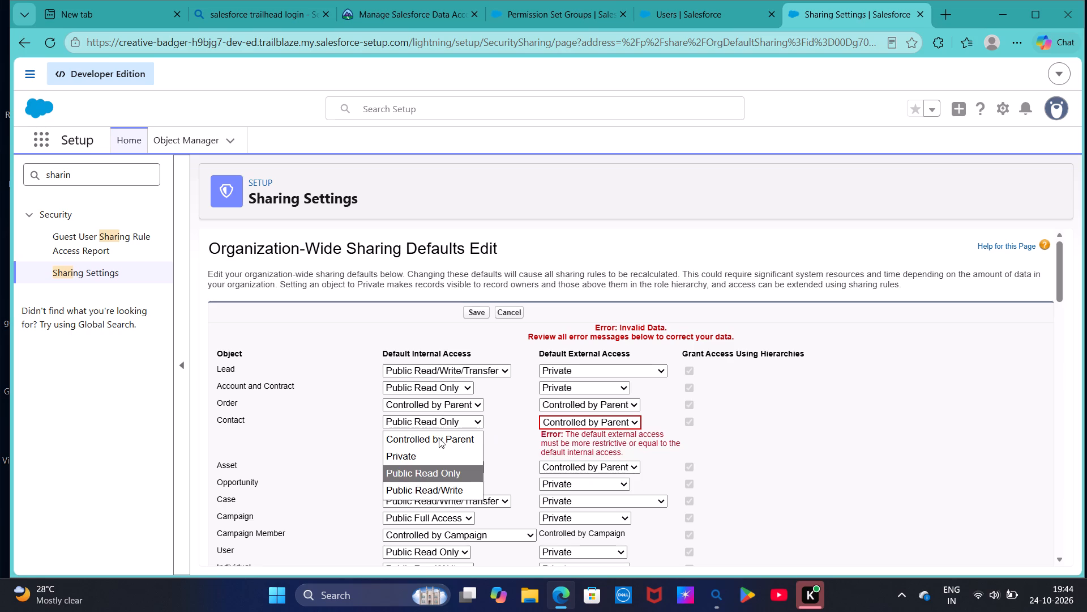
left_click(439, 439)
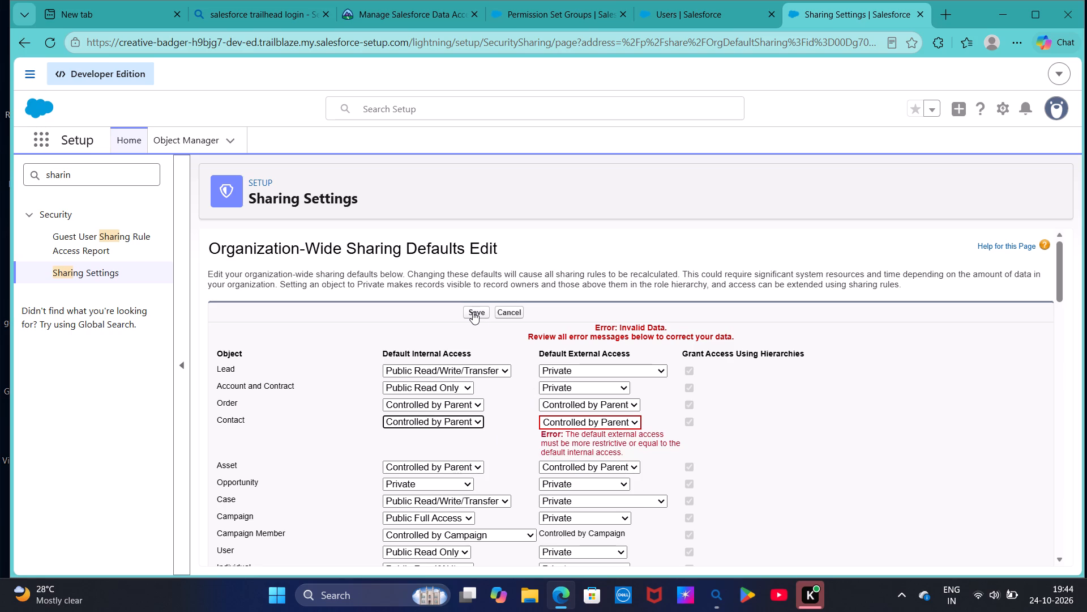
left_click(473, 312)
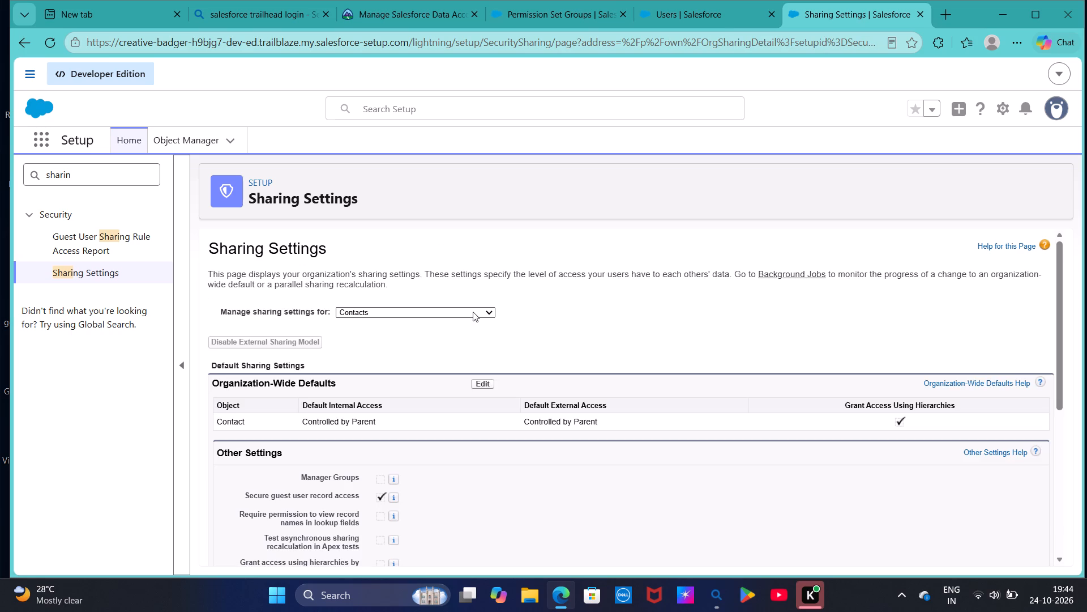
Return to the Trailhead module page and submit the challenge for checking to earn 500 points.
left_click(470, 0)
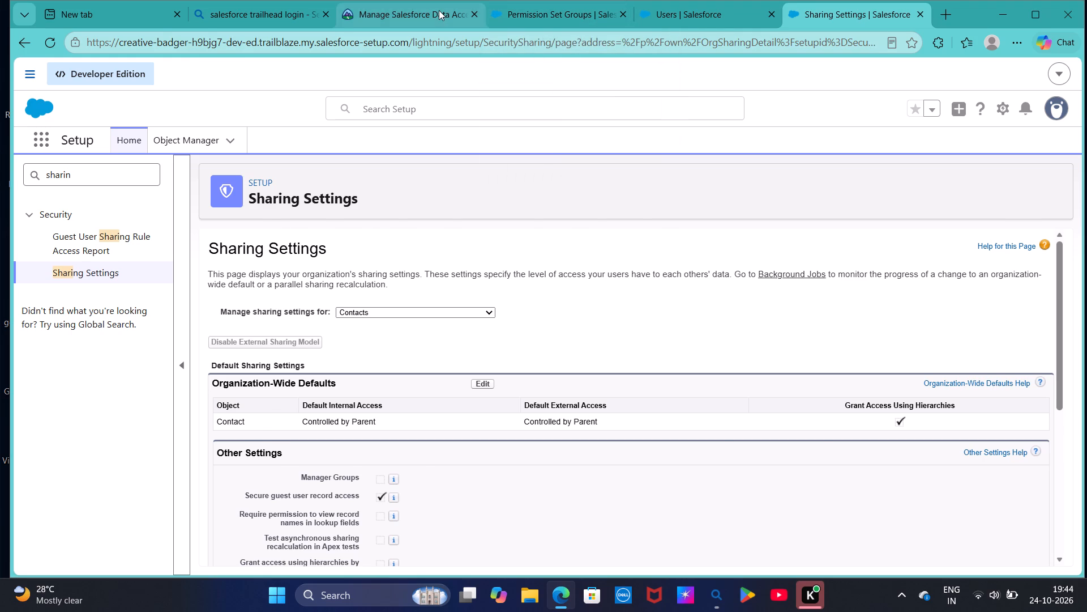
left_click(439, 10)
scroll(435, 287, "down", 3)
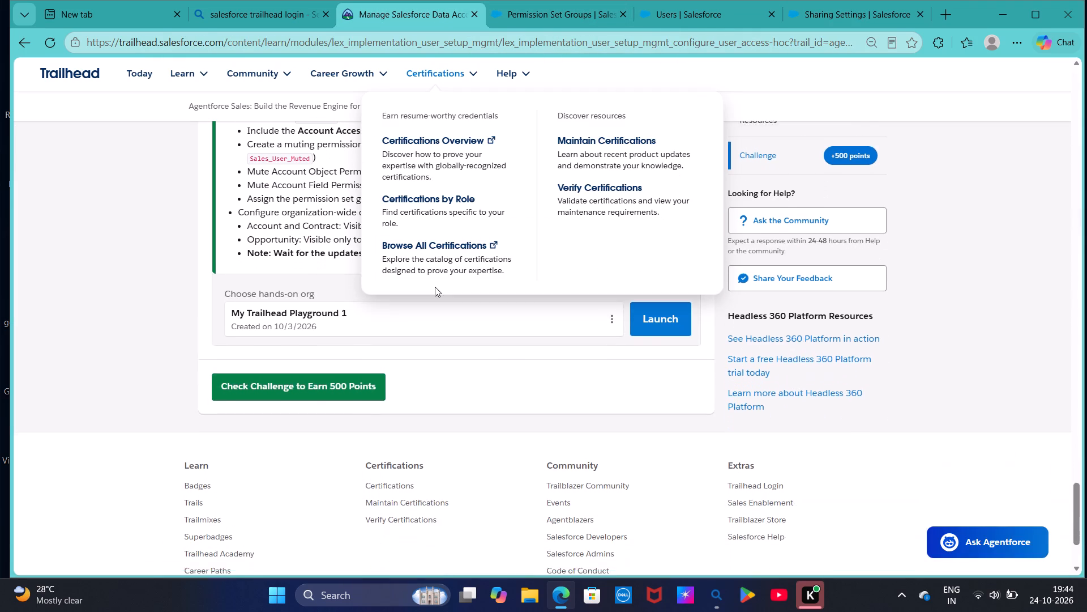
left_click(344, 369)
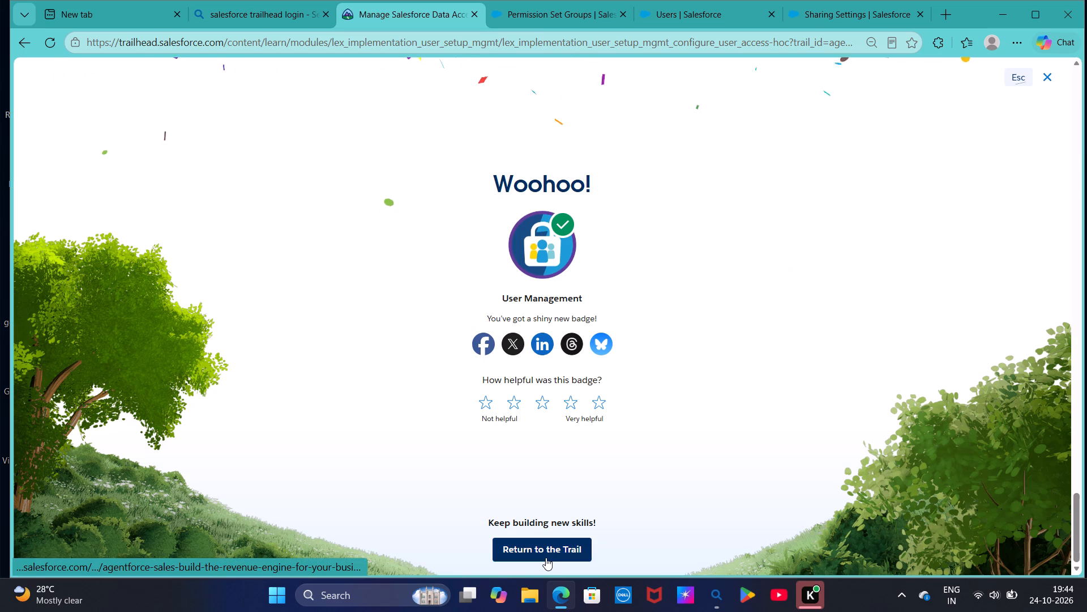
Return from the User Management badge page to the trail.
left_click(546, 558)
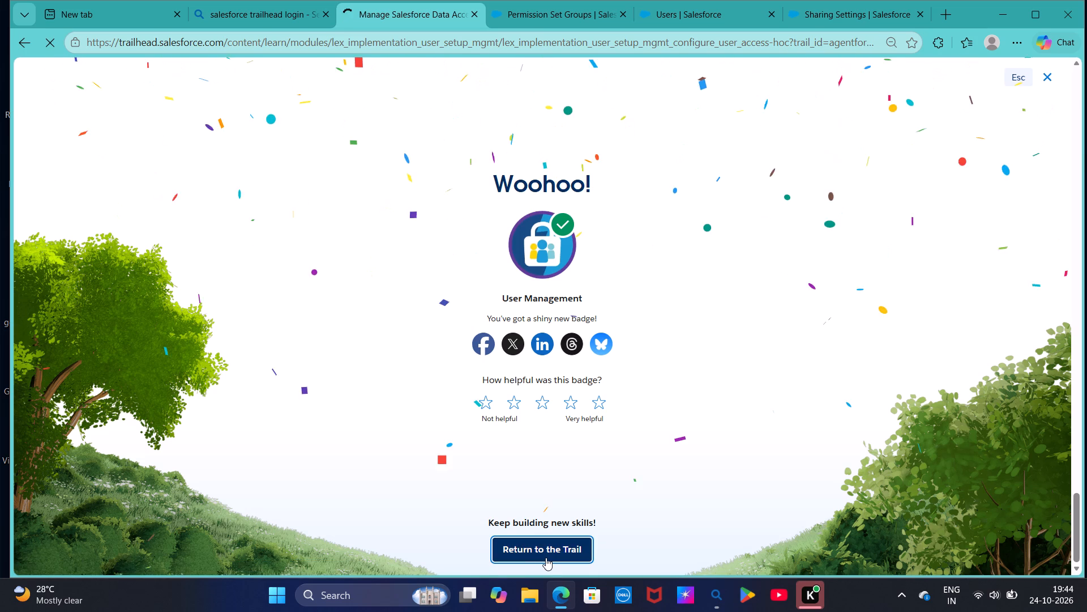
left_click(546, 558)
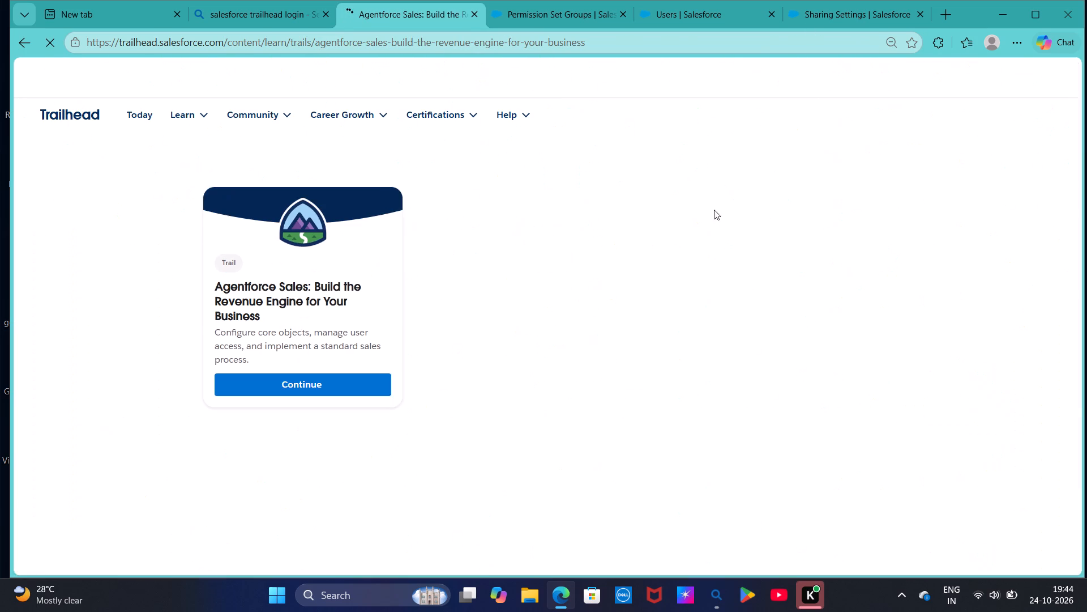
Close the Users, Sharing Settings and Permission Set Groups pages, keeping the trail page open.
left_click(769, 16)
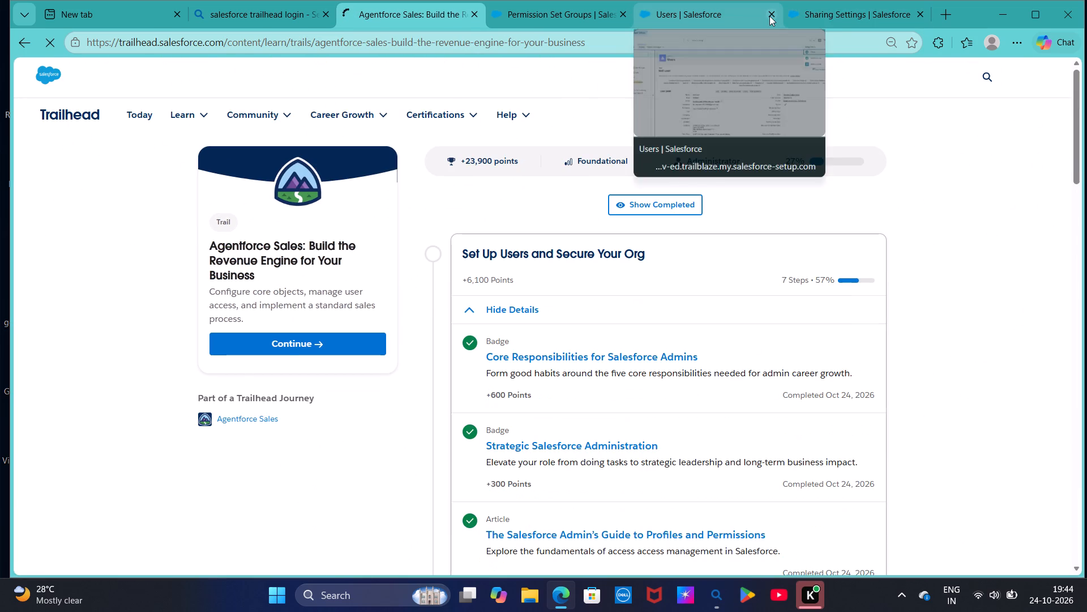
left_click(769, 16)
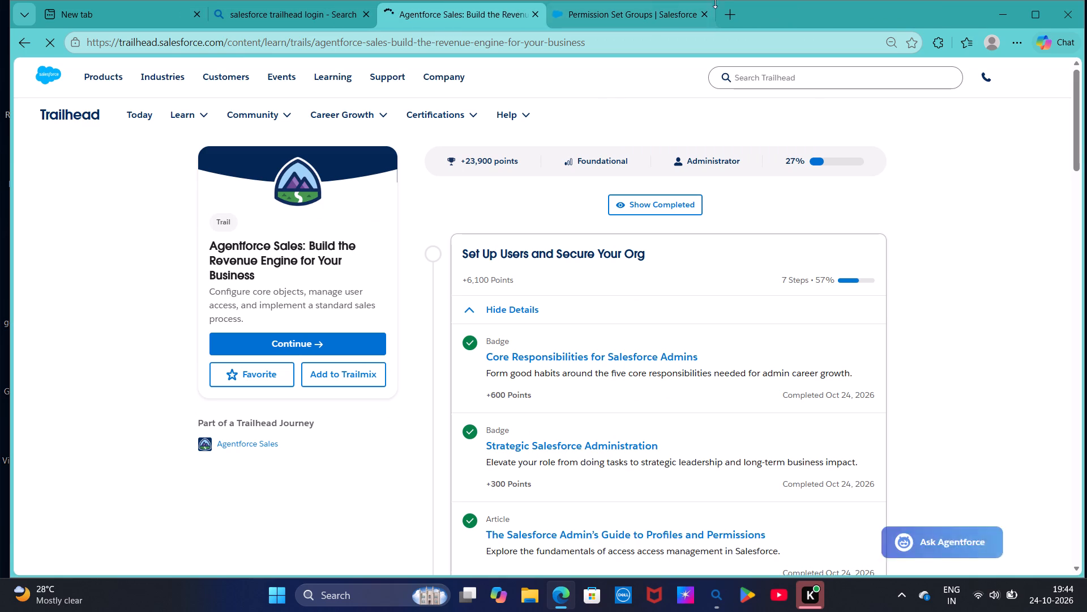
left_click(705, 13)
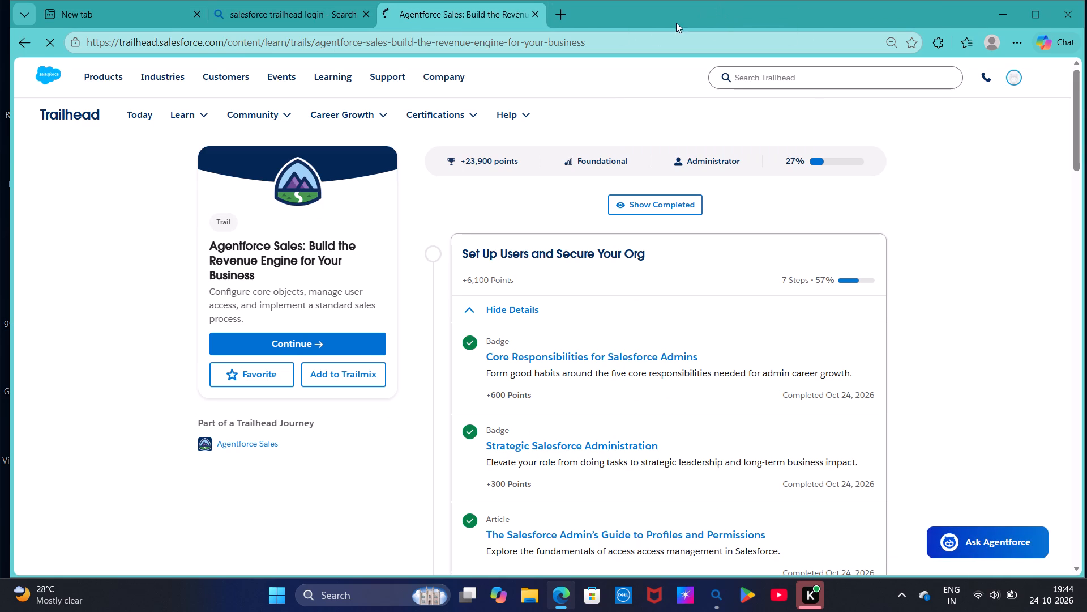
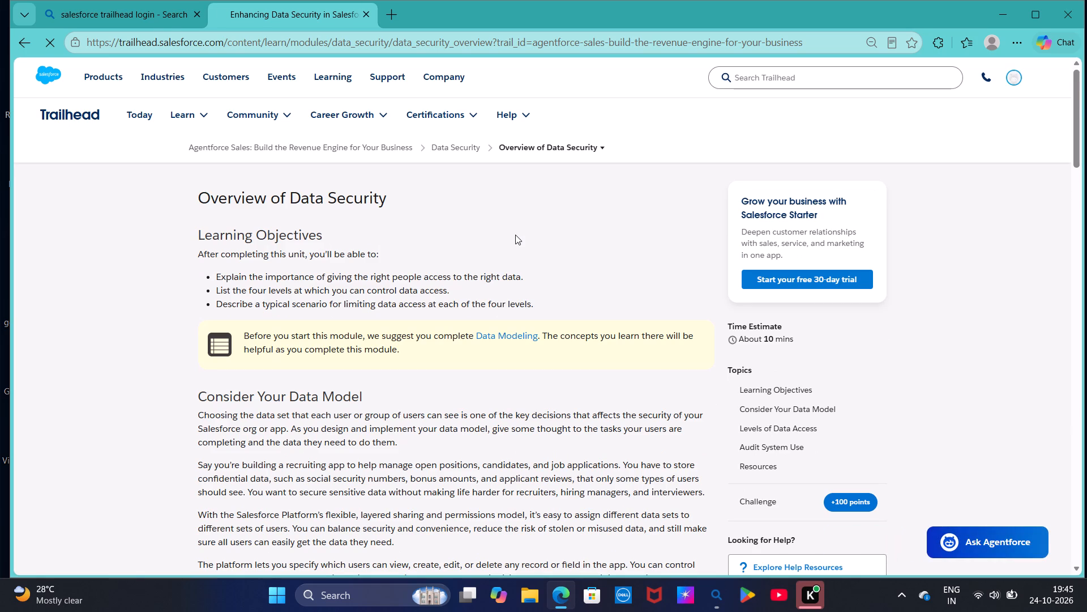
Read through the Overview of Data Security unit, focusing on the levels of data access and the quiz questions.
scroll(515, 235, "down", 15)
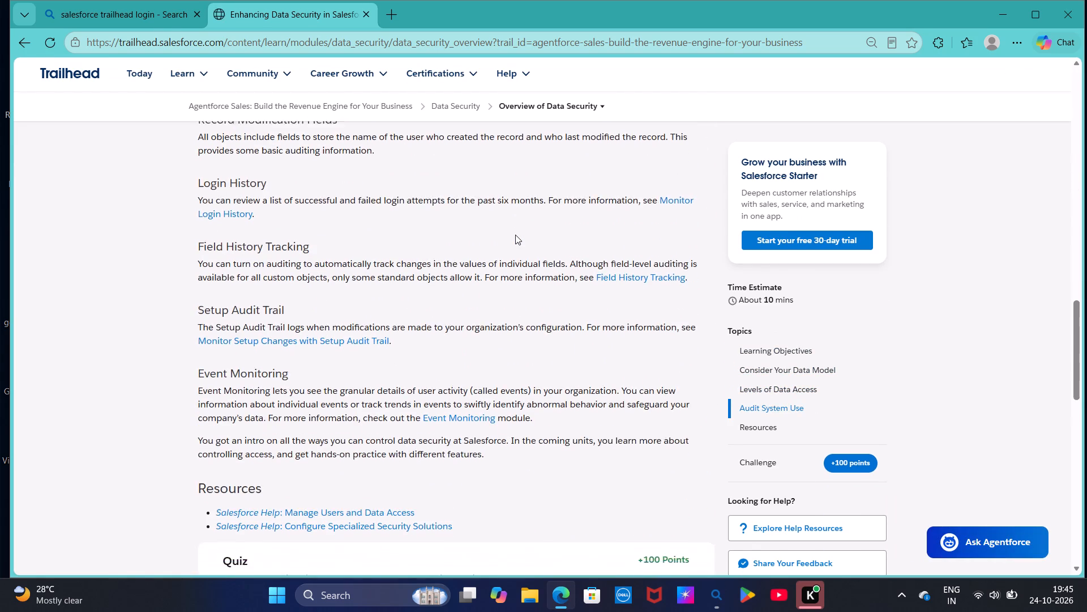
scroll(515, 235, "down", 1)
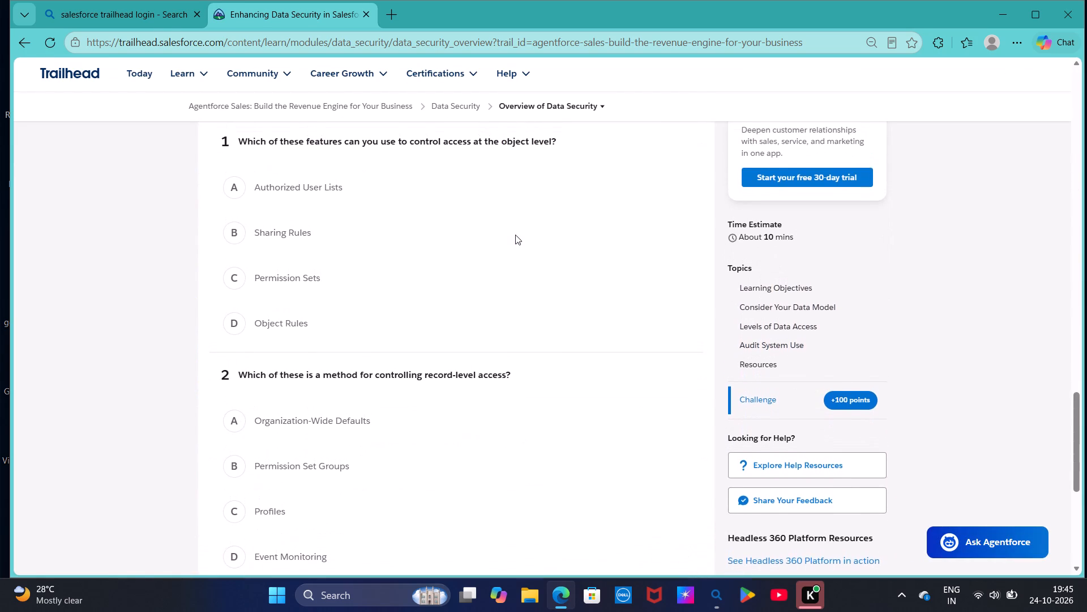
scroll(515, 235, "down", 1)
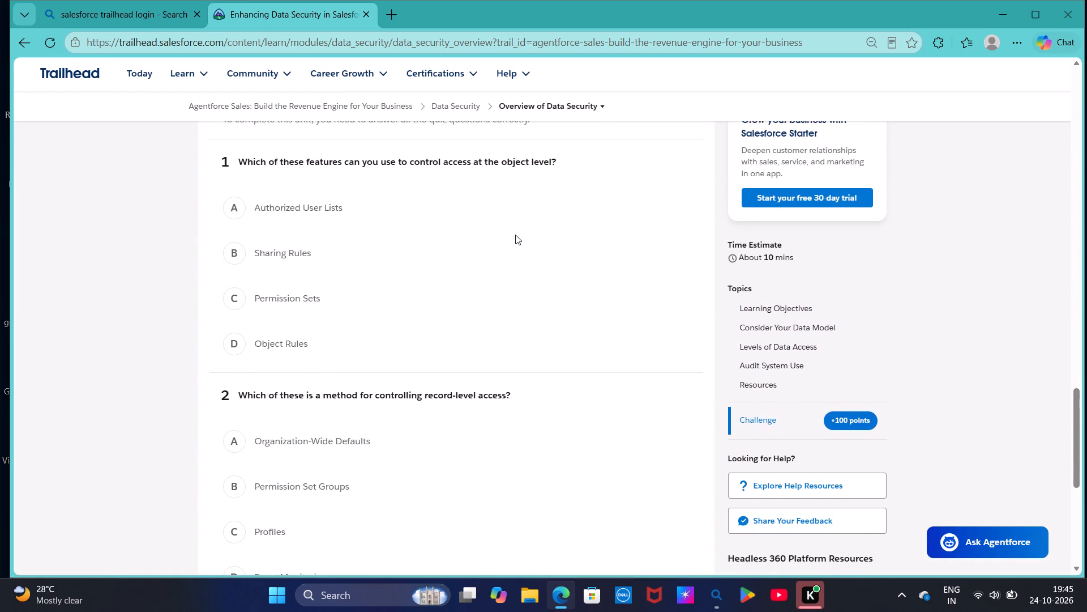
scroll(515, 235, "down", 6)
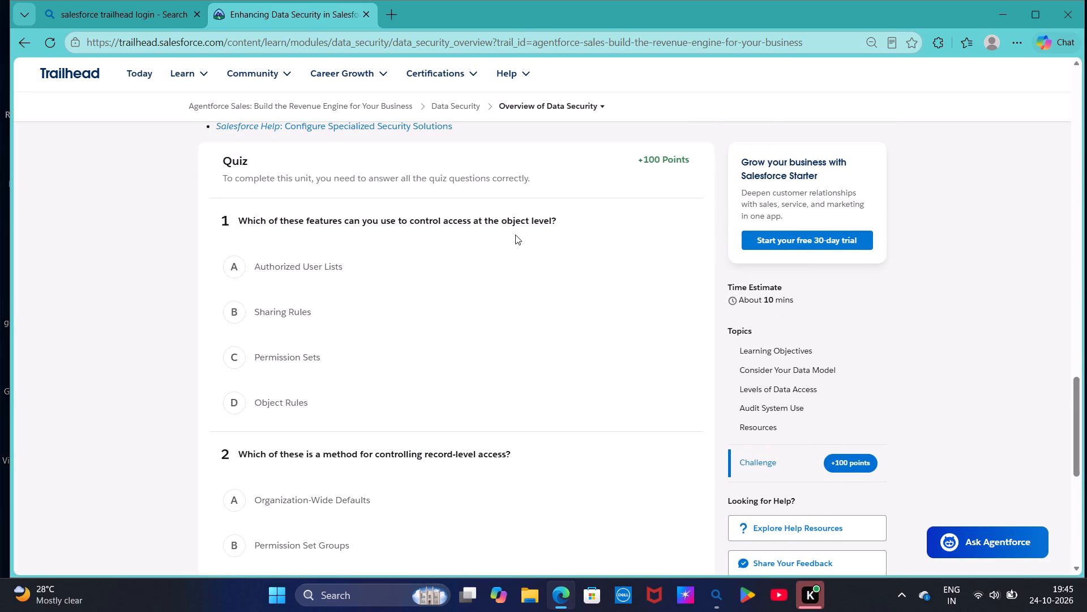
scroll(515, 235, "down", 3)
scroll(515, 235, "up", 1)
scroll(515, 235, "left", 2)
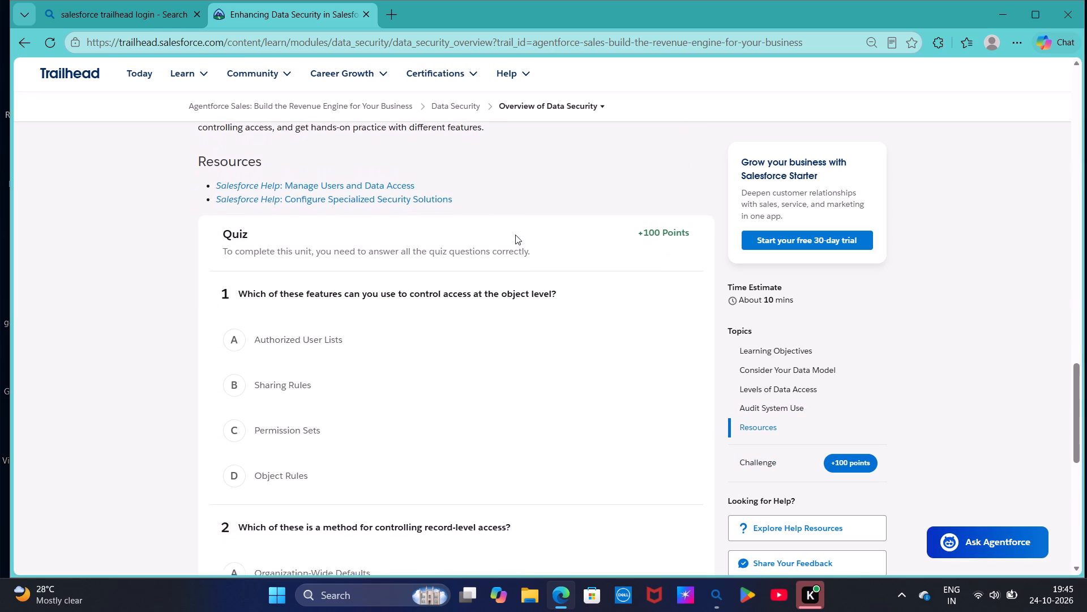
scroll(515, 235, "left", 2)
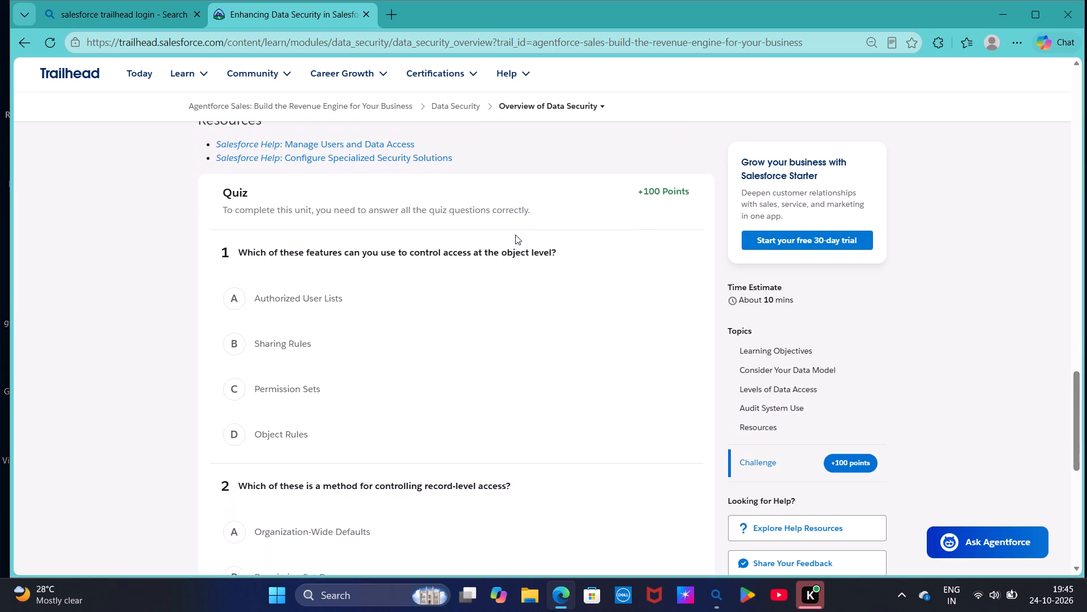
scroll(515, 235, "left", 4)
scroll(515, 235, "up", 5)
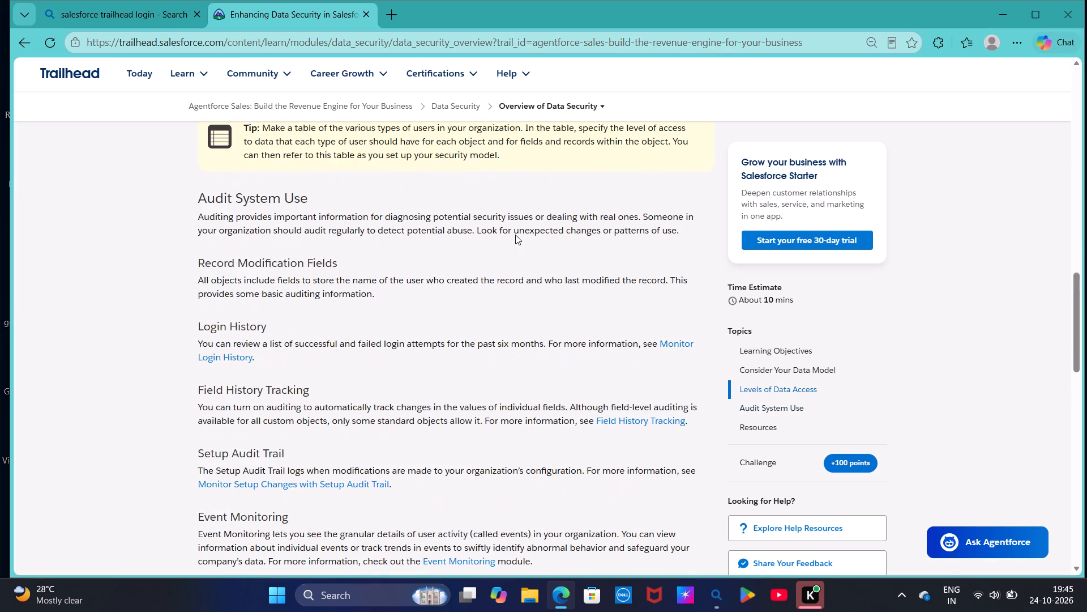
scroll(515, 235, "up", 3)
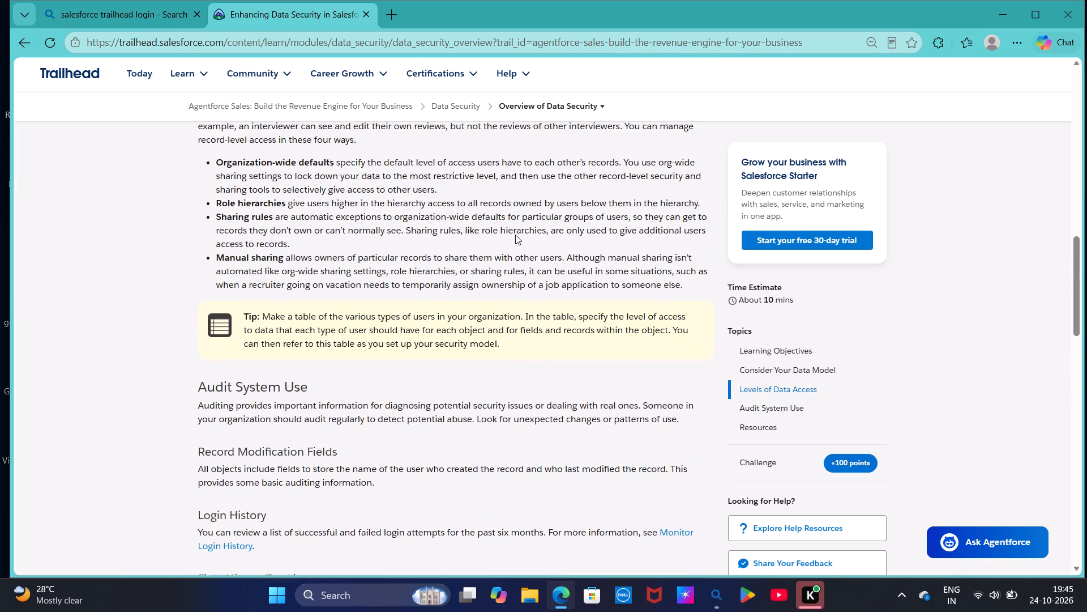
scroll(515, 235, "up", 4)
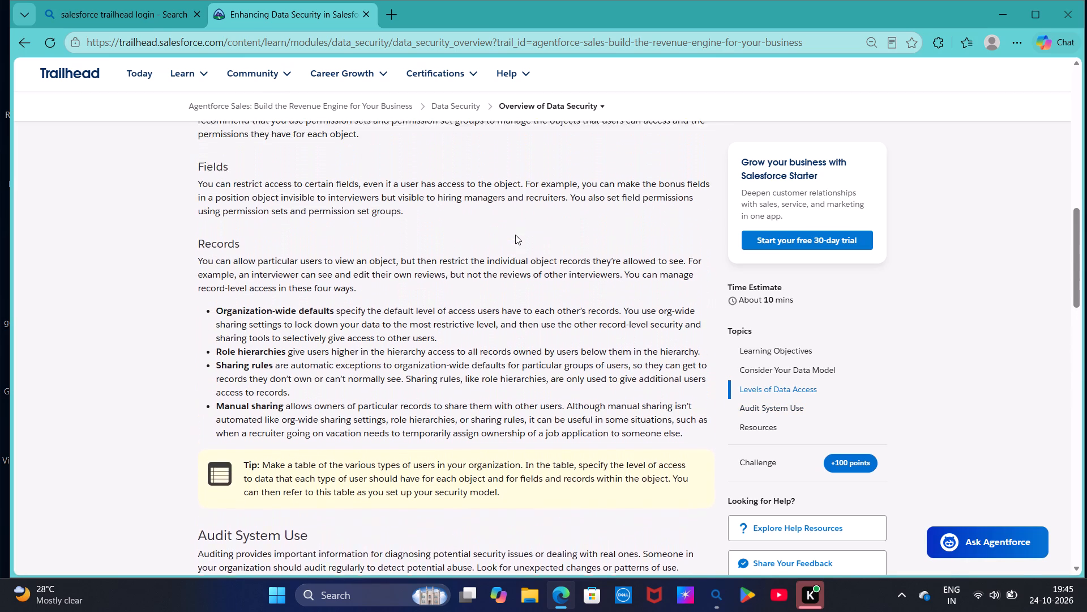
scroll(515, 235, "up", 6)
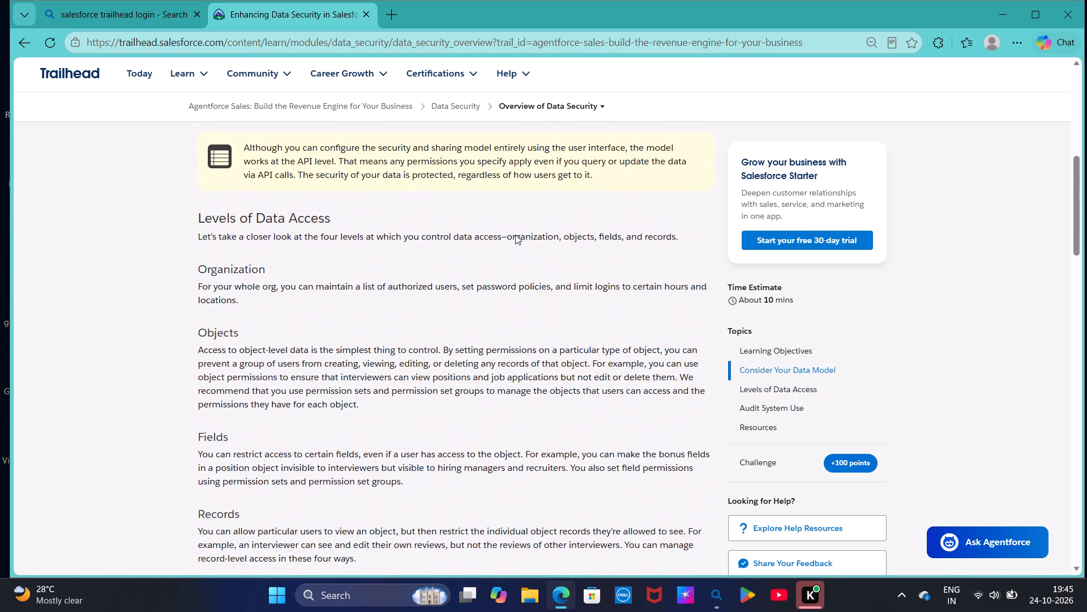
scroll(515, 235, "down", 2)
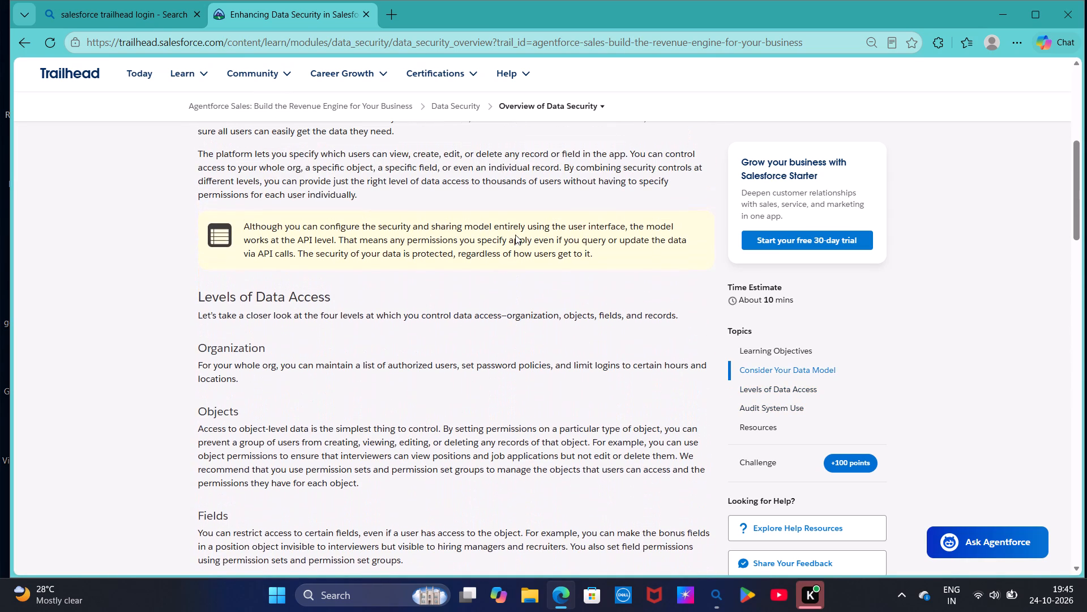
scroll(515, 235, "down", 2)
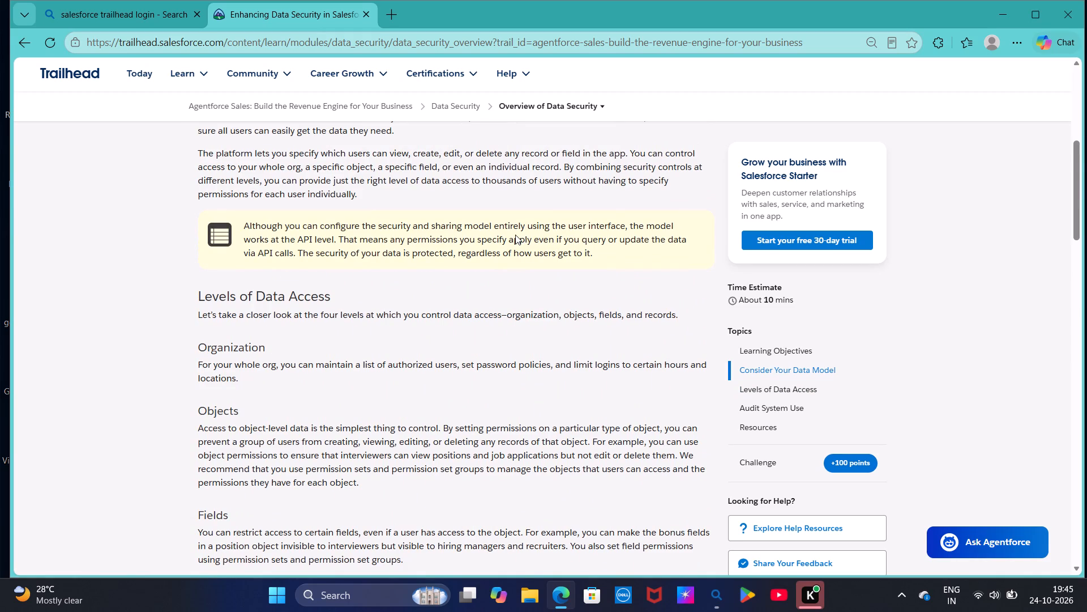
scroll(515, 235, "down", 2)
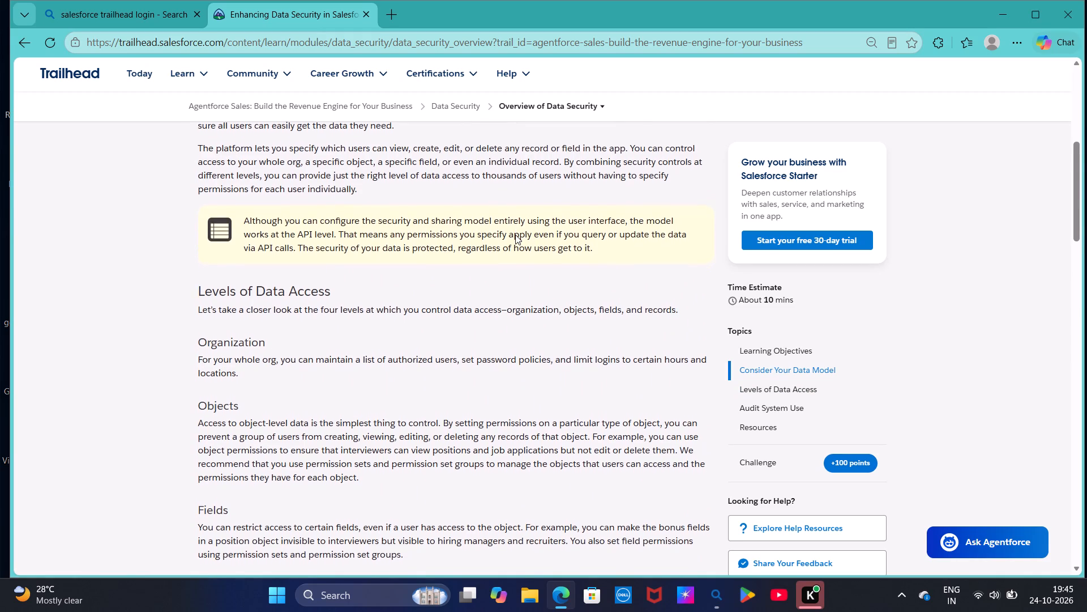
scroll(515, 235, "down", 8)
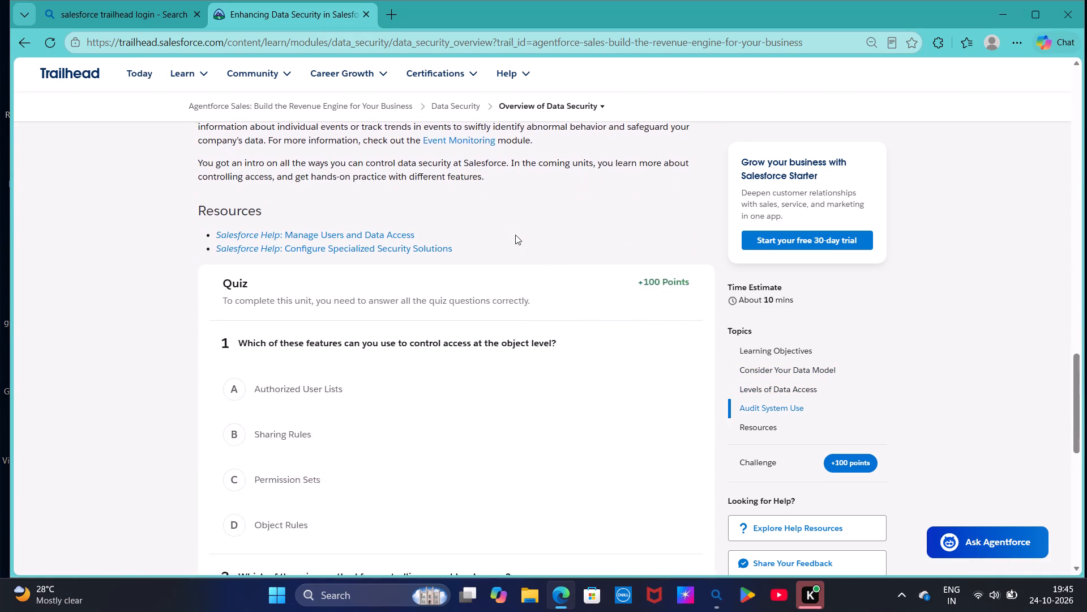
Answer the quiz with Permission Sets for object-level access and Organization-Wide Defaults for record-level access, and submit it for 100 points.
scroll(515, 235, "down", 3)
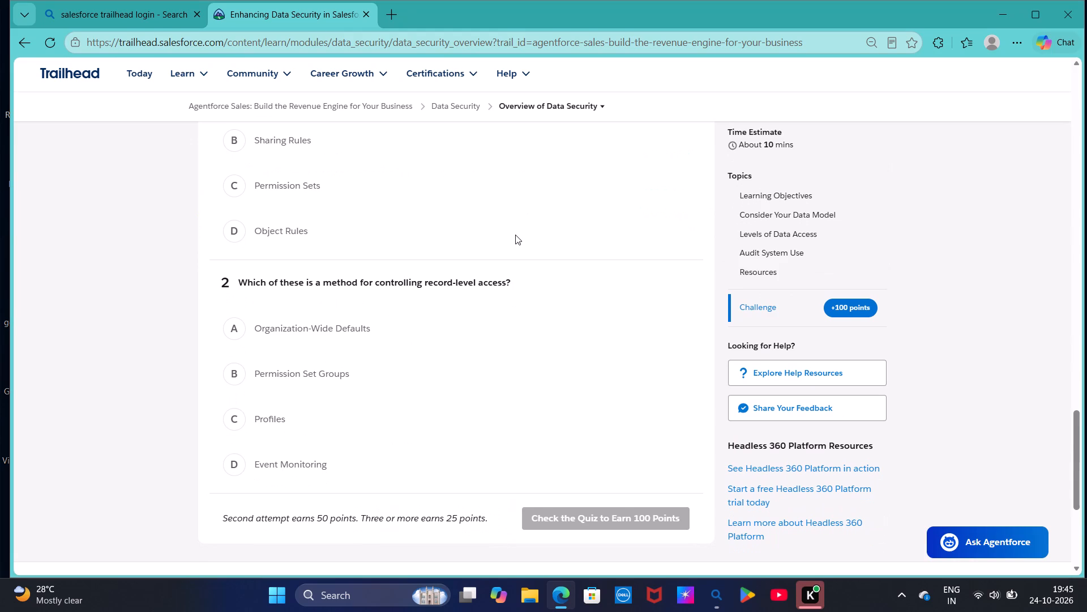
left_click(239, 316)
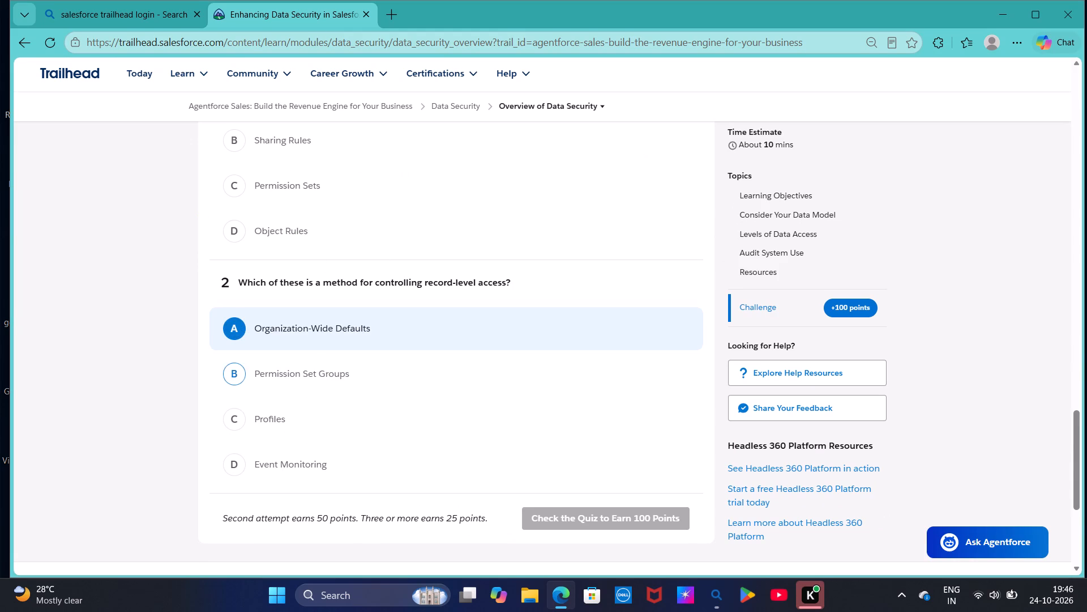
scroll(403, 309, "up", 1)
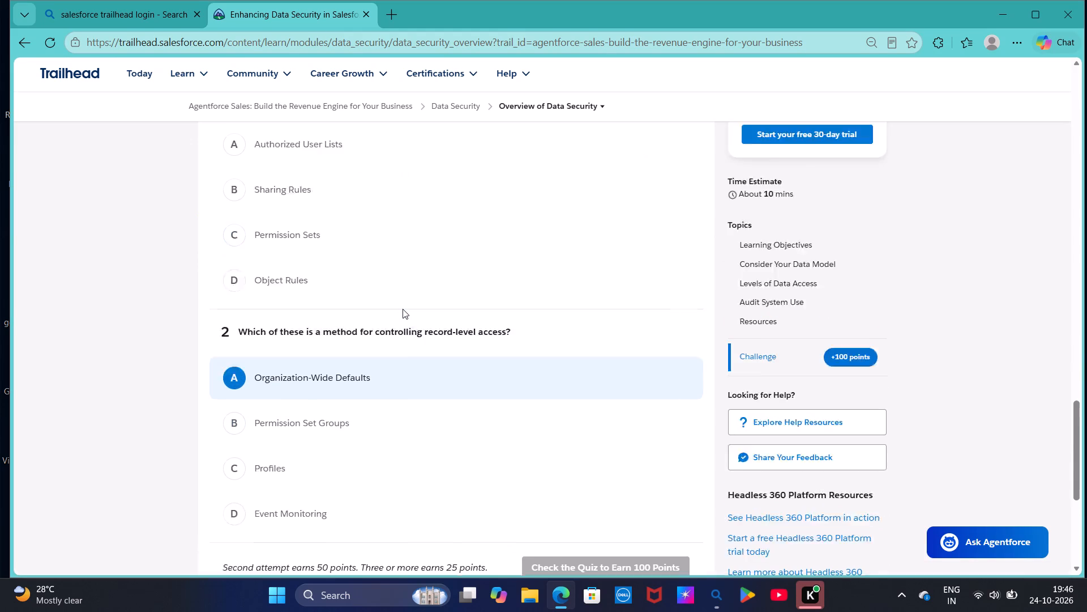
scroll(403, 309, "up", 2)
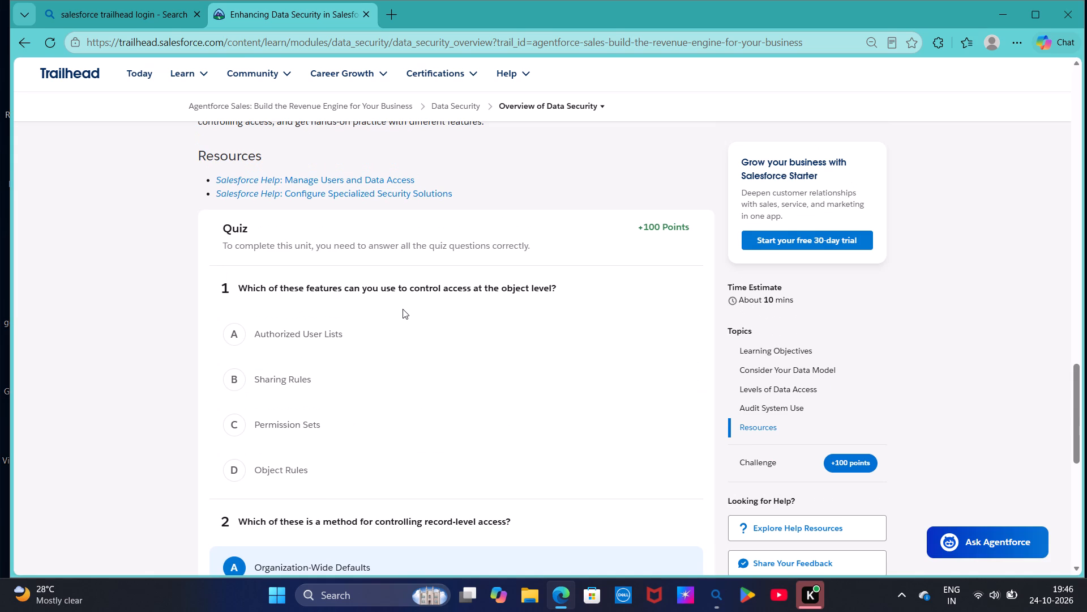
scroll(403, 309, "down", 1)
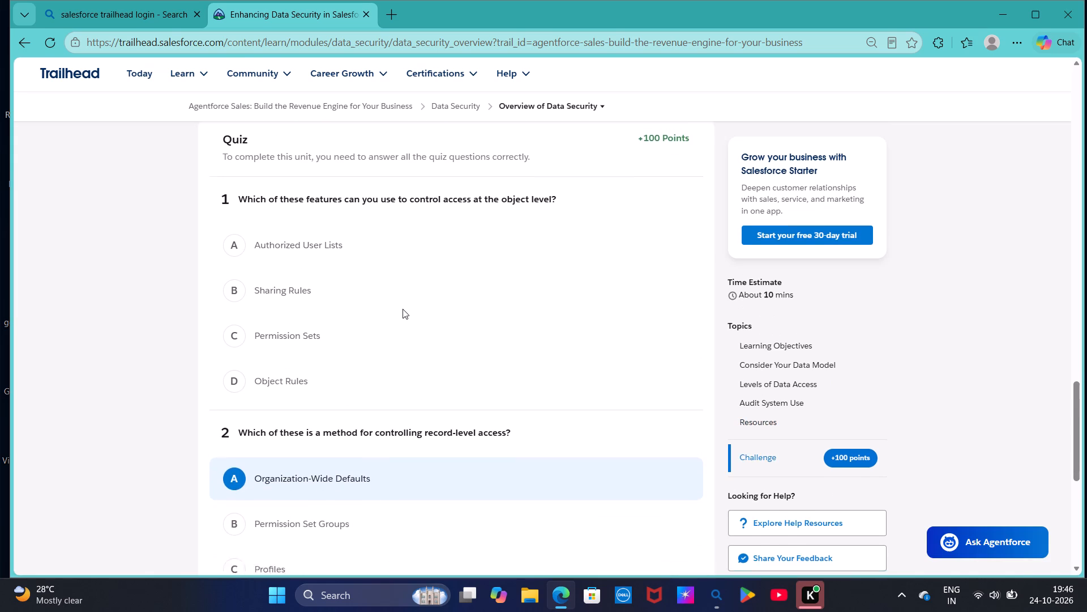
scroll(403, 309, "down", 2)
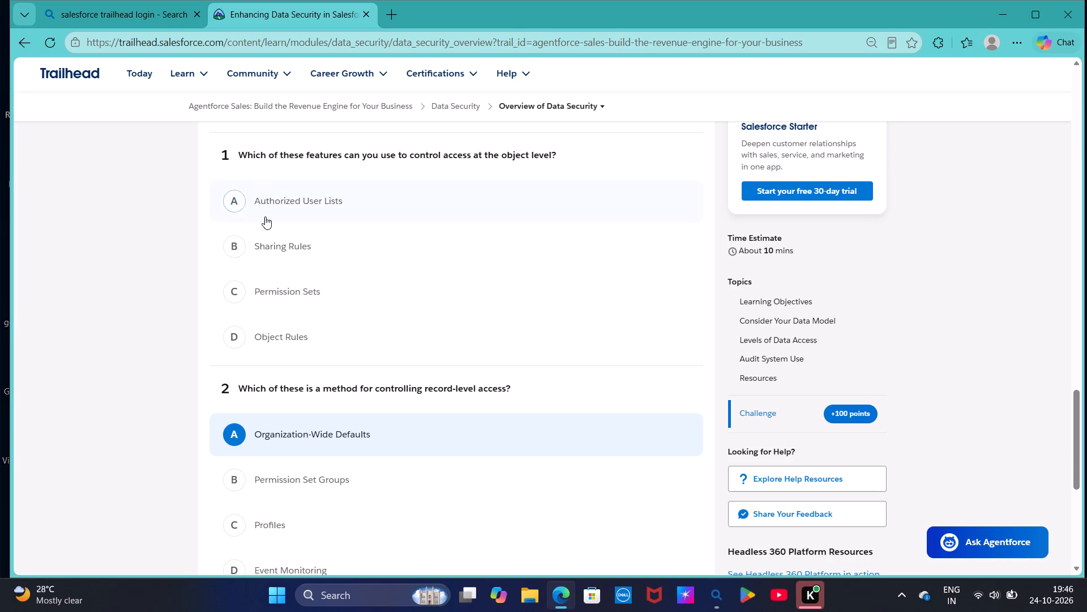
left_click(259, 286)
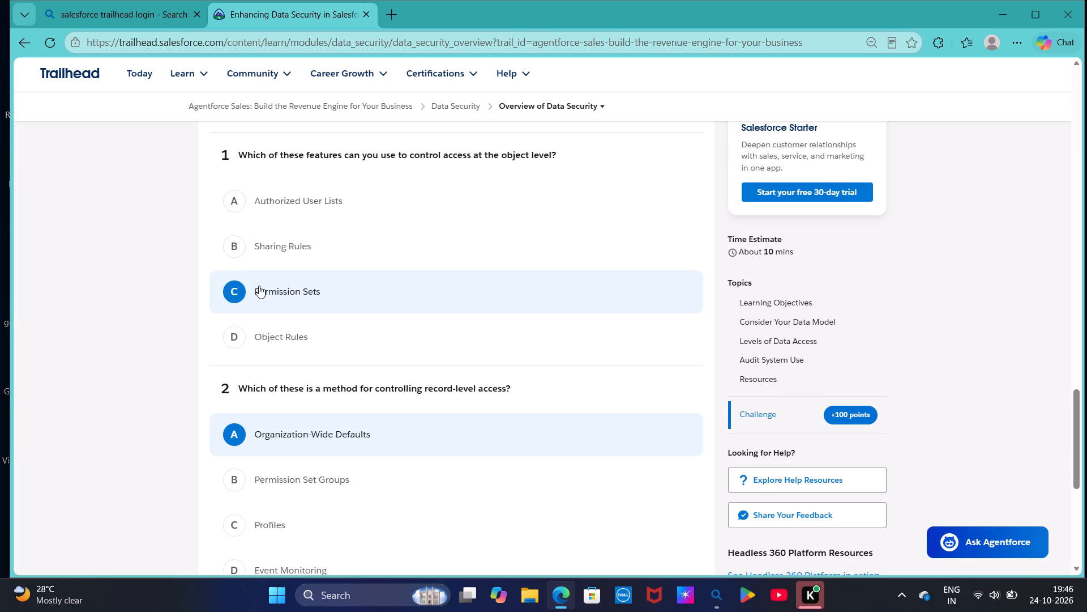
scroll(257, 452, "down", 2)
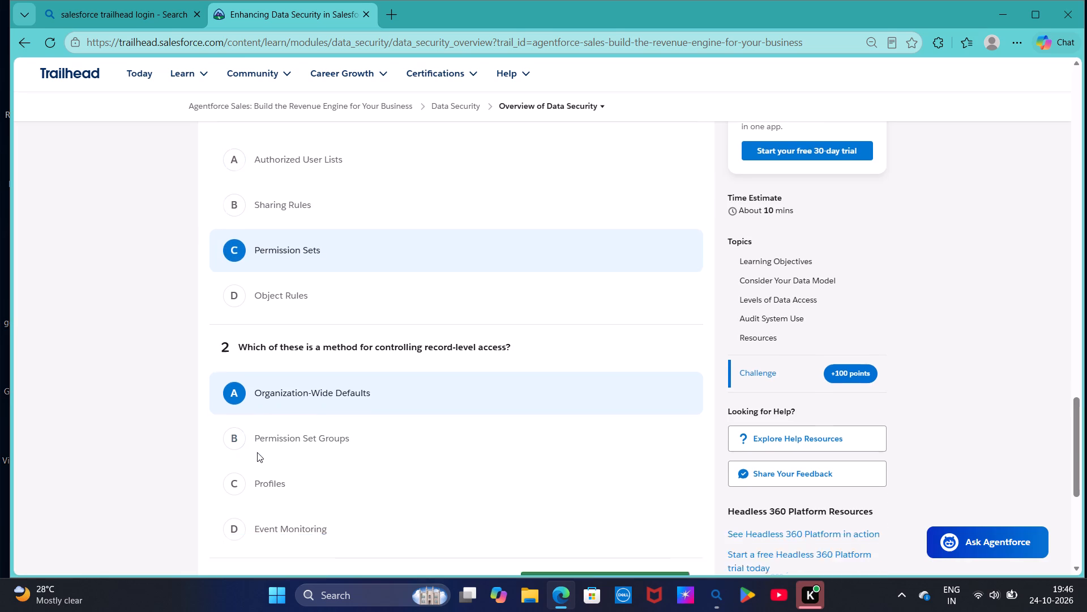
scroll(257, 452, "down", 2)
left_click(664, 274)
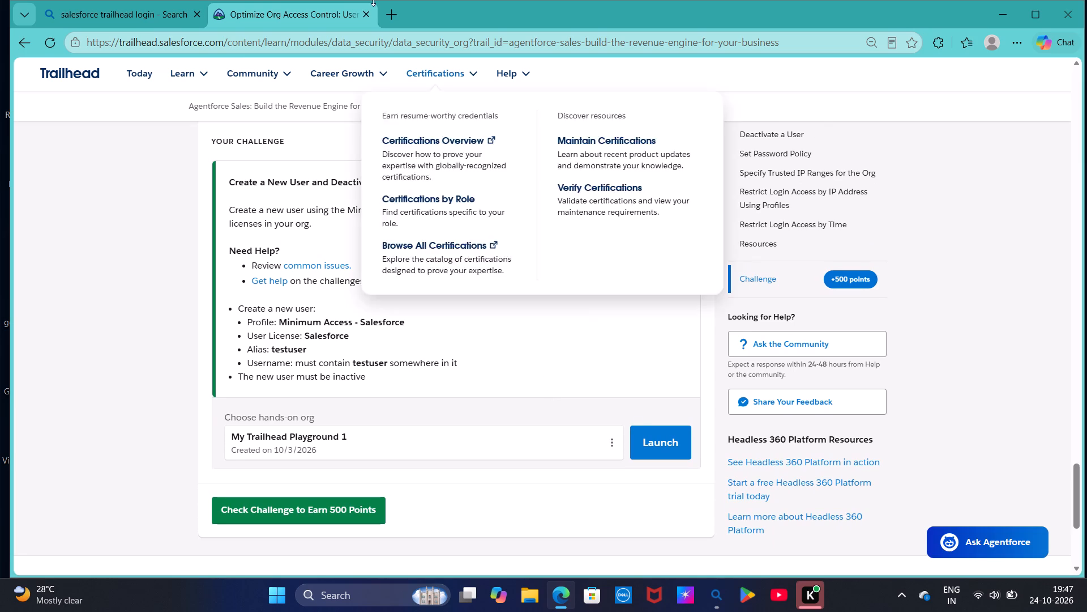
Launch My Trailhead Playground 1 from the Control Access to the Org challenge and find the Users page in its Setup.
left_click(653, 436)
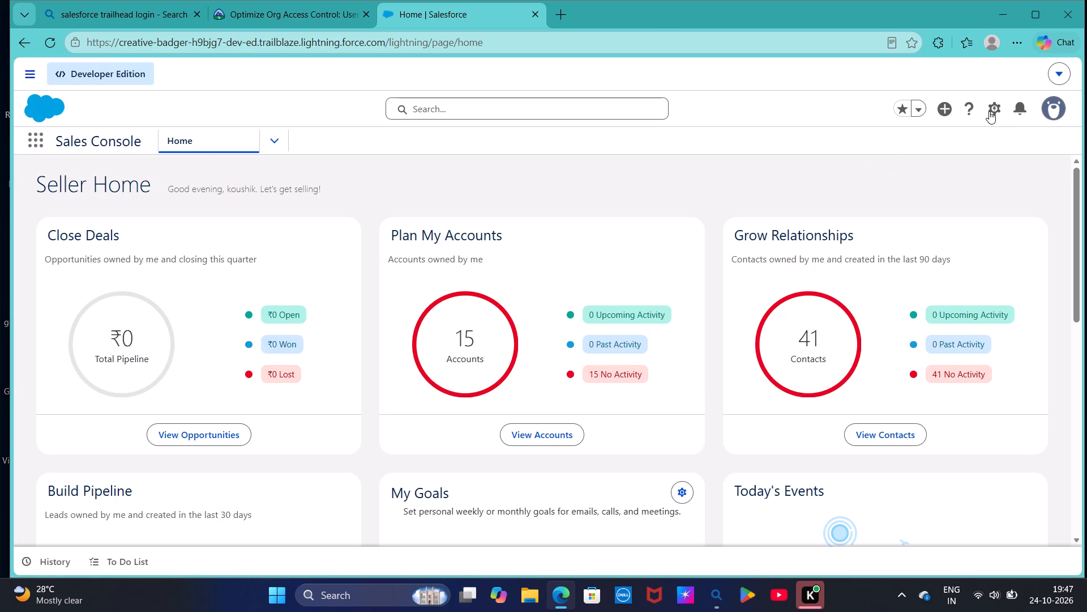
left_click(989, 111)
left_click(925, 162)
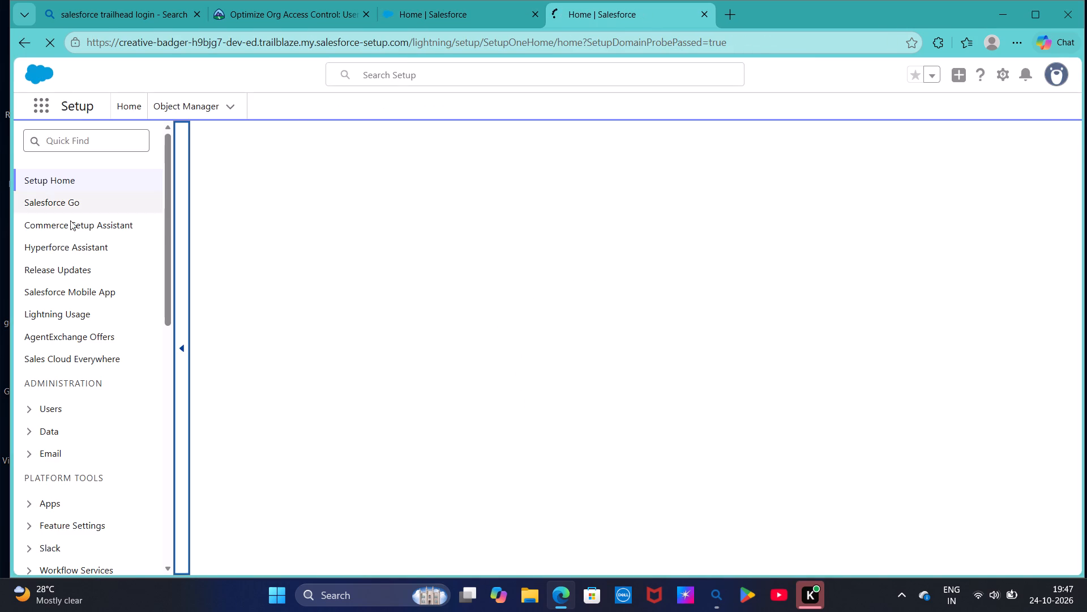
left_click(61, 171)
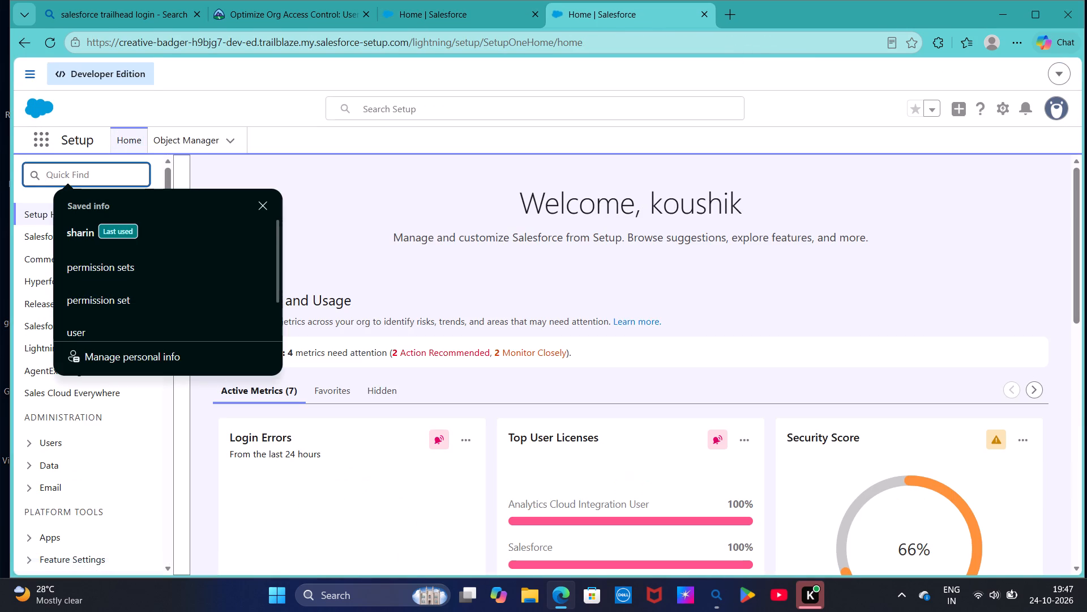
type("user")
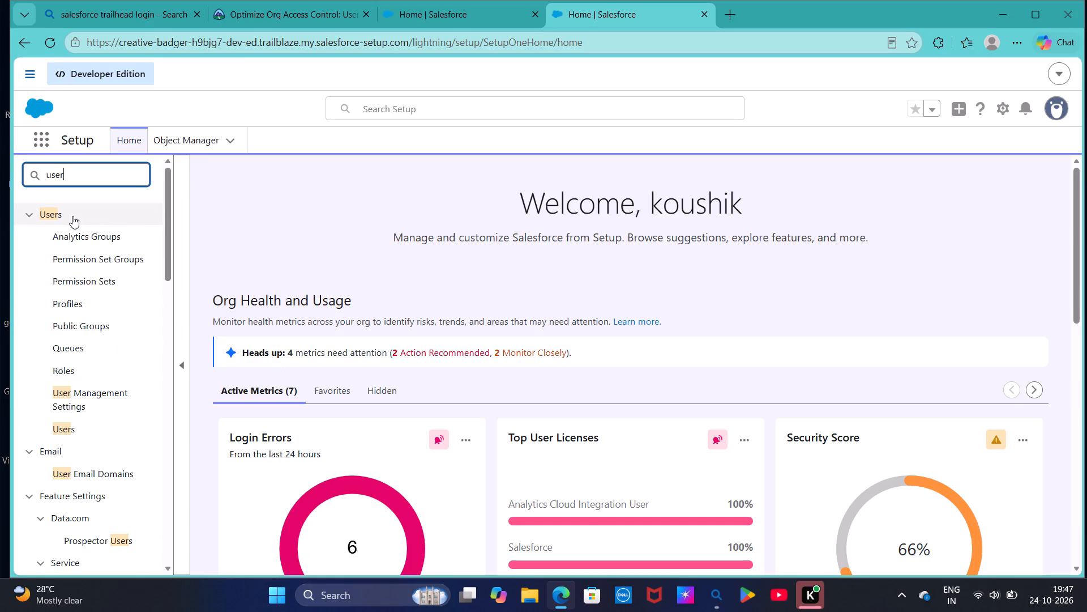
left_click(71, 431)
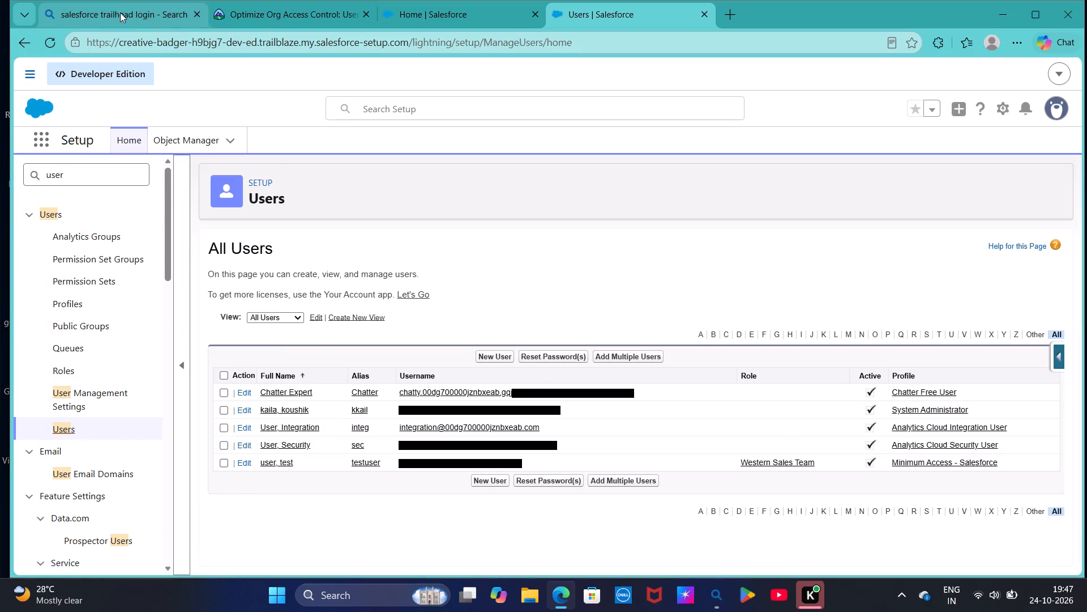
Review the requirements of the Create a New User and Deactivate It challenge on the Trailhead page.
left_click(282, 21)
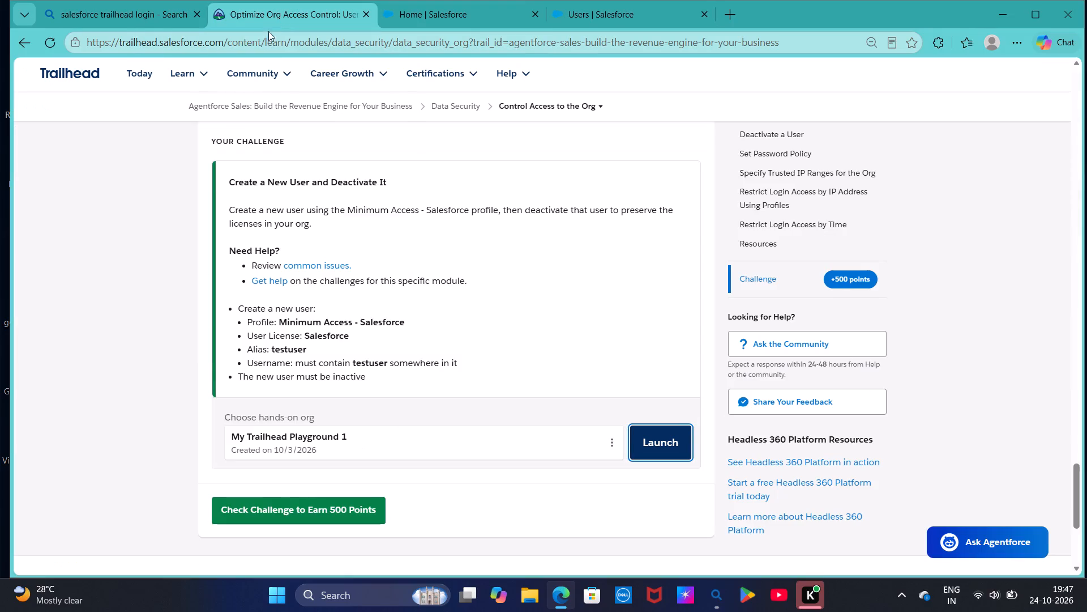
left_click(502, 349)
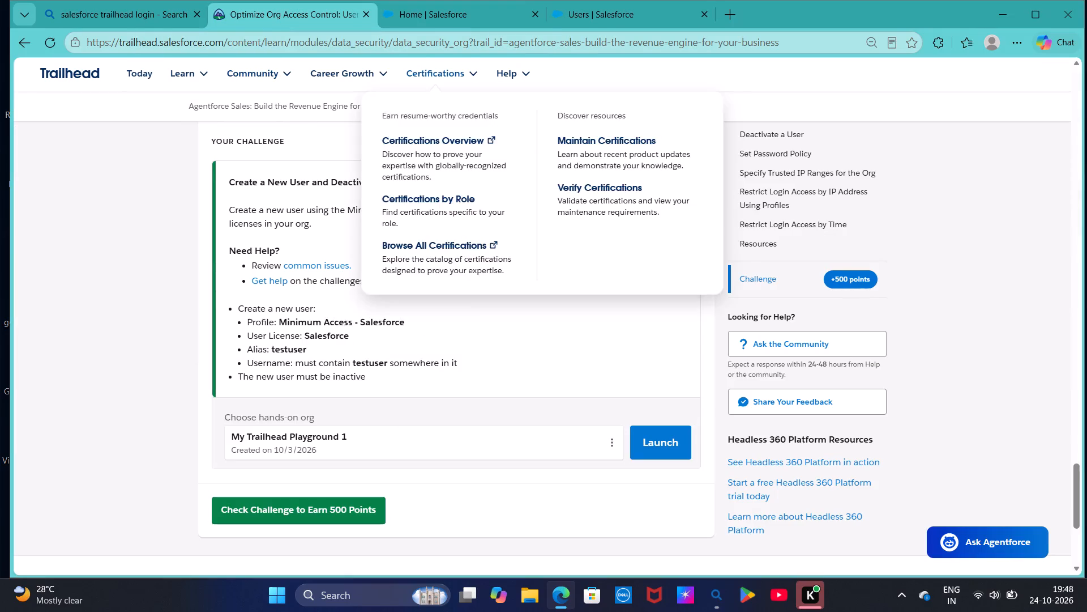
Close the playground's Home page and return to the All Users list in Setup.
left_click(532, 15)
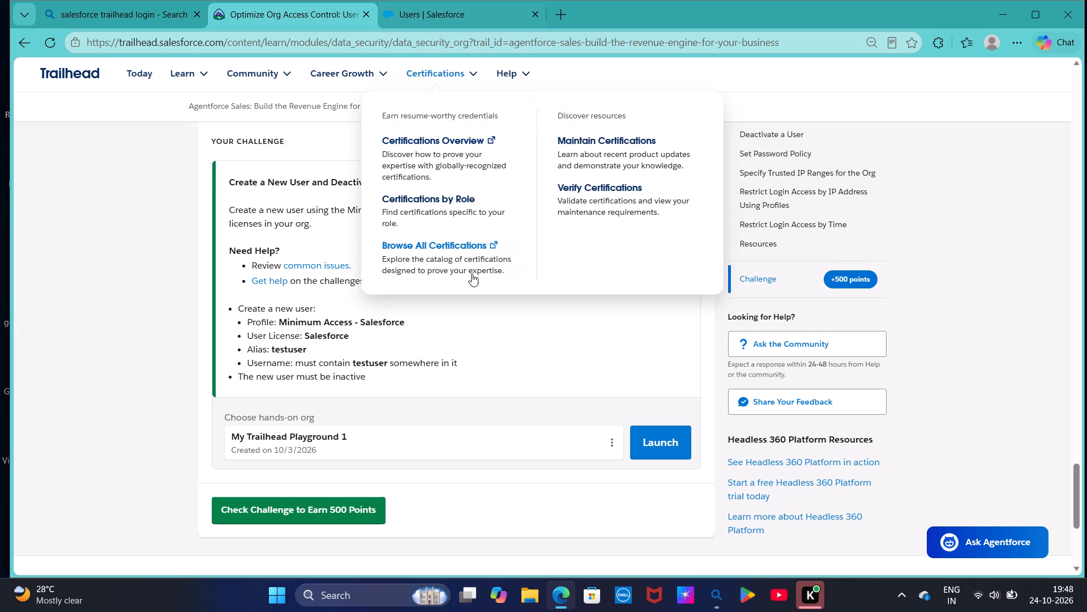
left_click(484, 14)
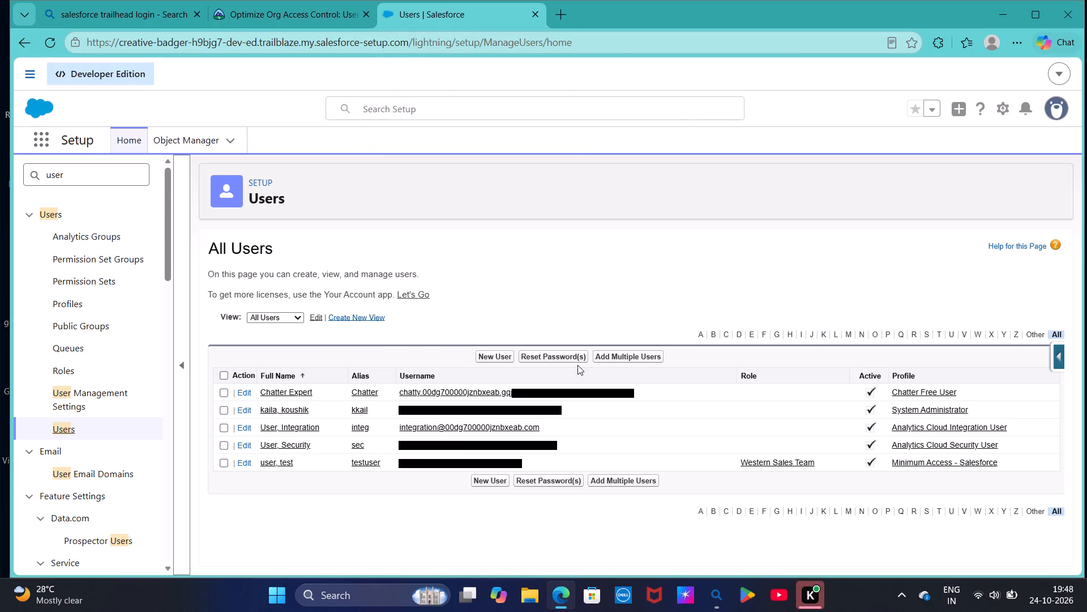
Start creating a new user from the All Users list.
left_click(508, 356)
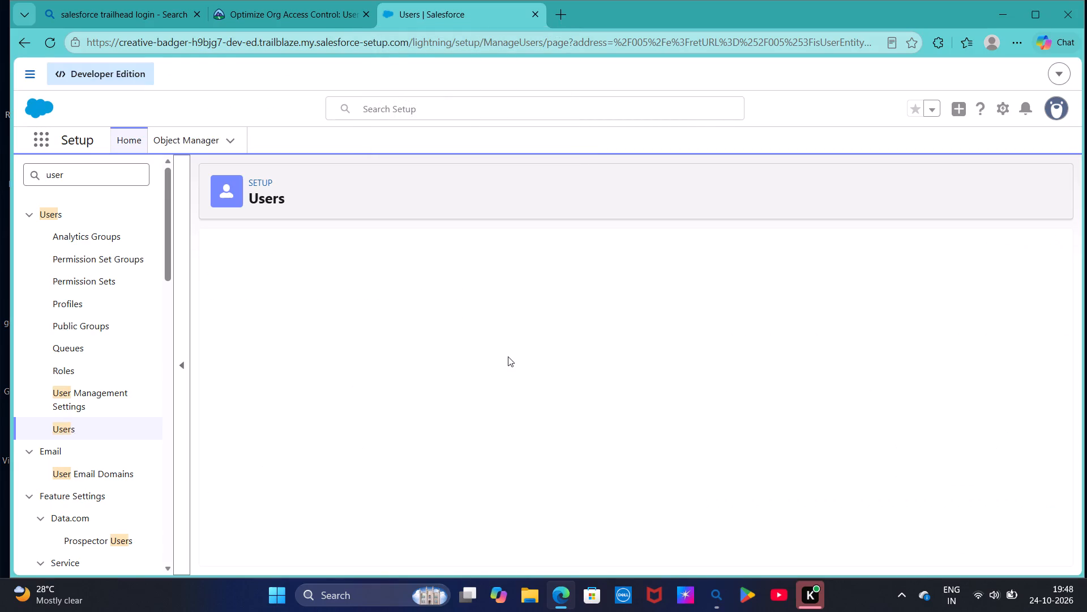
left_click(412, 338)
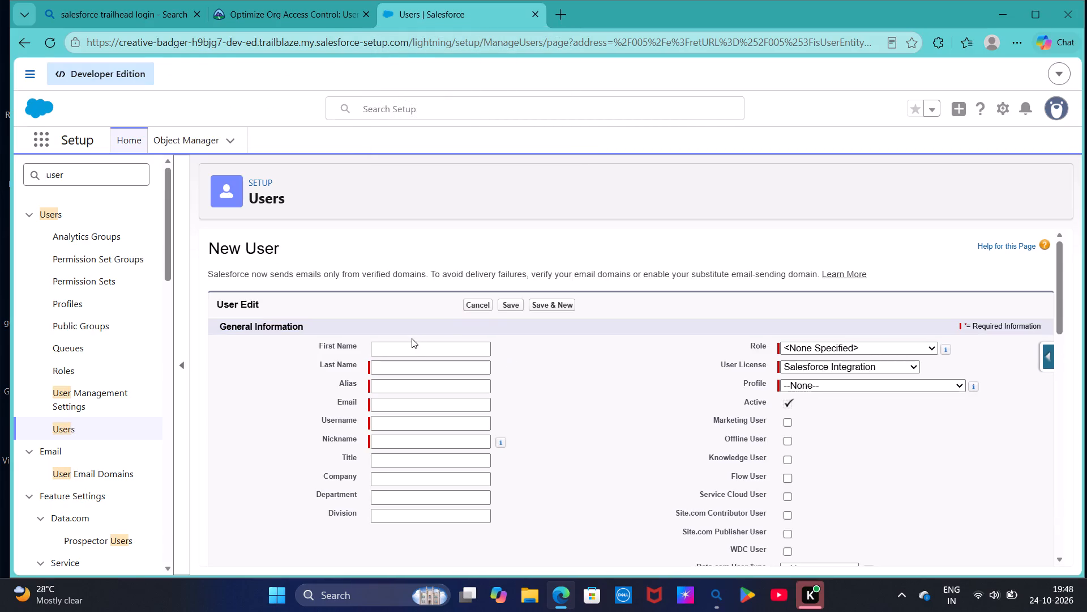
Copy the profile name Minimum Access - Salesforce from the challenge requirements on the Trailhead page.
left_click(301, 25)
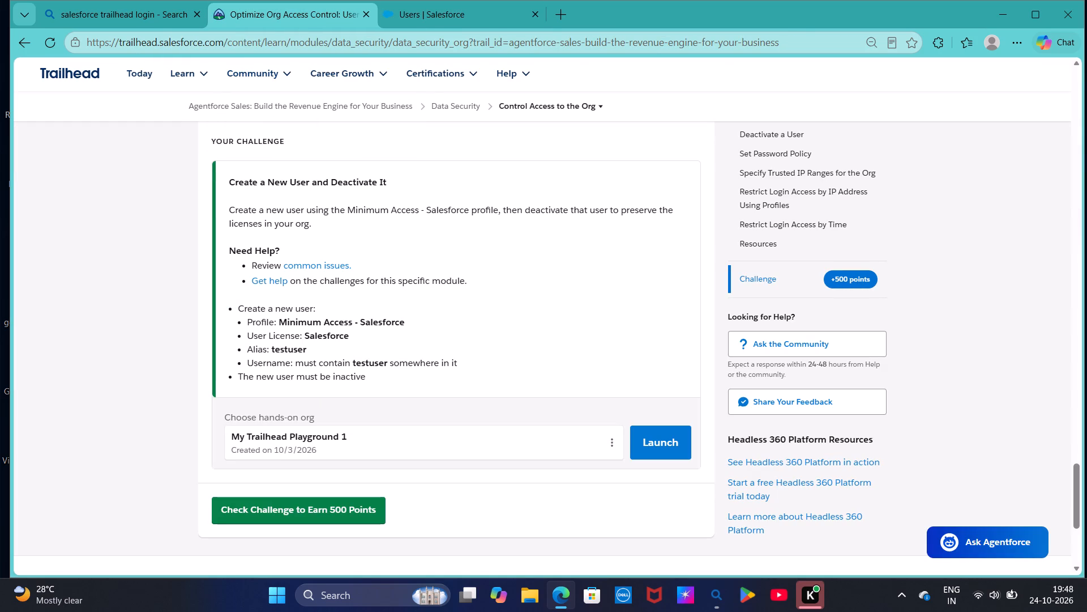
left_click_drag(280, 321, 361, 328)
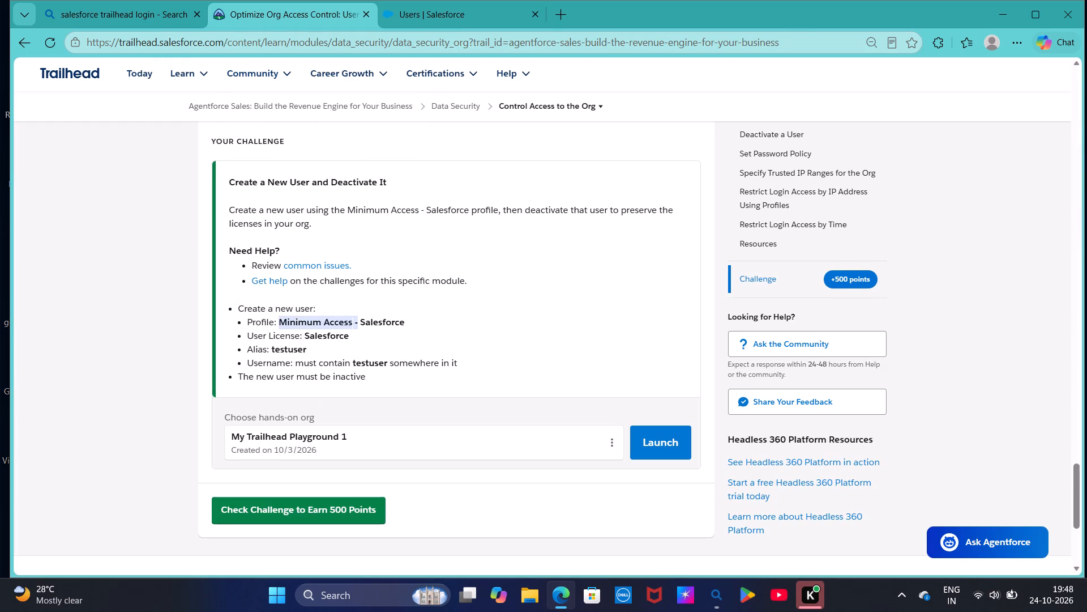
left_click_drag(361, 328, 439, 318)
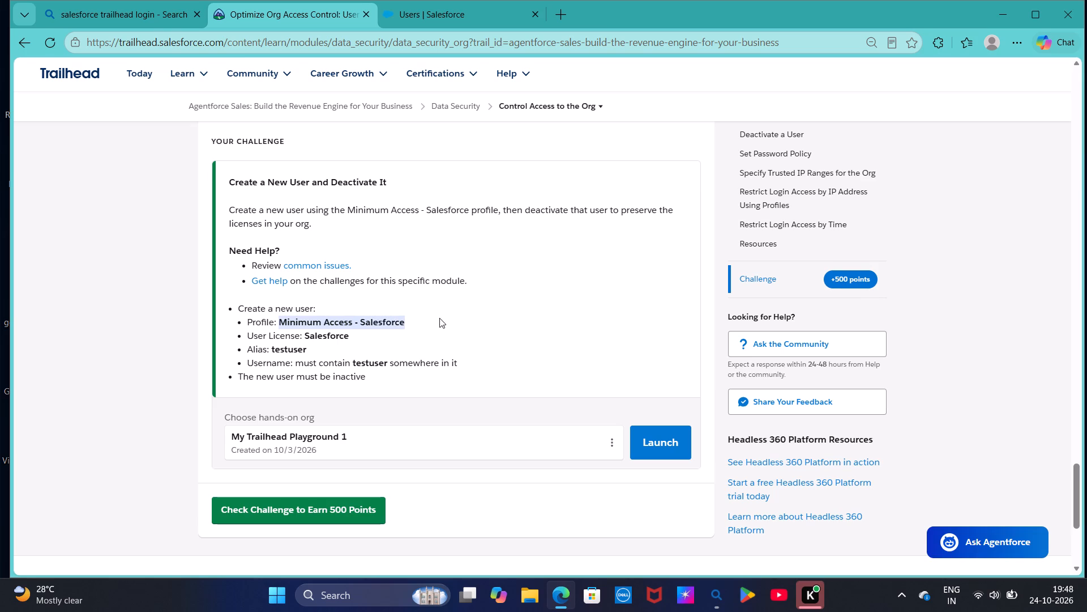
left_click_drag(439, 318, 455, 318)
key("ctrl+c")
Detach the New User form's tab into its own browser window and extend that window to full screen height.
left_click_drag(459, 0, 458, 15)
left_click(458, 15)
left_click(451, 29)
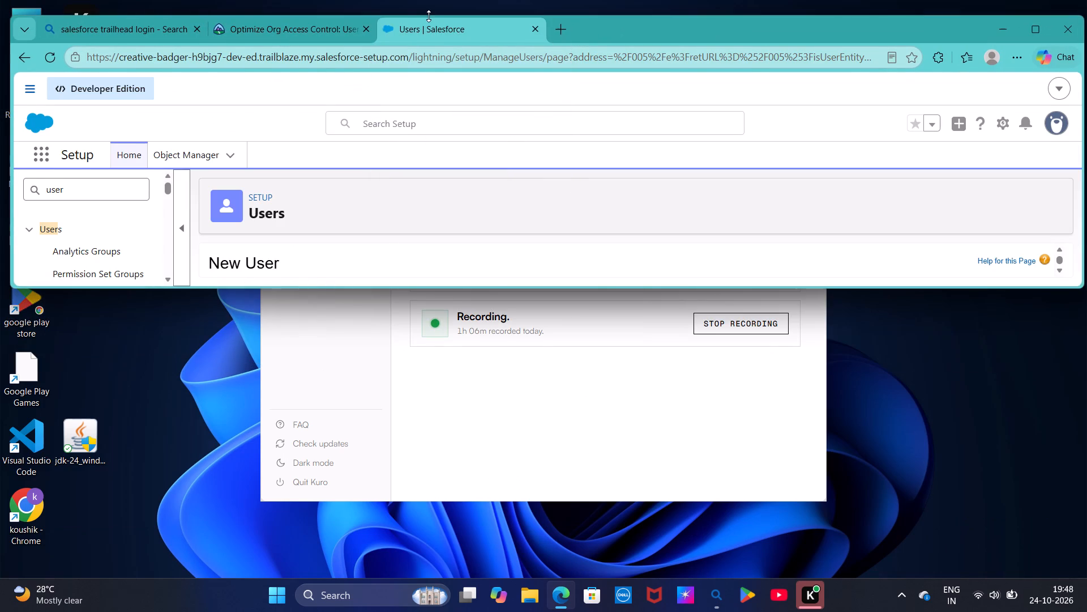
left_click_drag(423, 16, 424, 22)
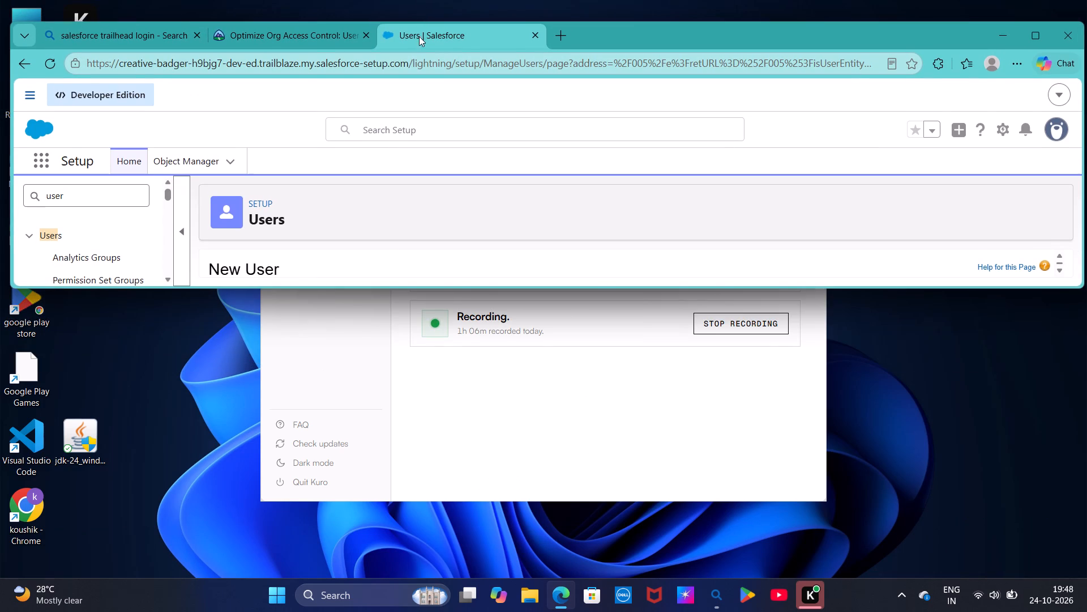
left_click_drag(417, 26, 417, 10)
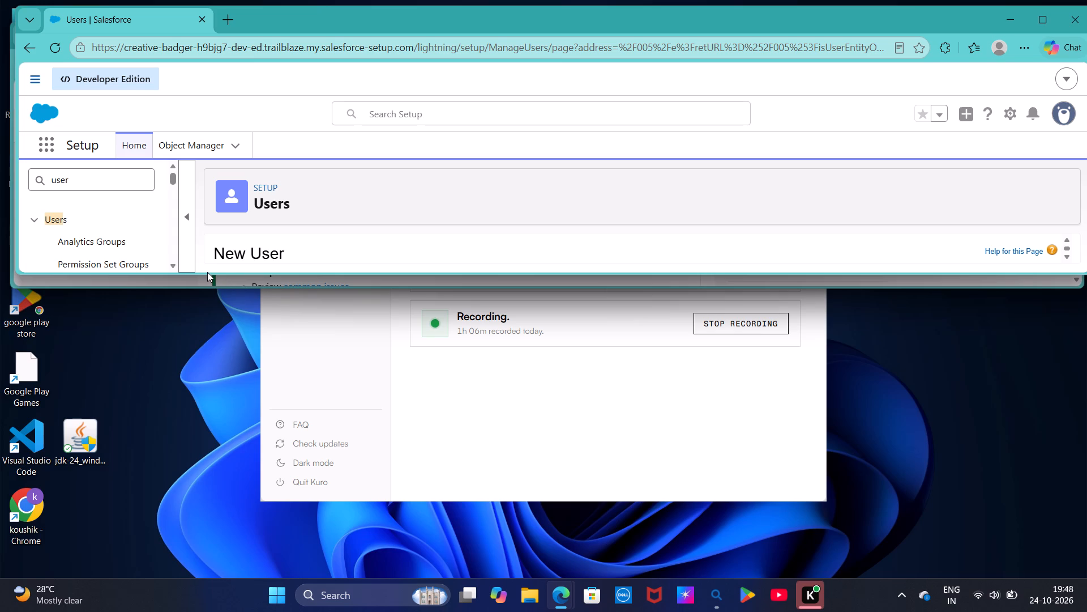
left_click_drag(207, 268, 185, 472)
left_click(185, 472)
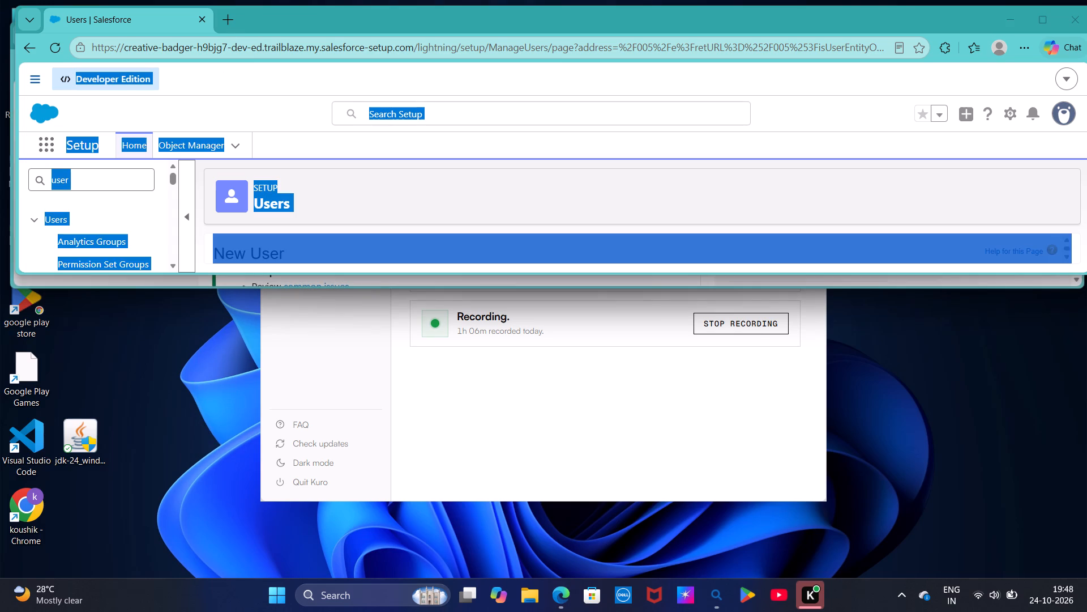
left_click(212, 273)
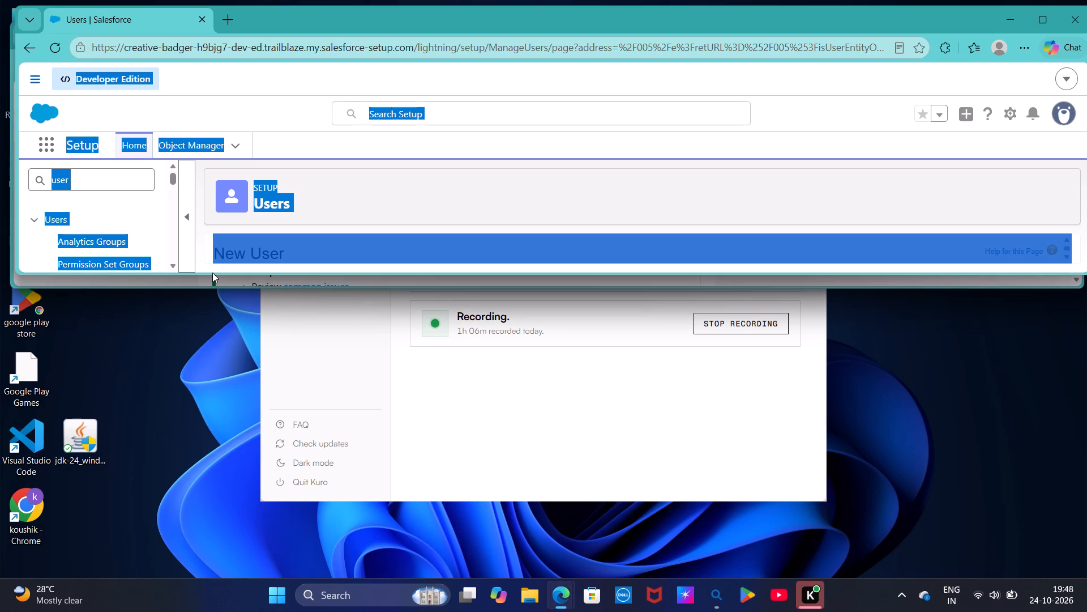
left_click(212, 273)
left_click_drag(211, 268, 190, 409)
left_click_drag(212, 278, 206, 364)
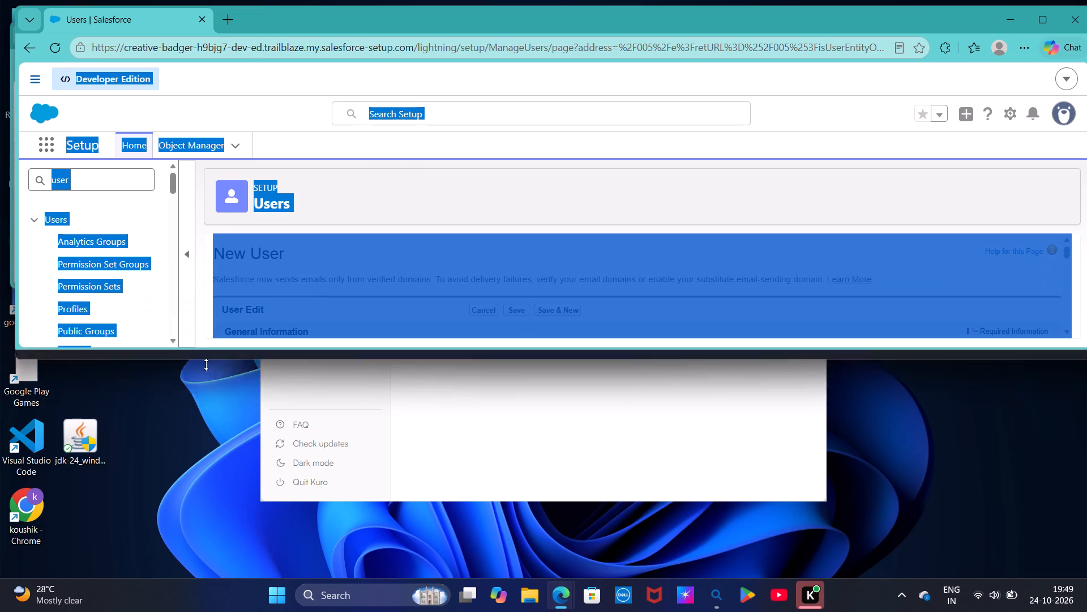
left_click_drag(206, 364, 211, 577)
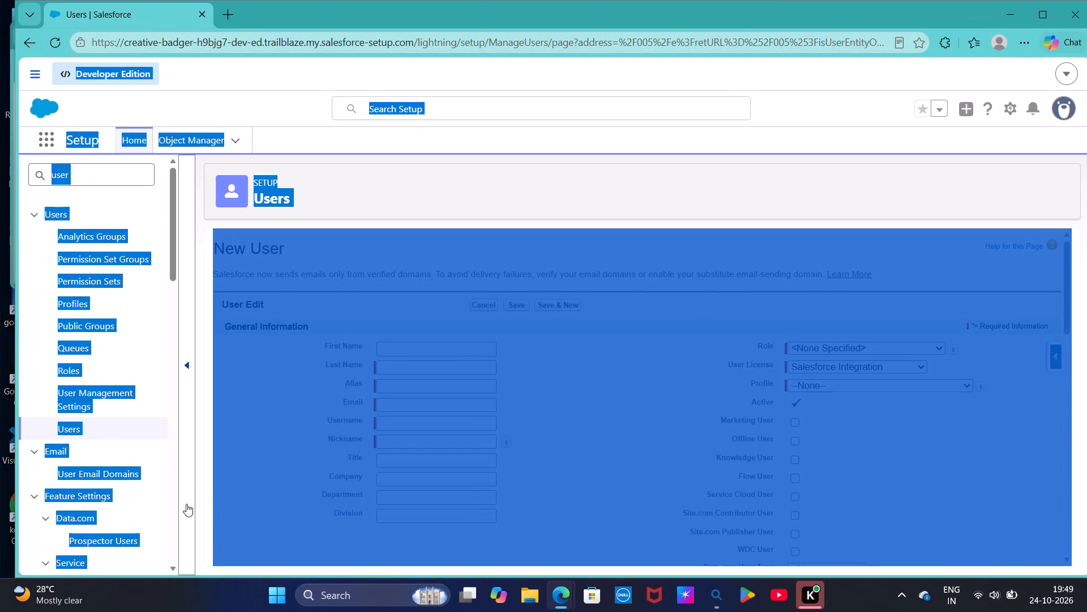
Collapse the Setup navigation sidebar beside the New User form.
left_click(185, 504)
left_click(293, 169)
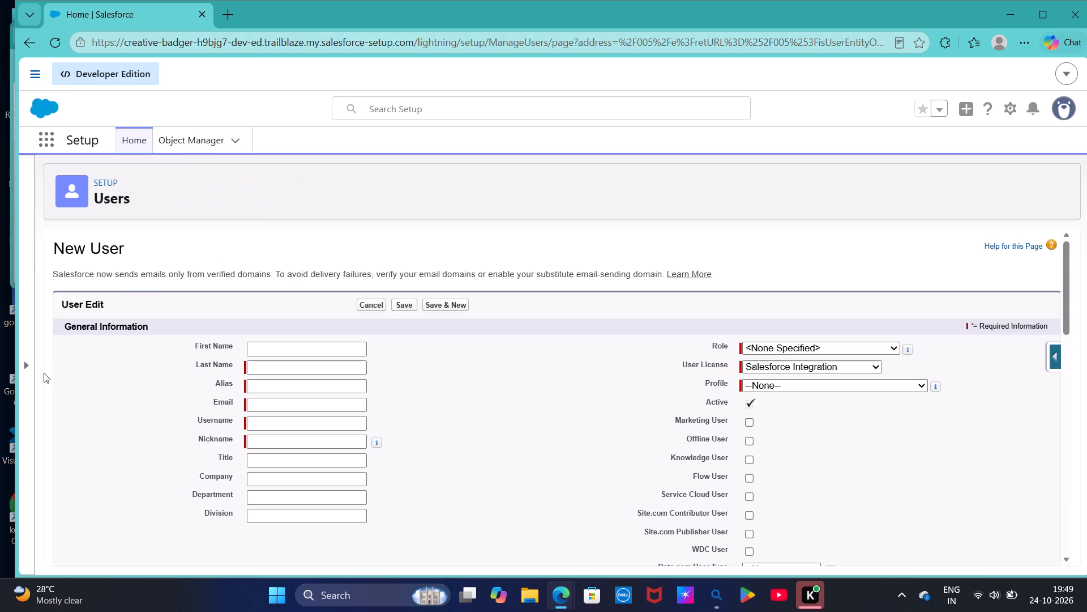
left_click_drag(42, 374, 404, 436)
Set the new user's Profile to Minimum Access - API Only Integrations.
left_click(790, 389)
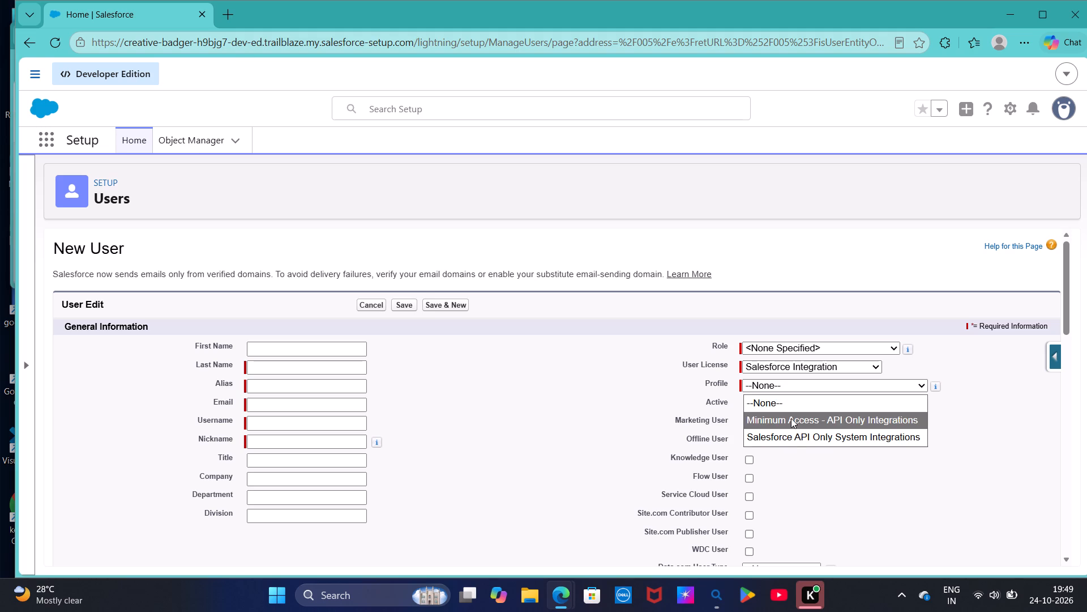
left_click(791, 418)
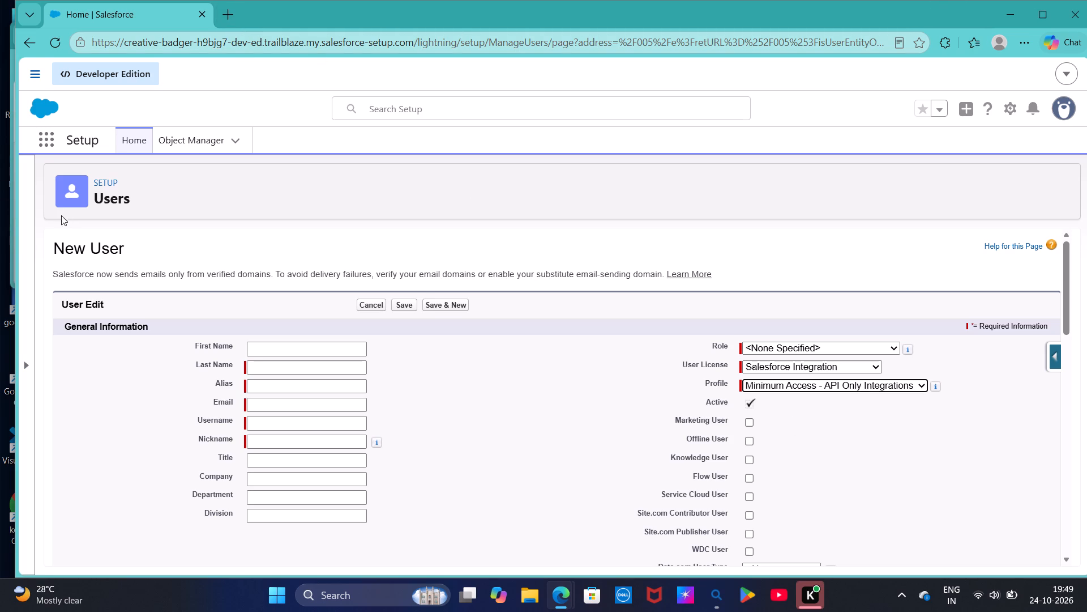
Narrow the New User window to uncover part of the Trailhead window behind it.
left_click(14, 257)
left_click_drag(14, 257, 333, 233)
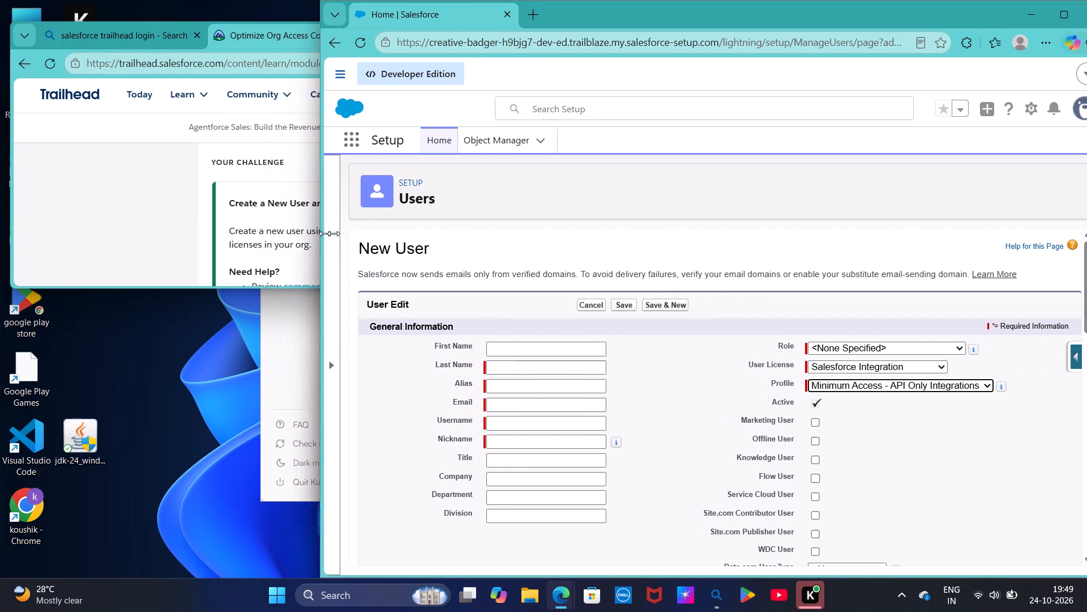
left_click_drag(333, 233, 339, 233)
Extend the Trailhead window down to full screen height.
left_click_drag(182, 280, 185, 287)
left_click_drag(185, 287, 182, 354)
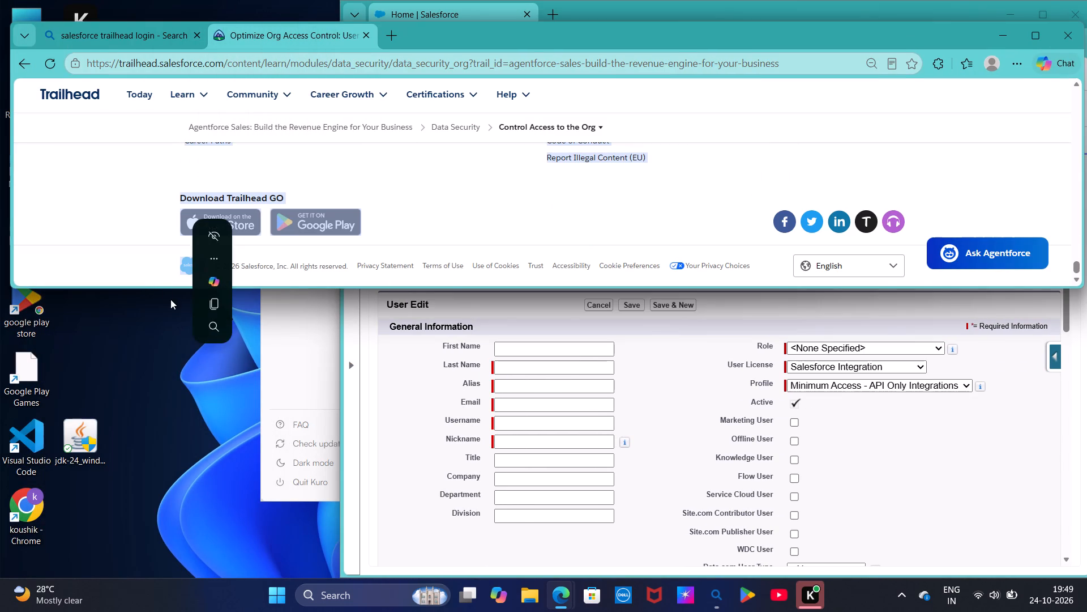
left_click(152, 230)
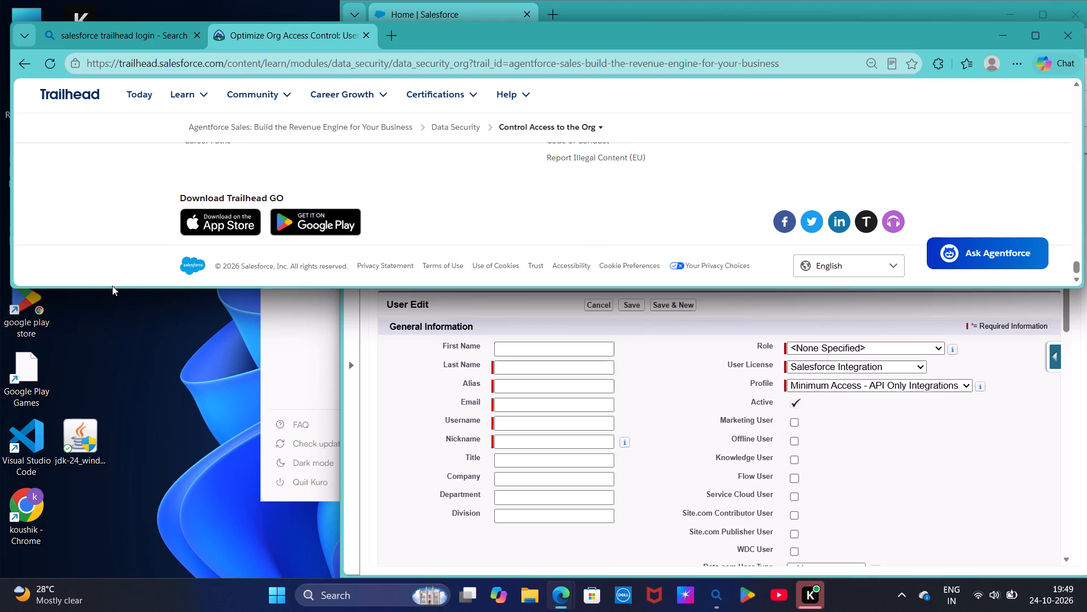
left_click_drag(113, 288, 97, 474)
left_click_drag(97, 474, 95, 314)
left_click_drag(107, 290, 107, 300)
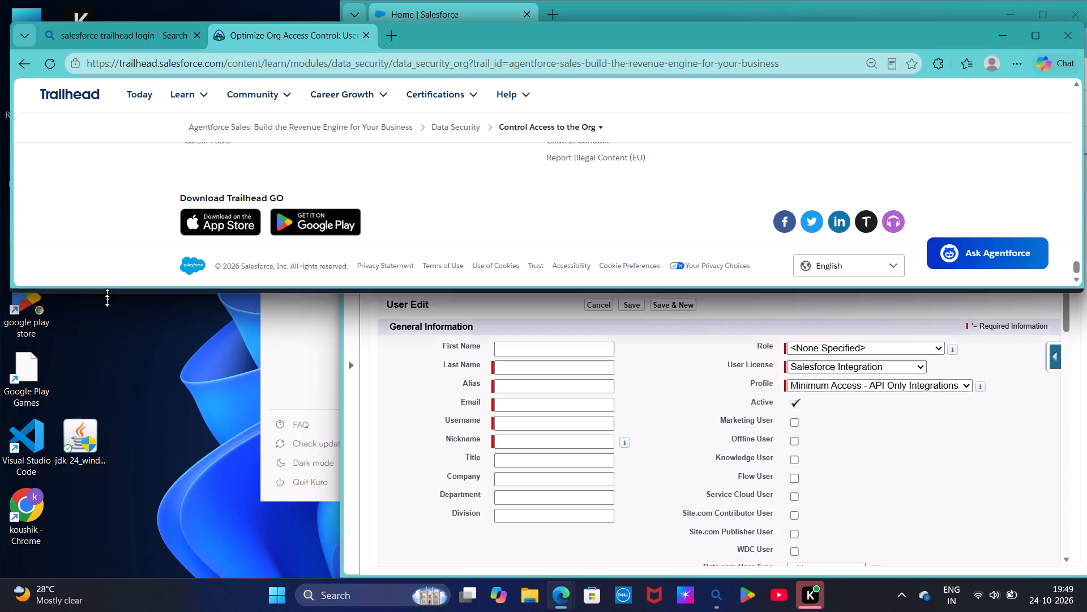
left_click_drag(107, 300, 94, 577)
Narrow the Trailhead window to sit beside the New User form, showing the Create a New User and Deactivate It requirements.
scroll(363, 272, "up", 4)
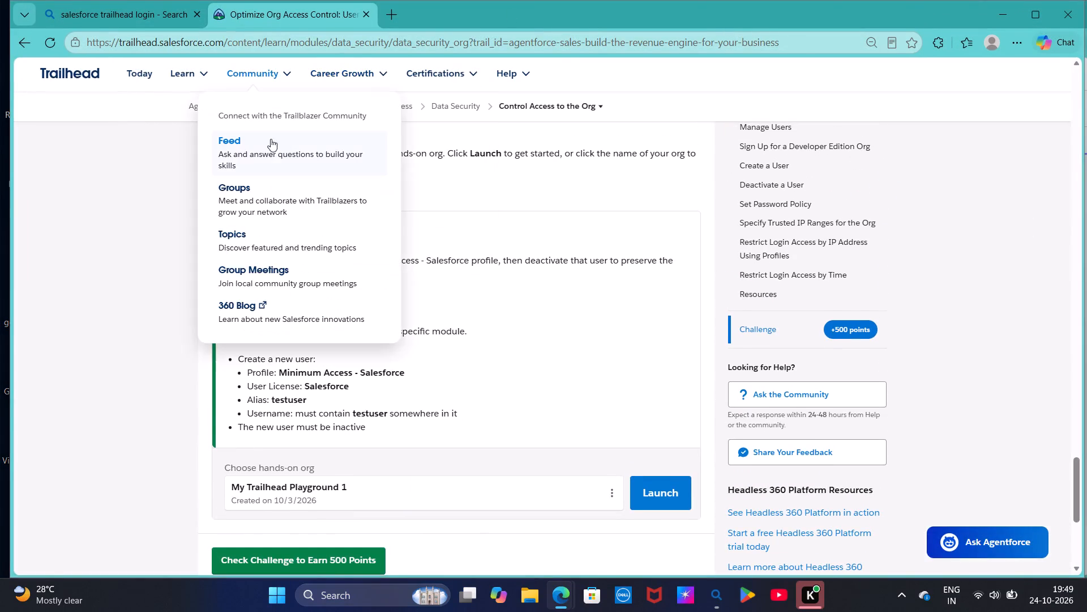
left_click(162, 274)
scroll(162, 278, "up", 1)
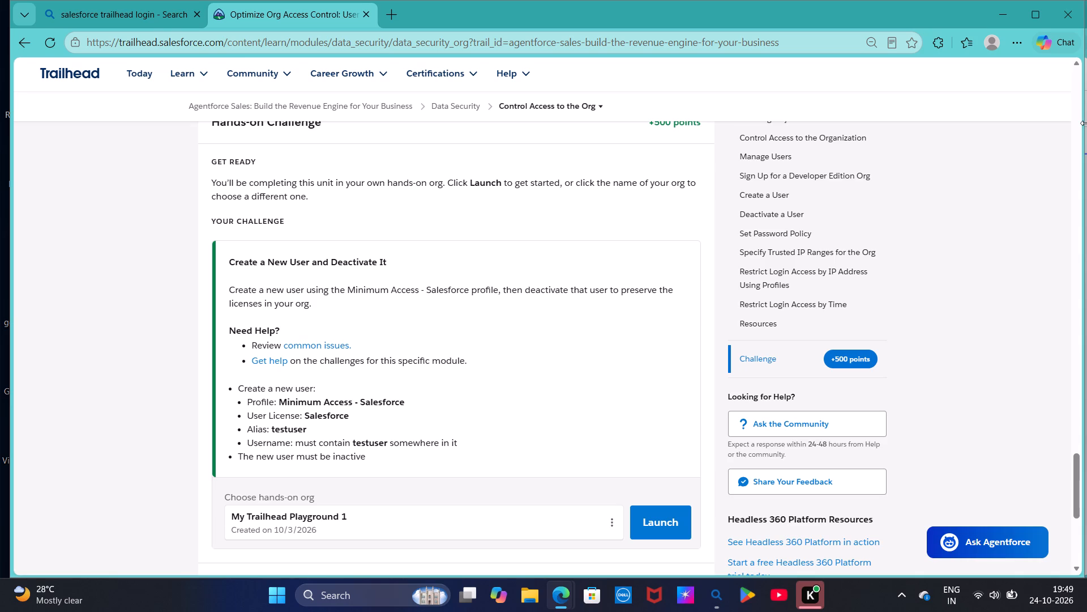
left_click_drag(1086, 123, 414, 167)
scroll(241, 405, "down", 2)
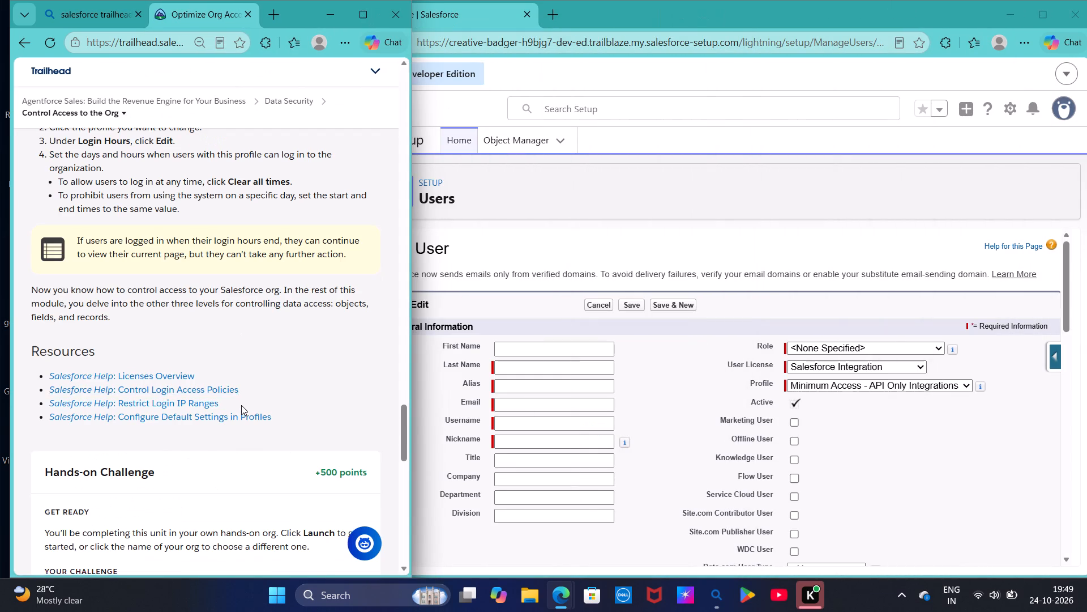
scroll(241, 405, "down", 3)
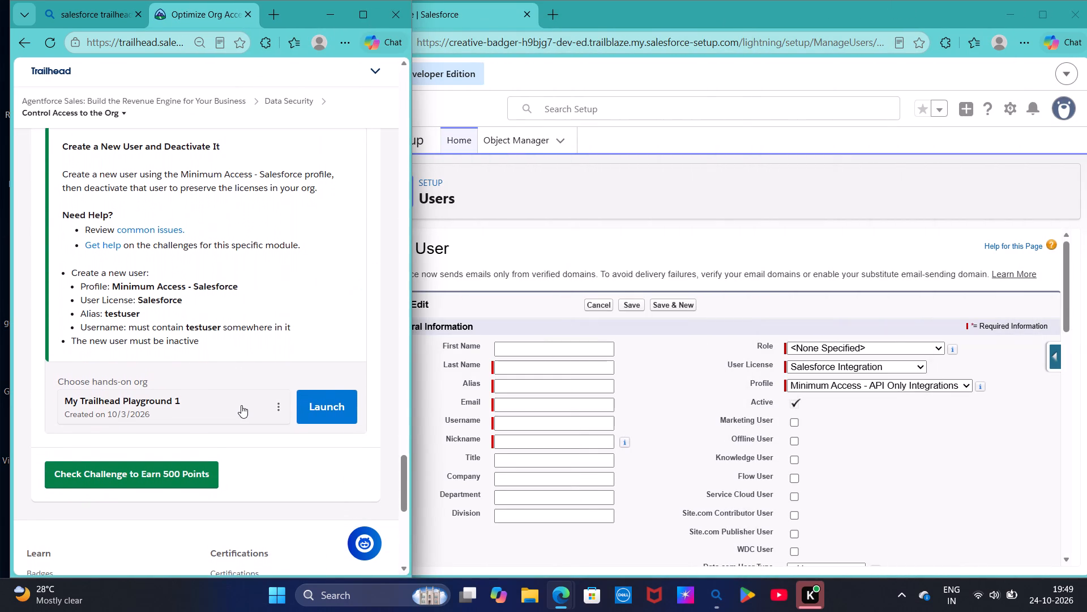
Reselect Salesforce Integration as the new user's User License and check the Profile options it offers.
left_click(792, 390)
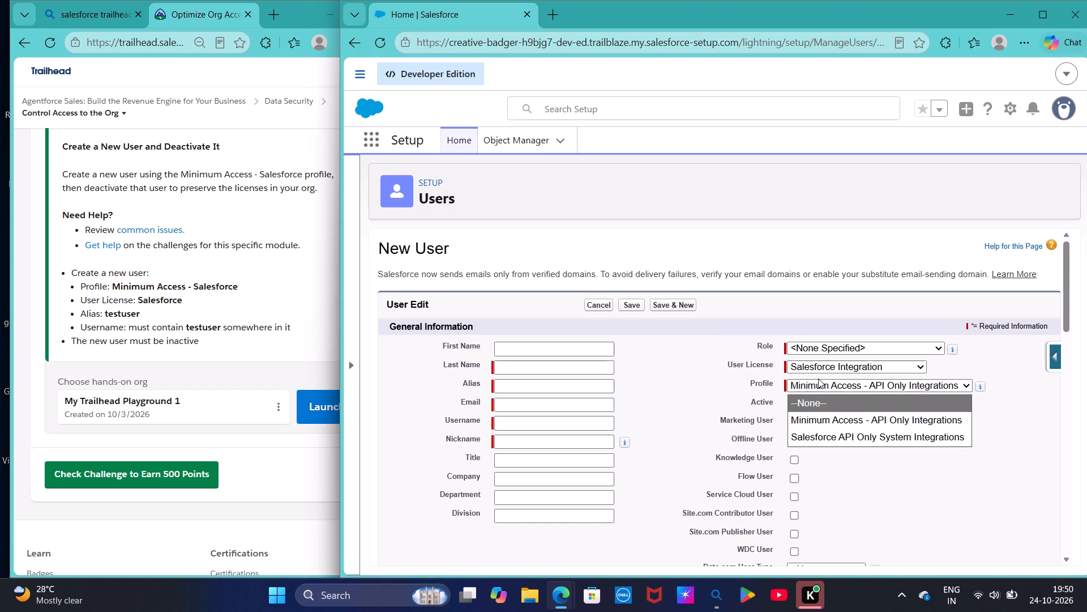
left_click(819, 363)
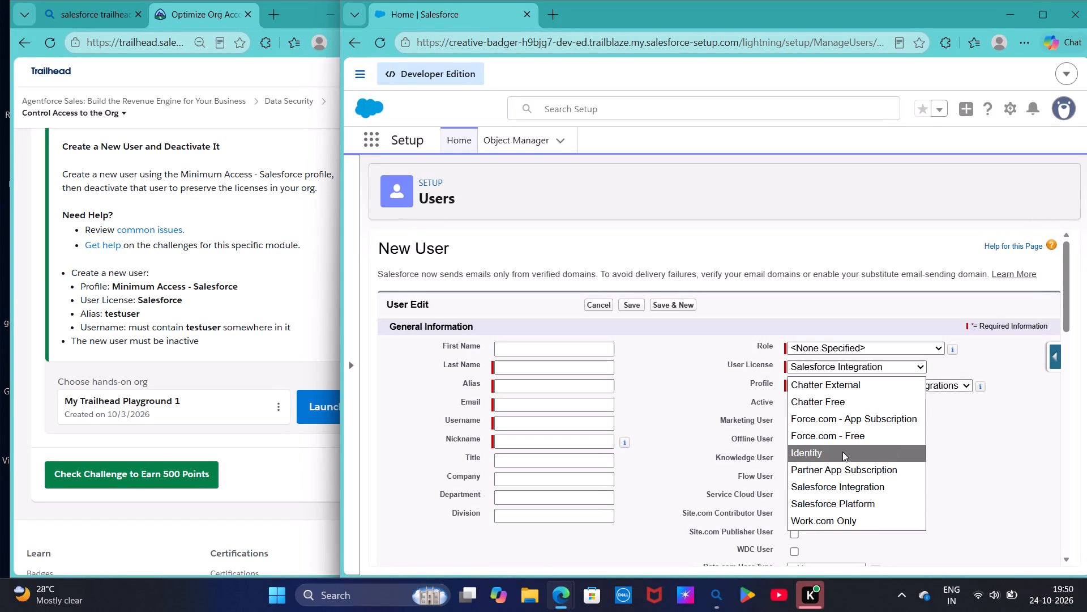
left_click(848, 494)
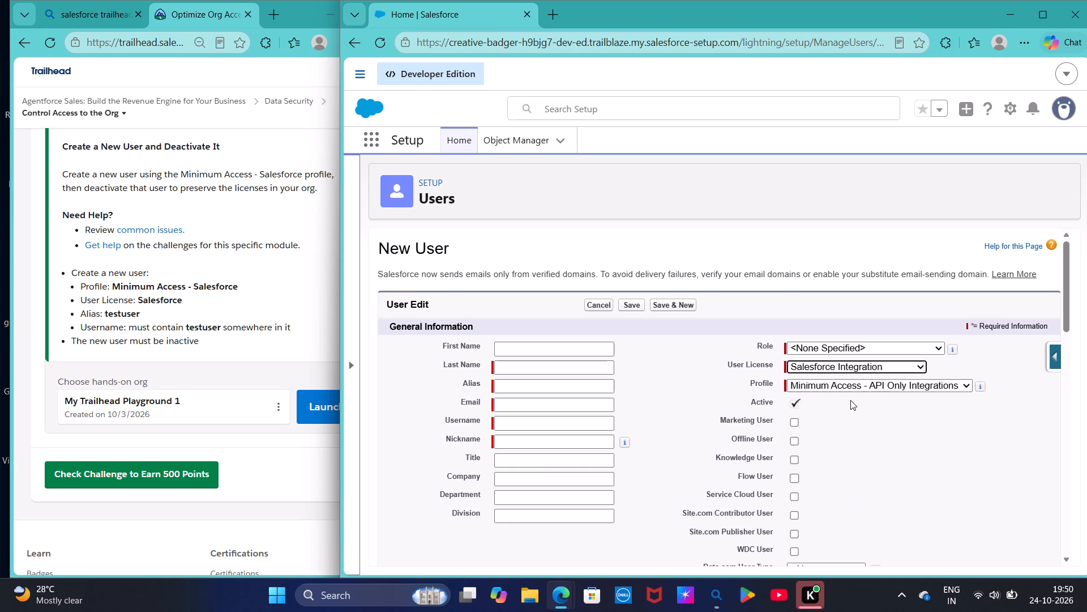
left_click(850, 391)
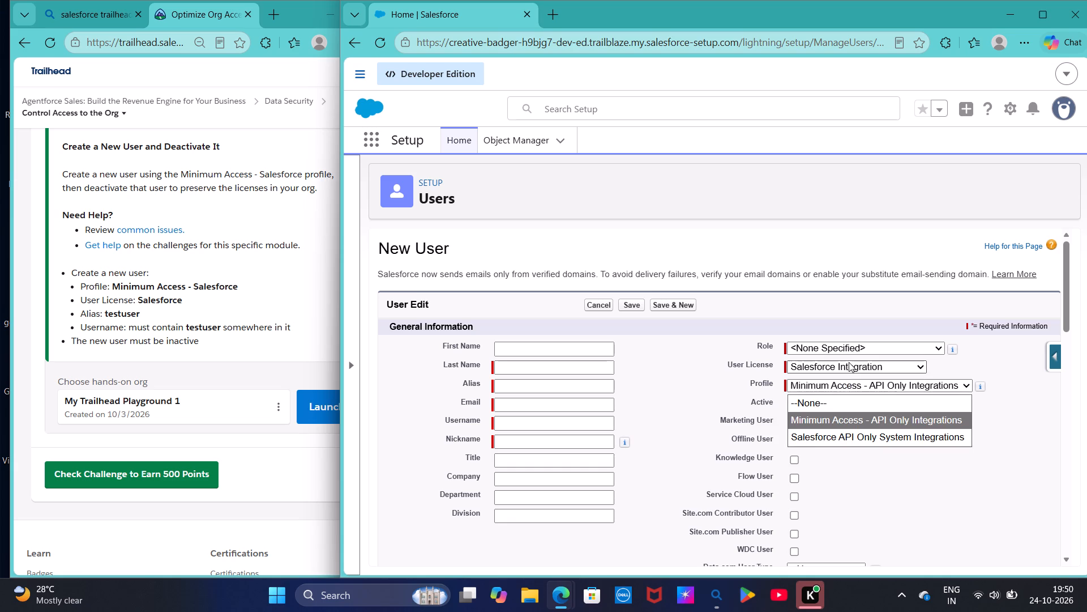
Set the new user's User License to Salesforce Platform.
left_click(849, 362)
left_click(836, 500)
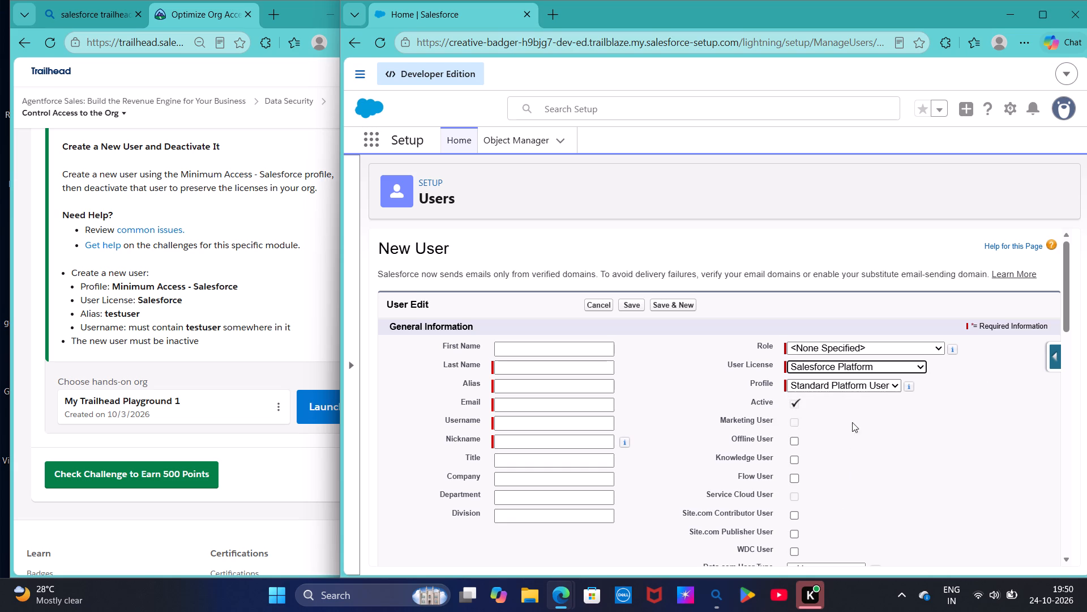
Set the new user's User License to Salesforce Integration and the Profile to Minimum Access - API Only Integrations.
left_click(849, 389)
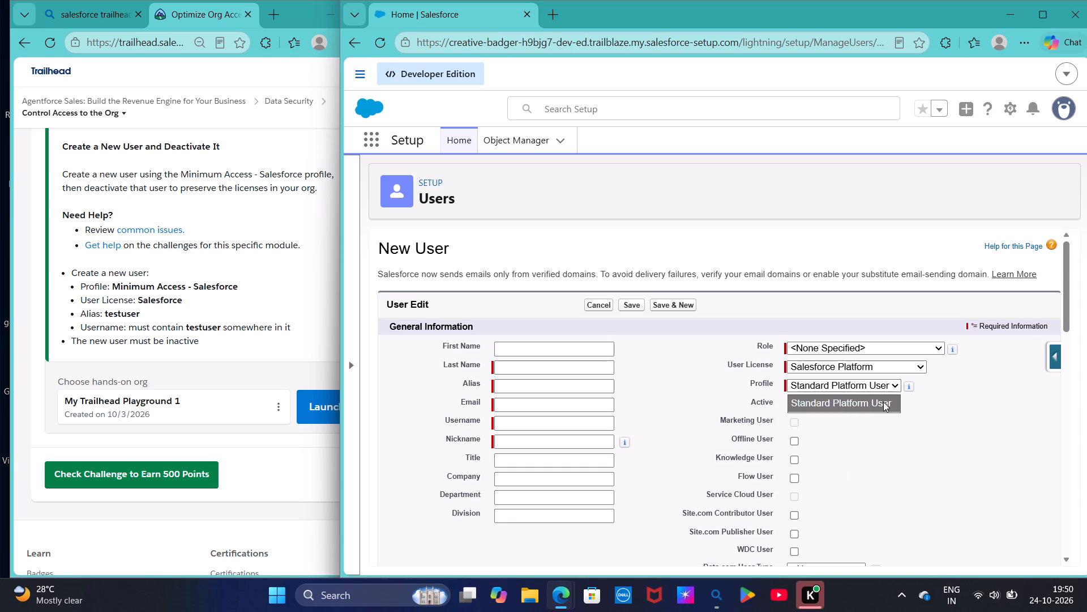
left_click(884, 366)
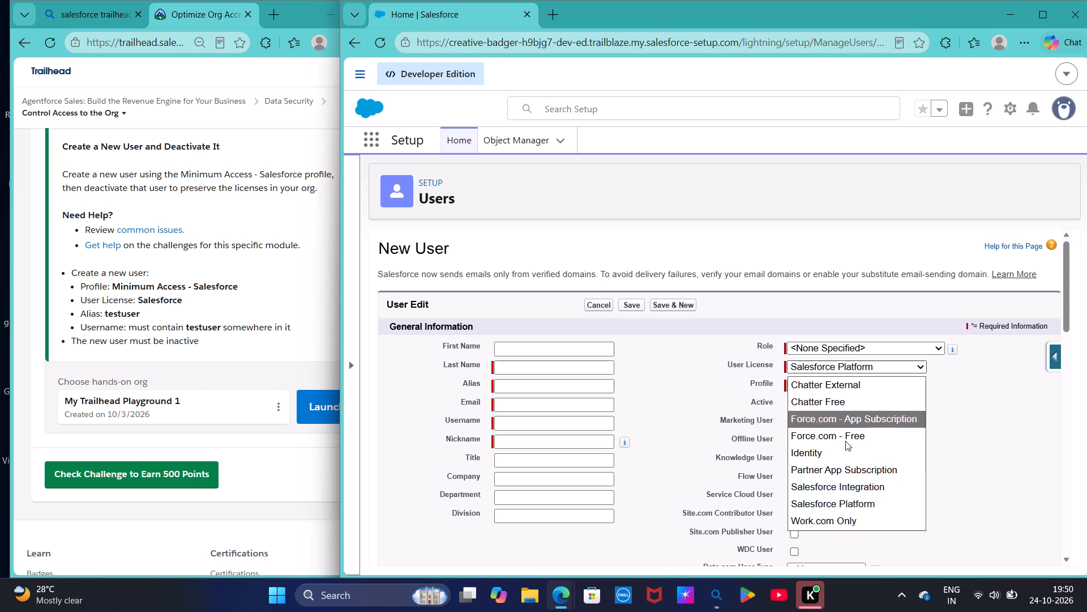
left_click(834, 484)
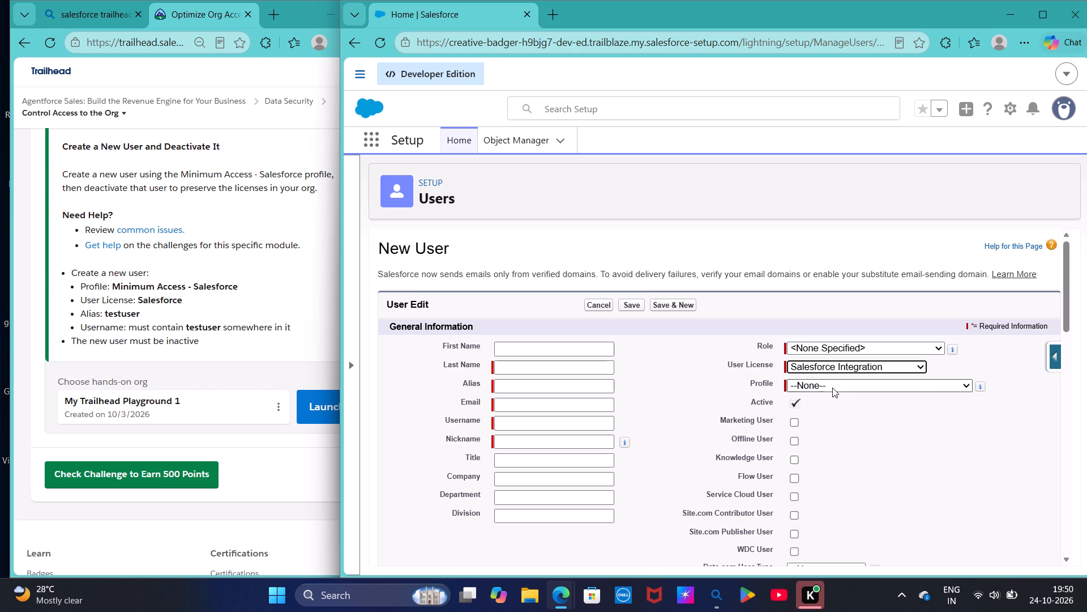
left_click(832, 388)
left_click(826, 418)
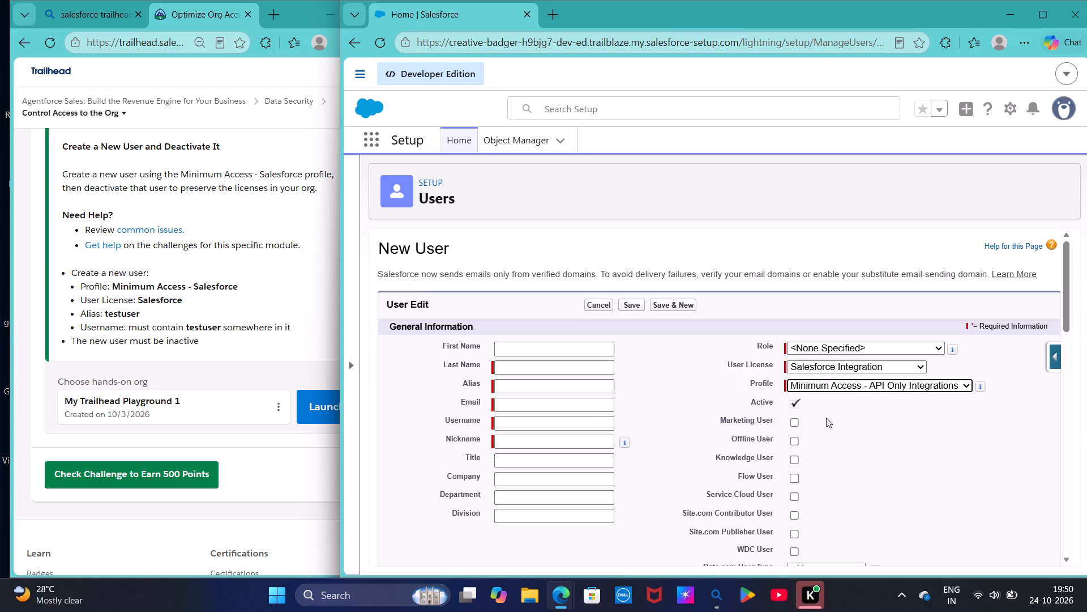
Enter trustuser as the new user's Username.
left_click(568, 352)
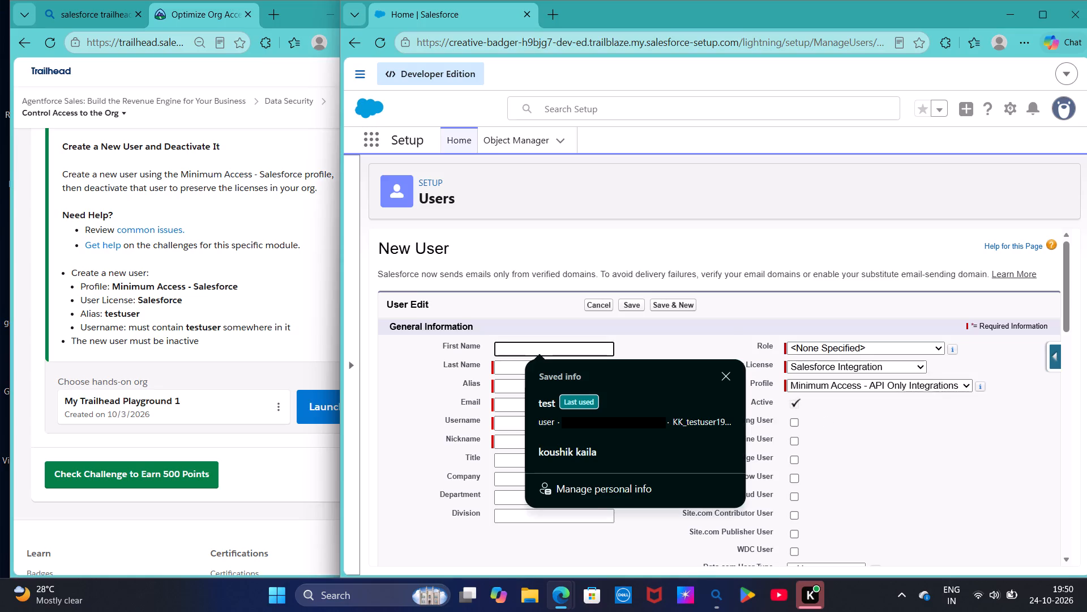
left_click(725, 371)
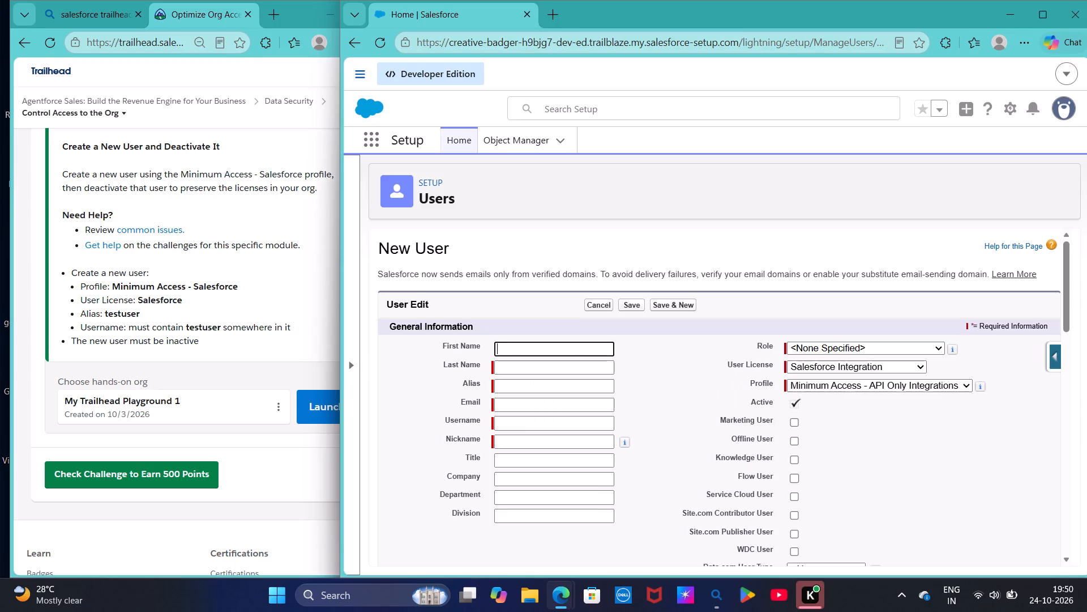
left_click(504, 422)
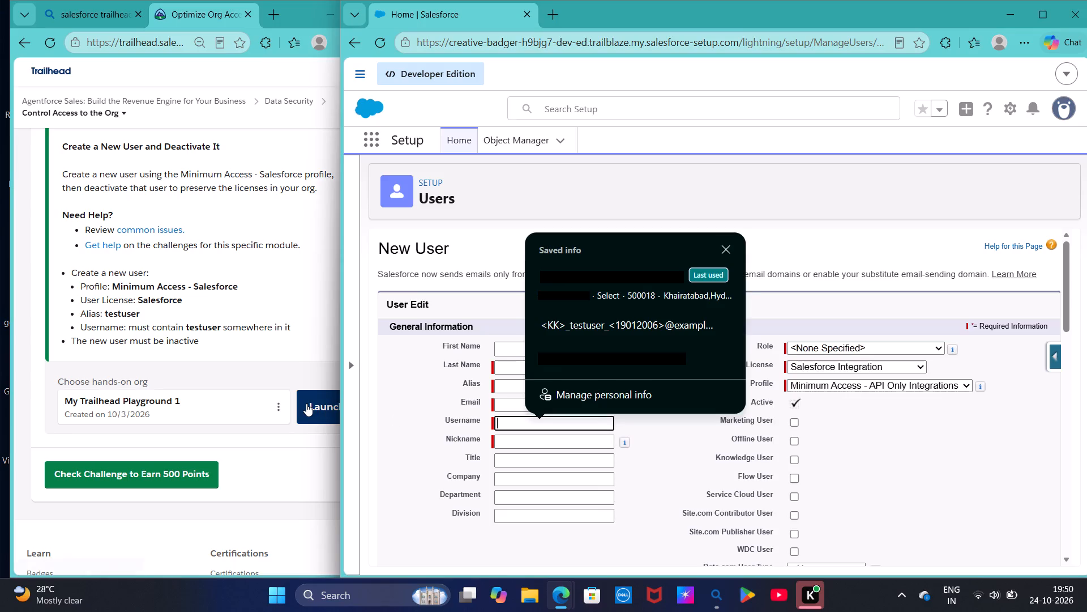
type("trust")
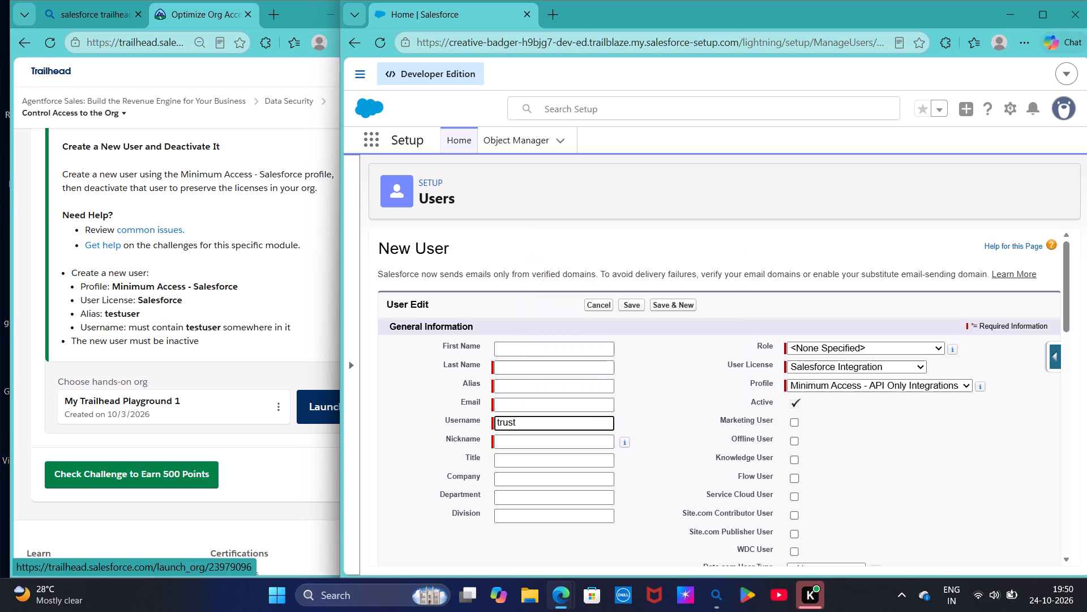
type("user")
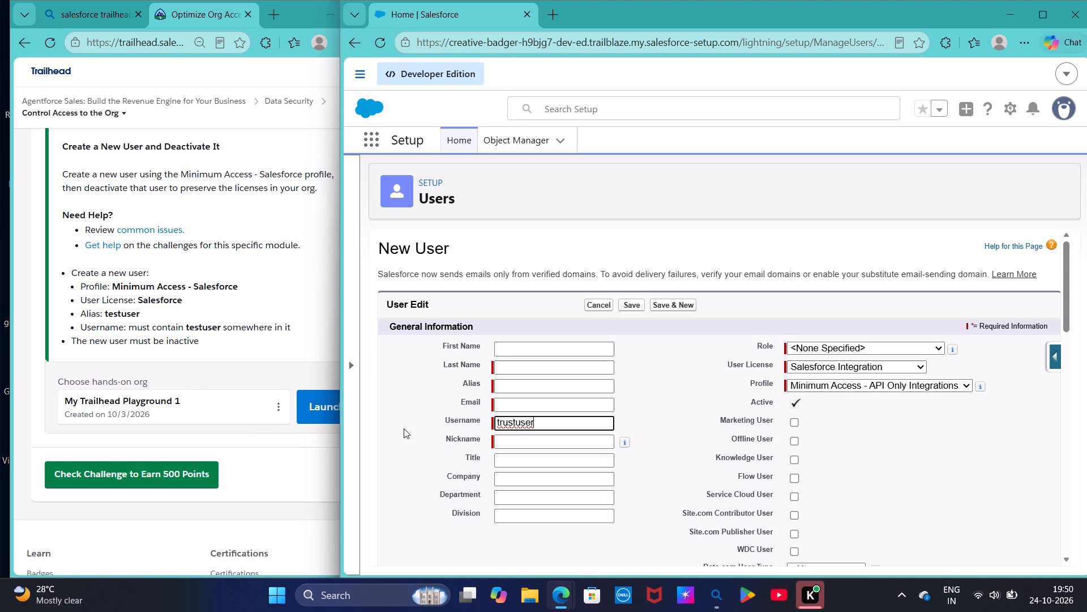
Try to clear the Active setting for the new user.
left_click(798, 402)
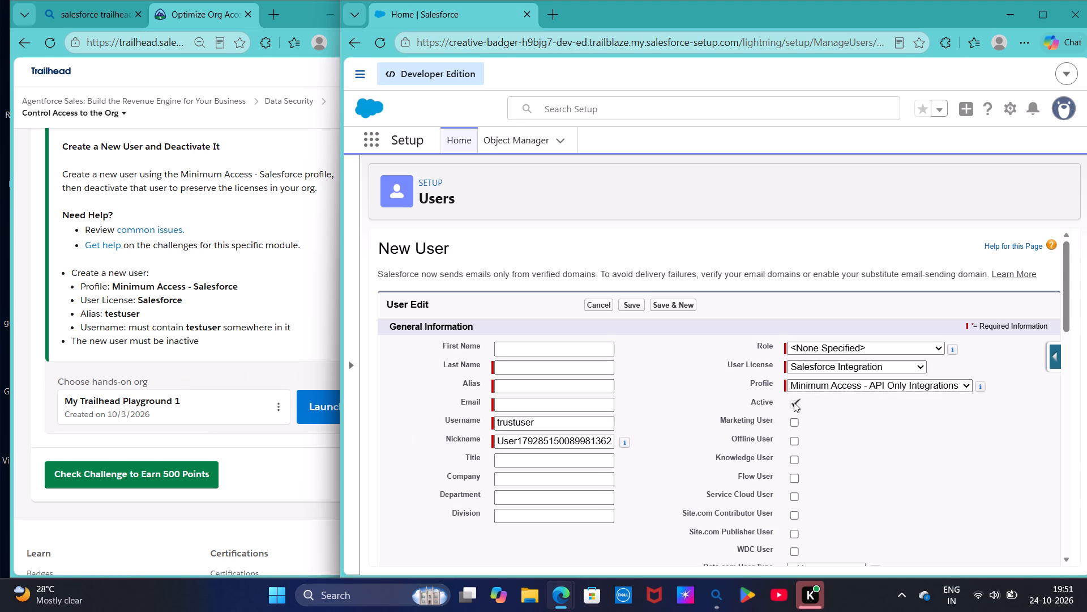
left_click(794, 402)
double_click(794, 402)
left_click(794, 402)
Look through the rest of the New User form down to Approver Settings, including the Receive Approval Request Emails options.
scroll(794, 402, "down", 2)
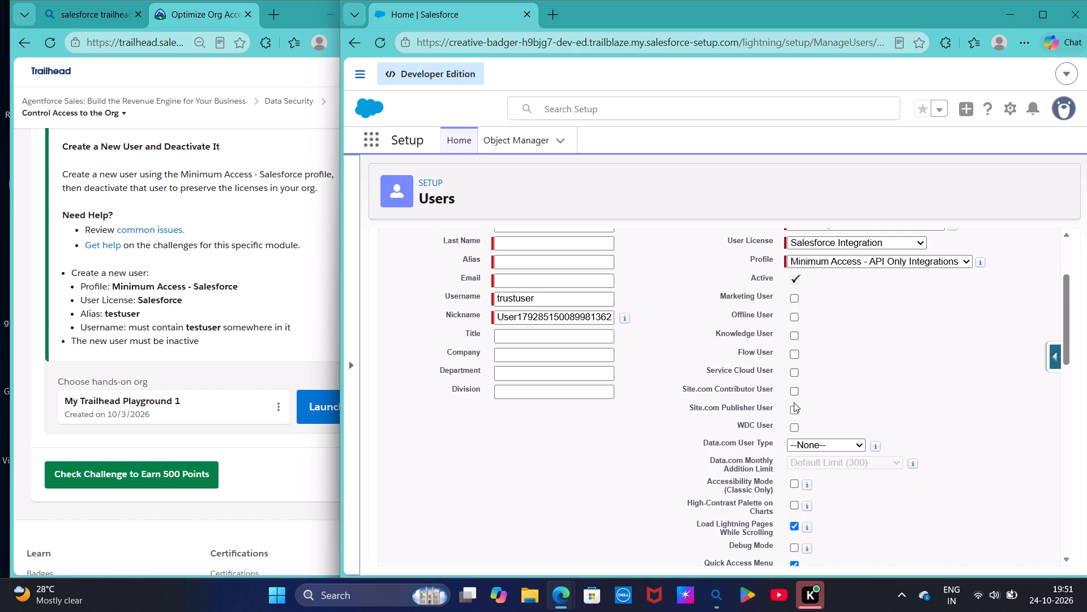
scroll(794, 402, "down", 5)
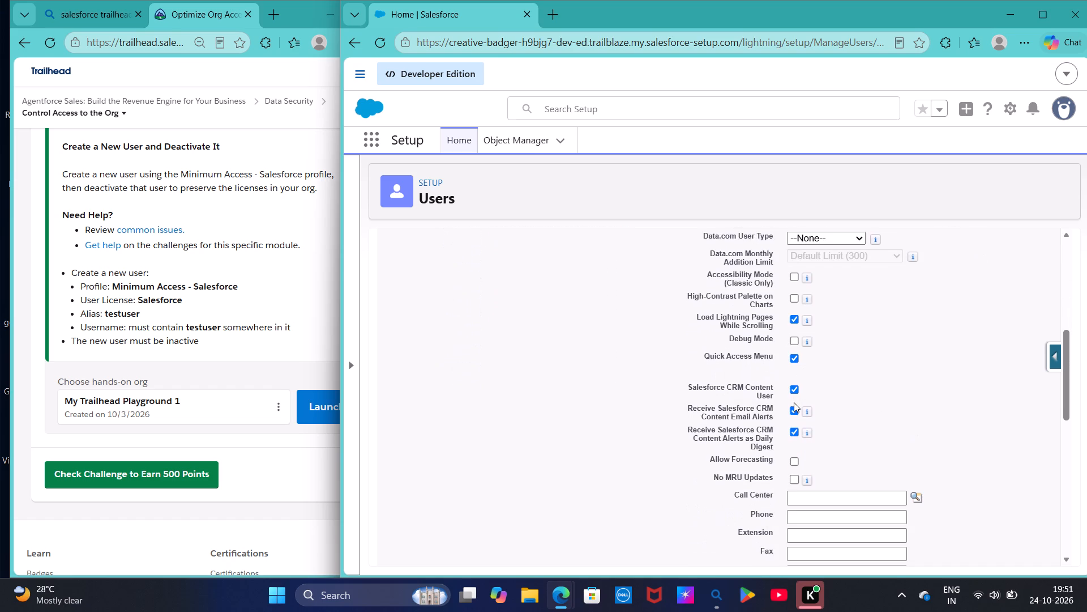
scroll(794, 402, "down", 3)
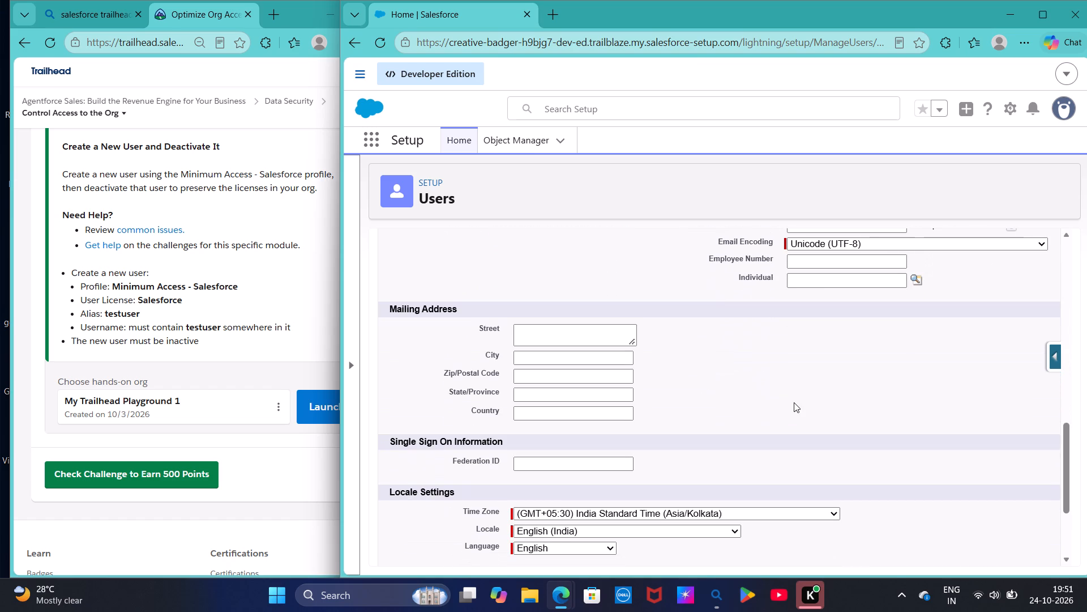
scroll(794, 402, "down", 3)
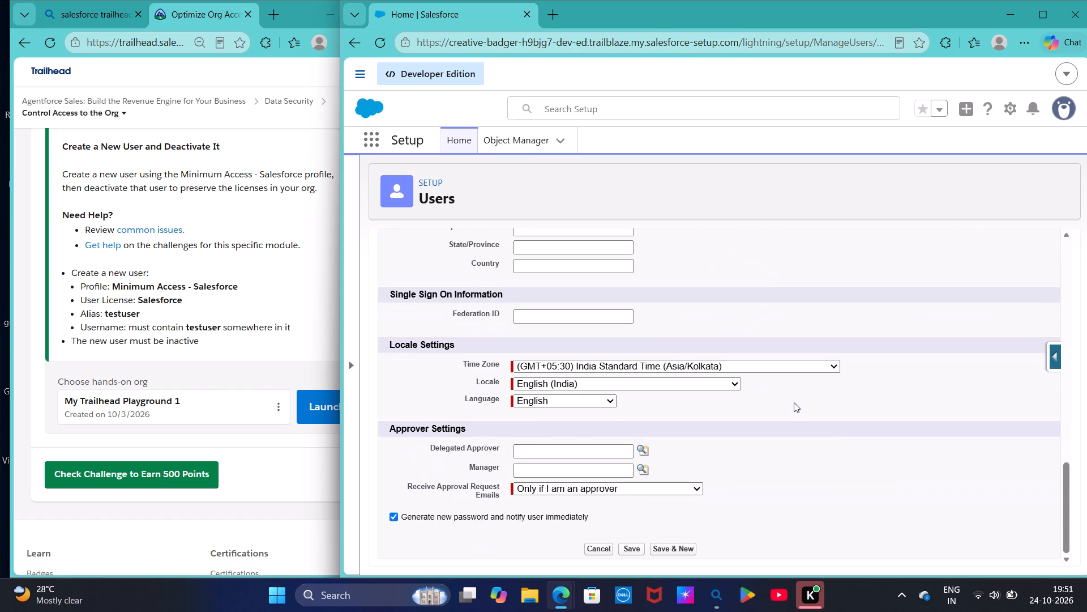
scroll(794, 402, "down", 1)
left_click(682, 491)
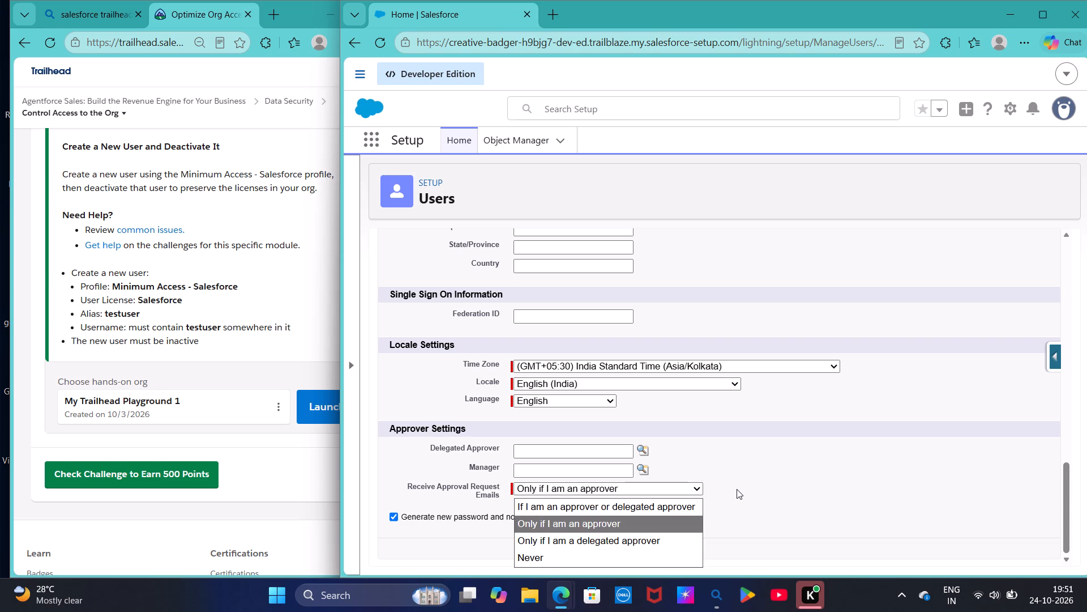
left_click(739, 483)
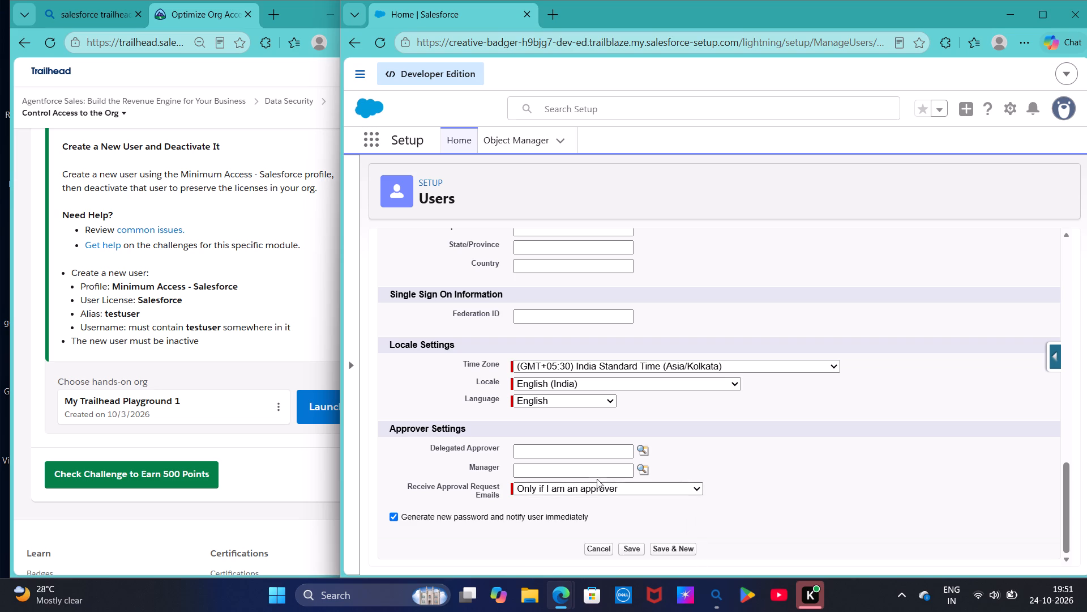
scroll(596, 453, "up", 3)
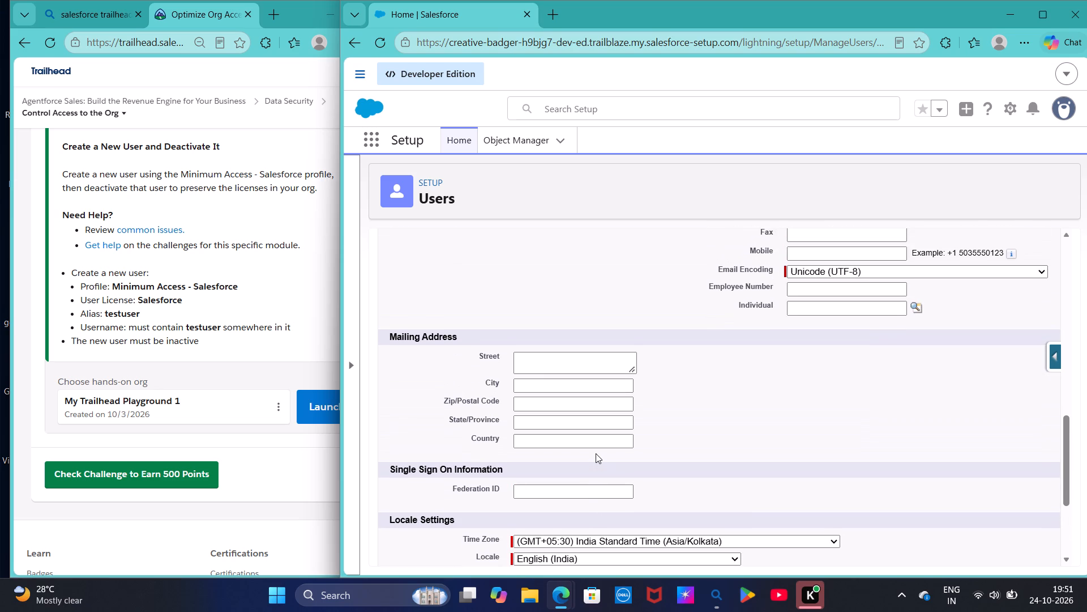
scroll(596, 453, "up", 5)
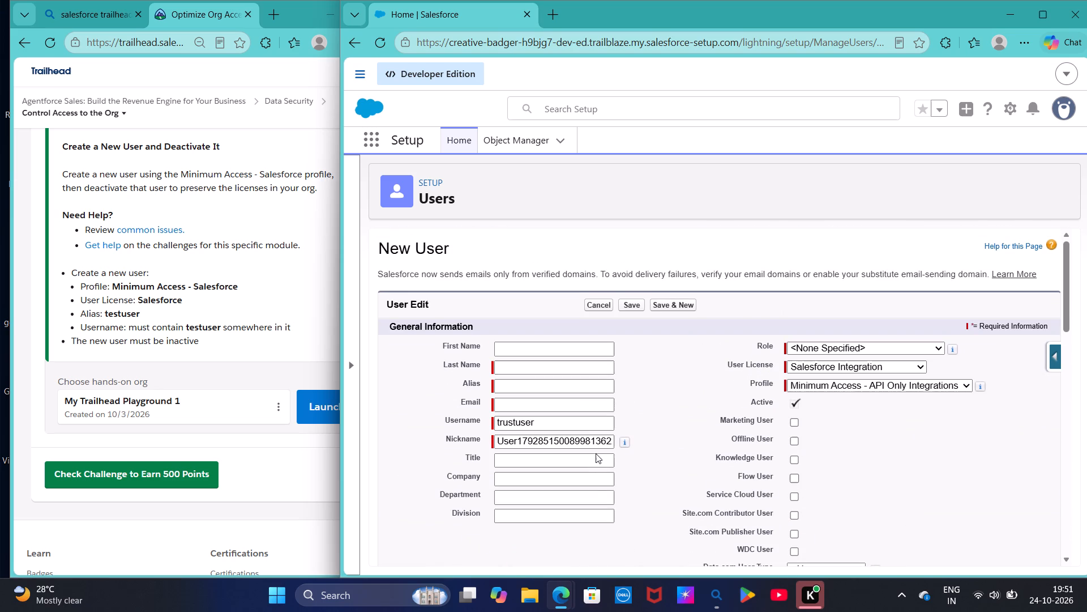
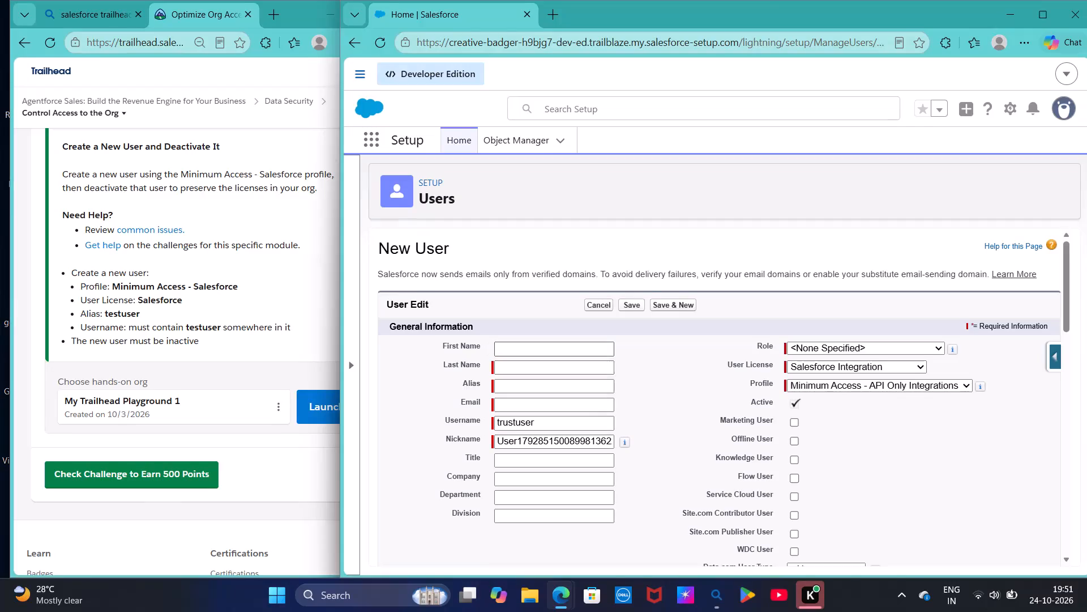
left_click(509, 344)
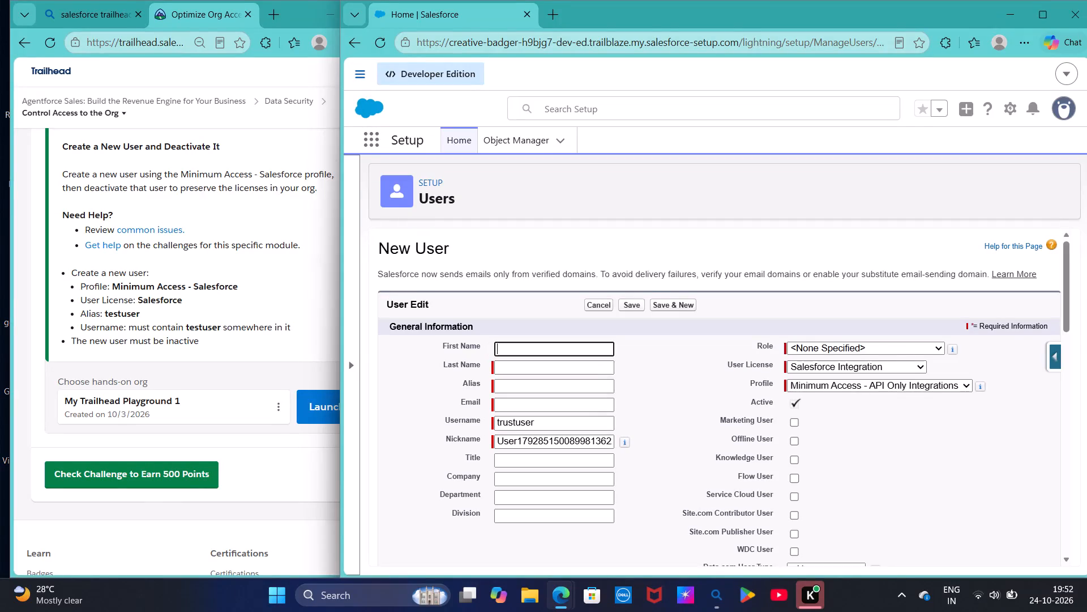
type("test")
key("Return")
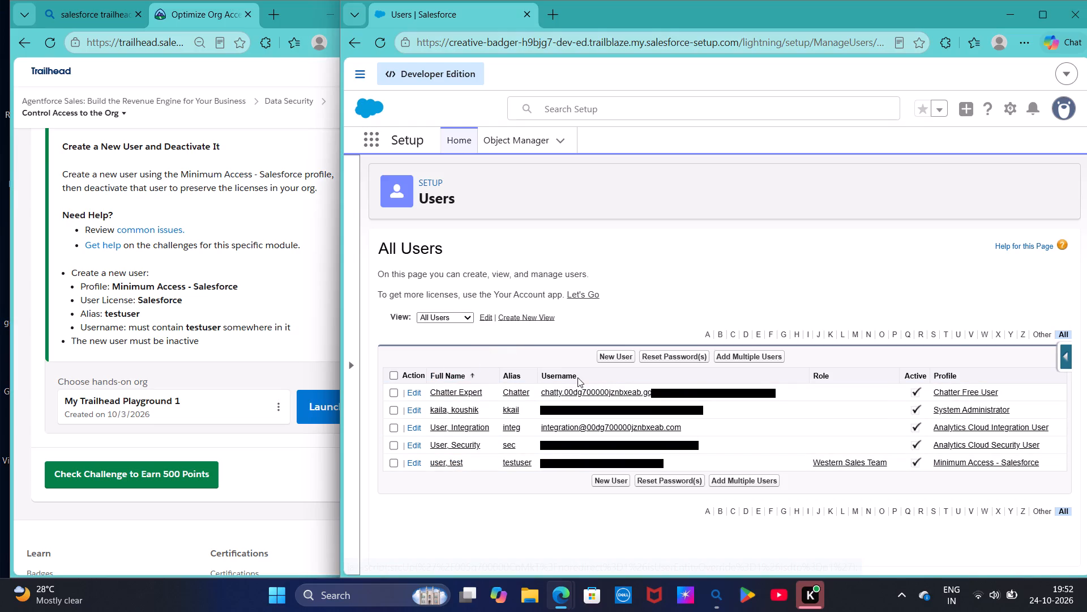
Start a new user and enter Test as the First Name and user as the Last Name.
left_click(610, 361)
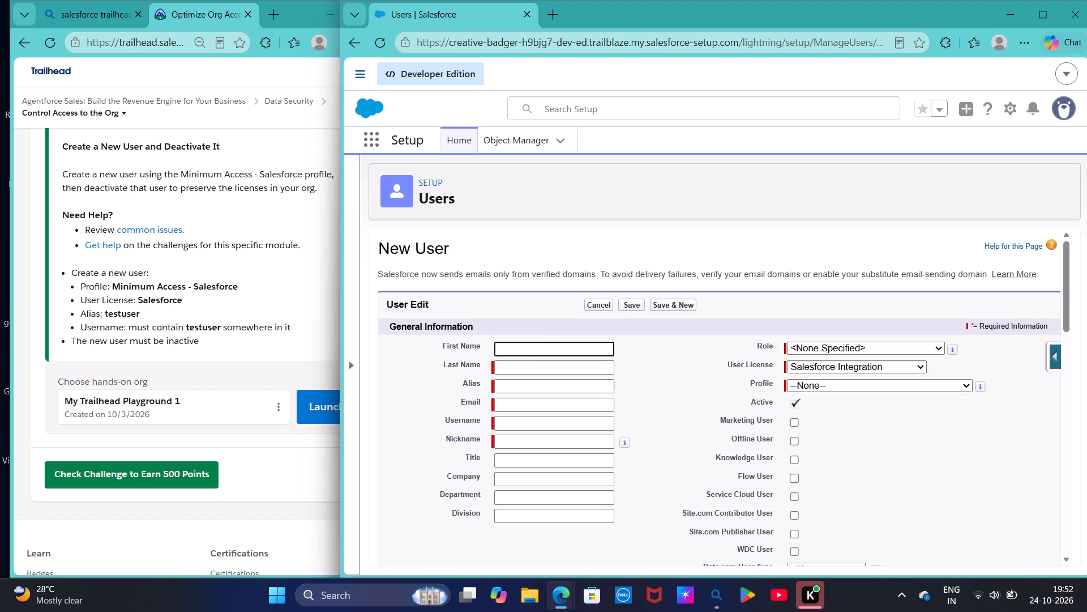
left_click(534, 346)
type("TEST")
key("BackSpace")
key("BackSpace")
key("BackSpace")
type("esr")
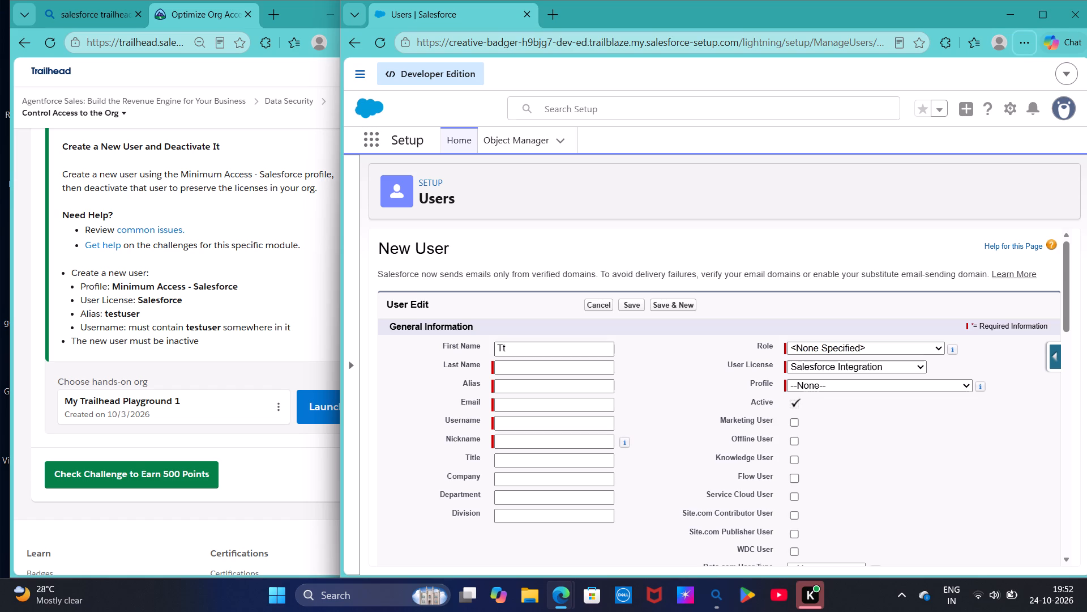
left_click(534, 350)
key("BackSpace")
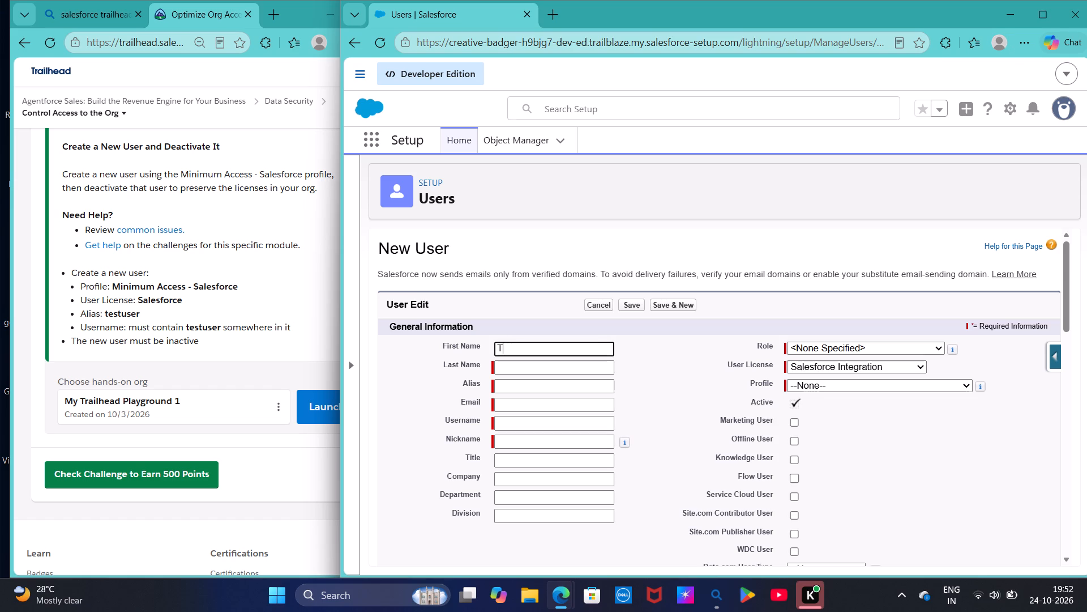
type("esrt")
key("BackSpace")
left_click(521, 368)
type("useer")
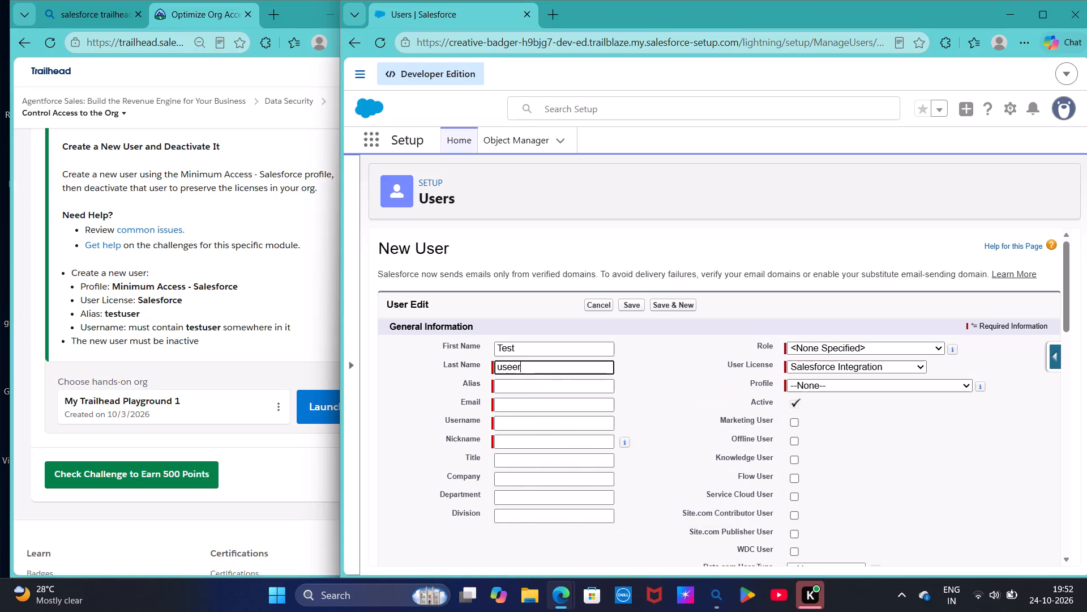
key("BackSpace")
key("BackSpace")
key("r")
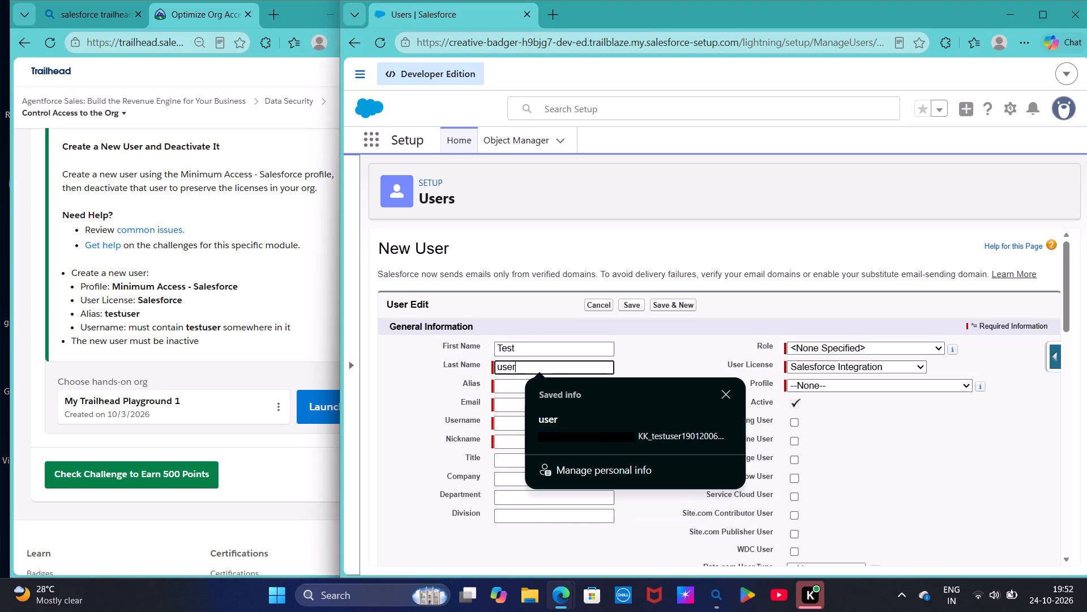
Enter testuser as the new user's Alias.
left_click(511, 384)
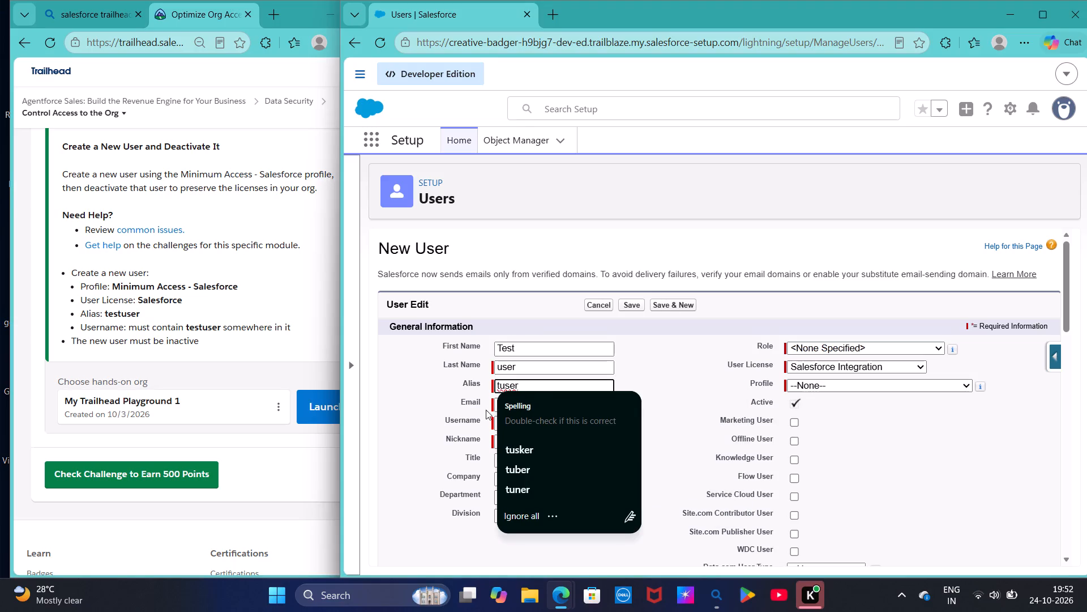
left_click(536, 388)
key("BackSpace")
key("BackSpace")
key("BackSpace")
key("BackSpace")
key("BackSpace")
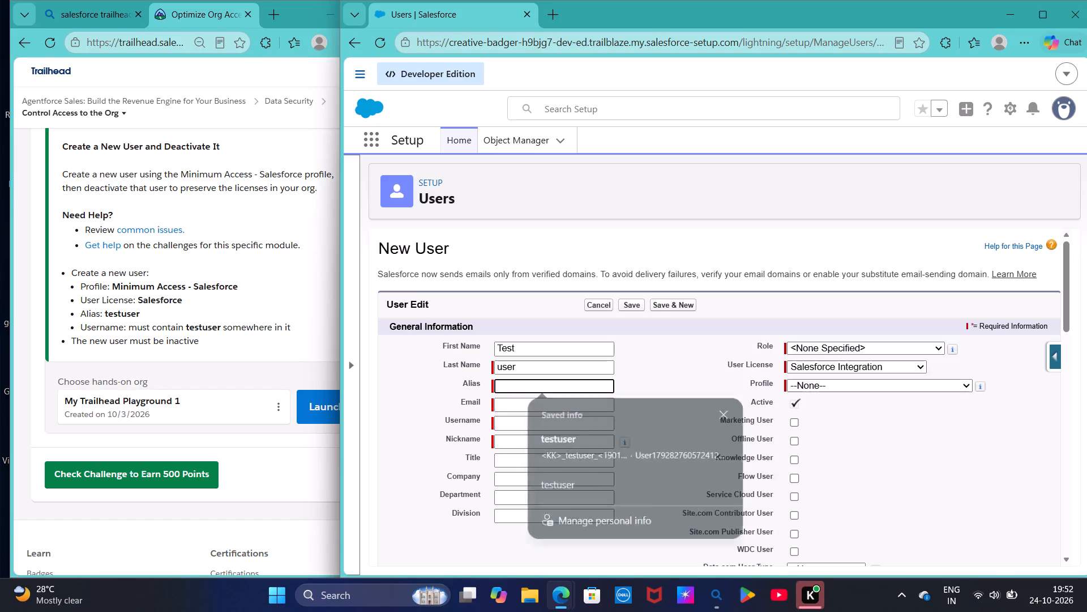
left_click(503, 404)
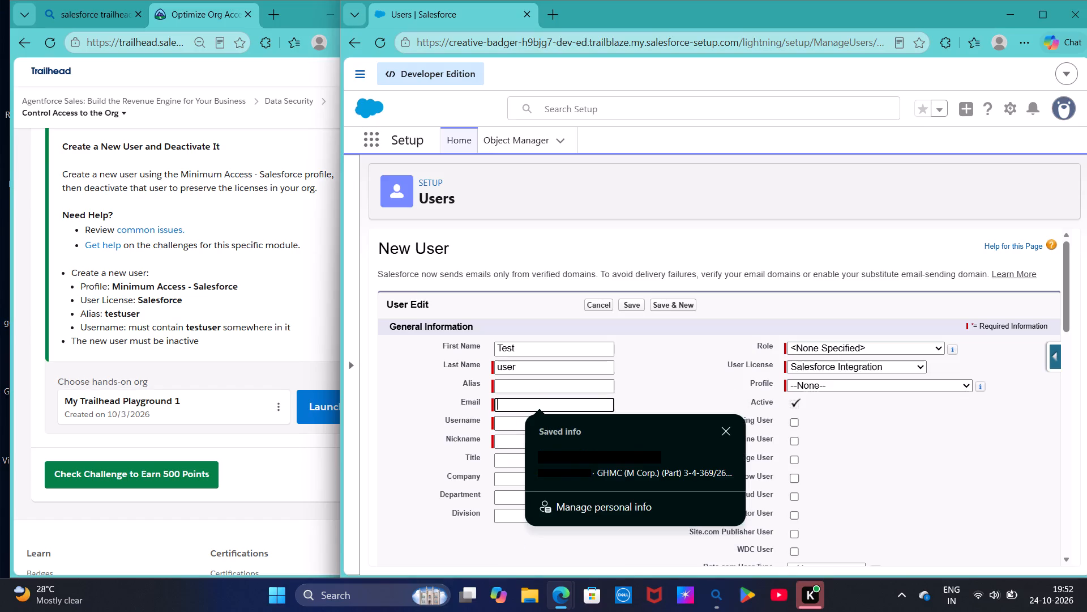
left_click(503, 421)
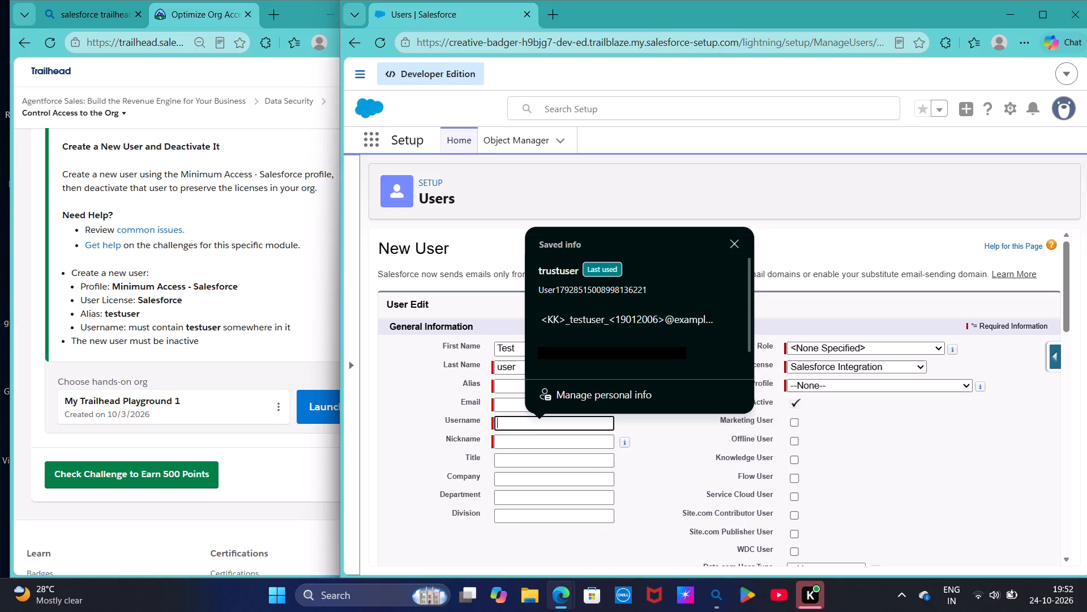
left_click(505, 387)
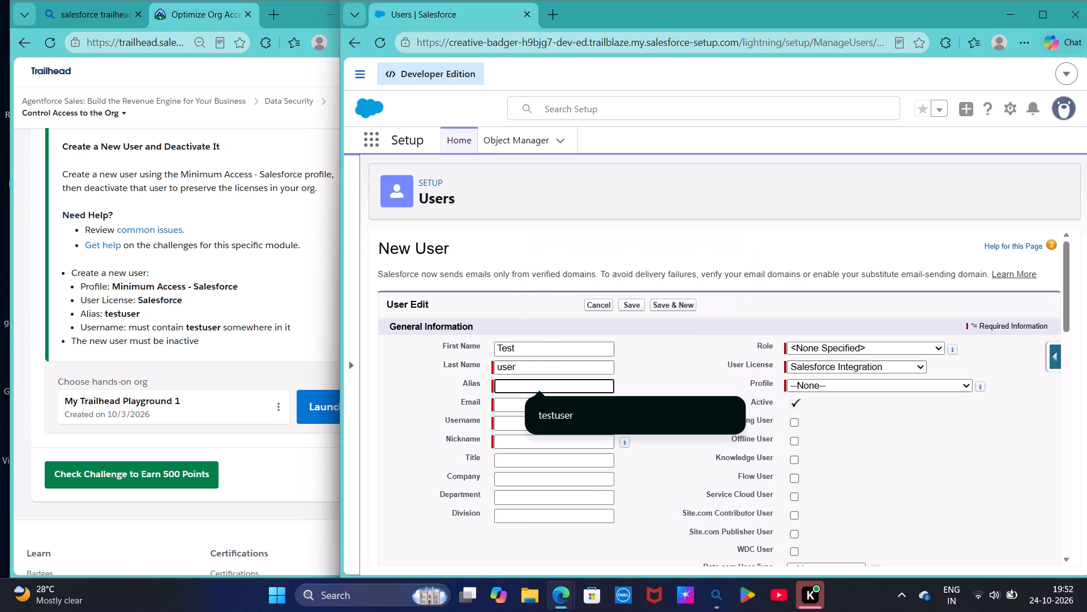
type("testu")
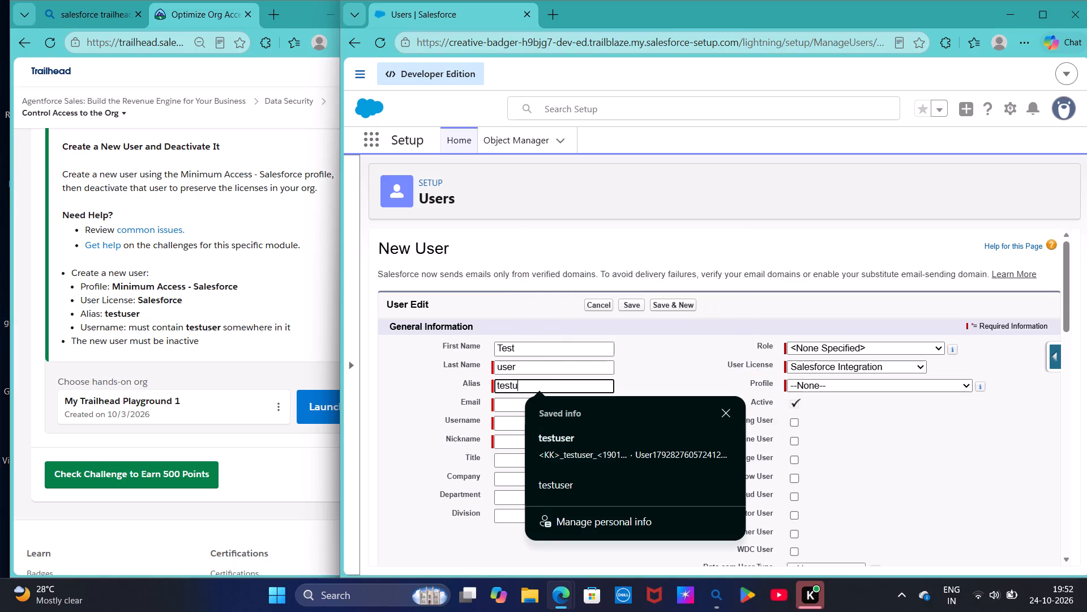
type("sere")
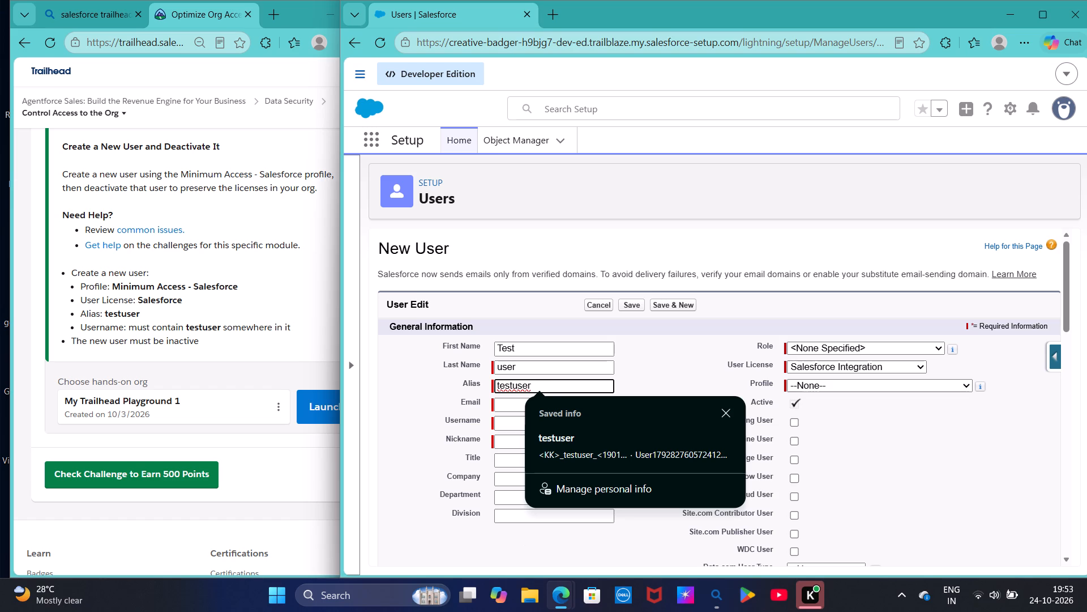
Set the new user's Profile to Minimum Access - API Only Integrations and check the Role and User License options.
left_click(807, 389)
left_click(811, 414)
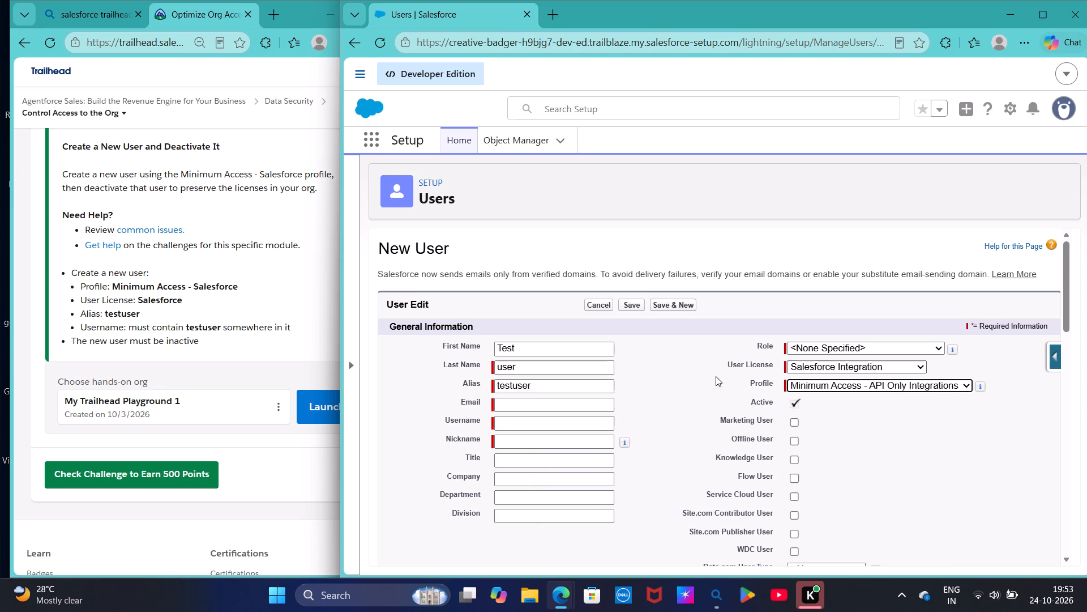
left_click(809, 363)
left_click(821, 346)
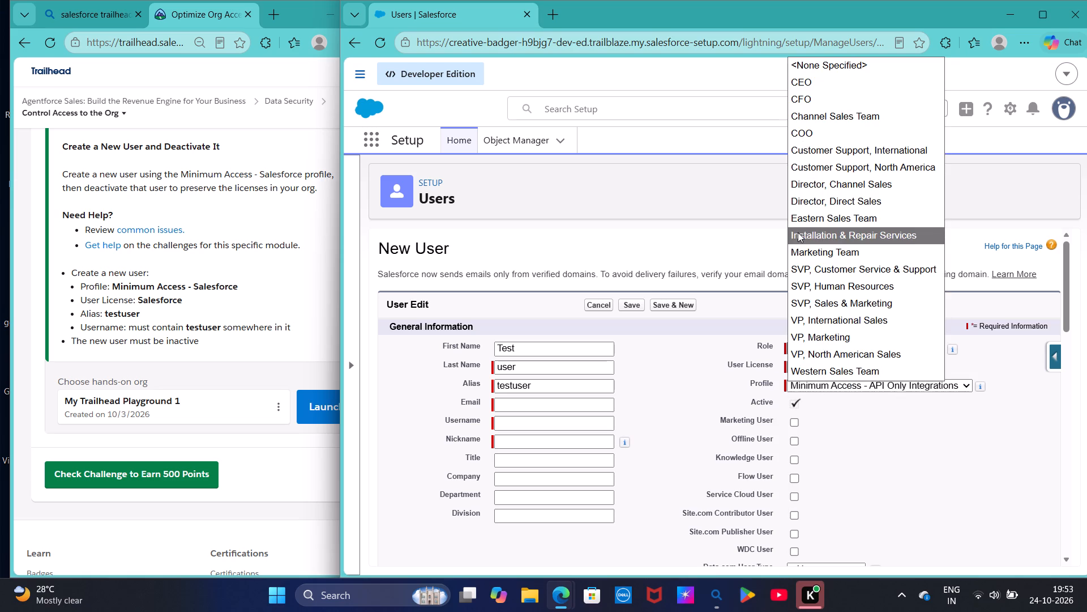
scroll(798, 232, "up", 1)
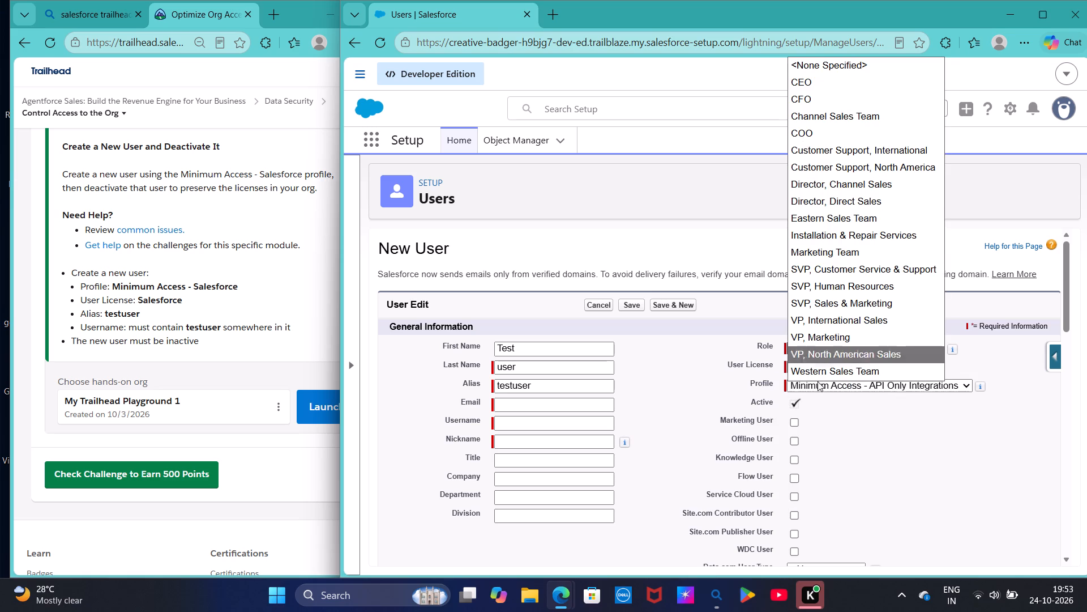
left_click(851, 473)
left_click(861, 365)
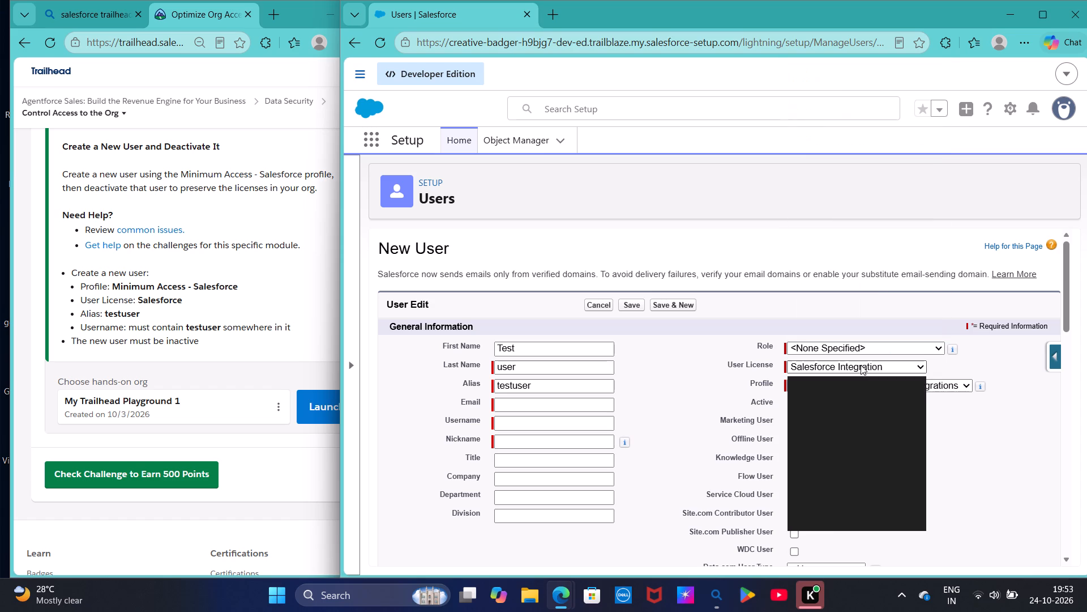
left_click(947, 433)
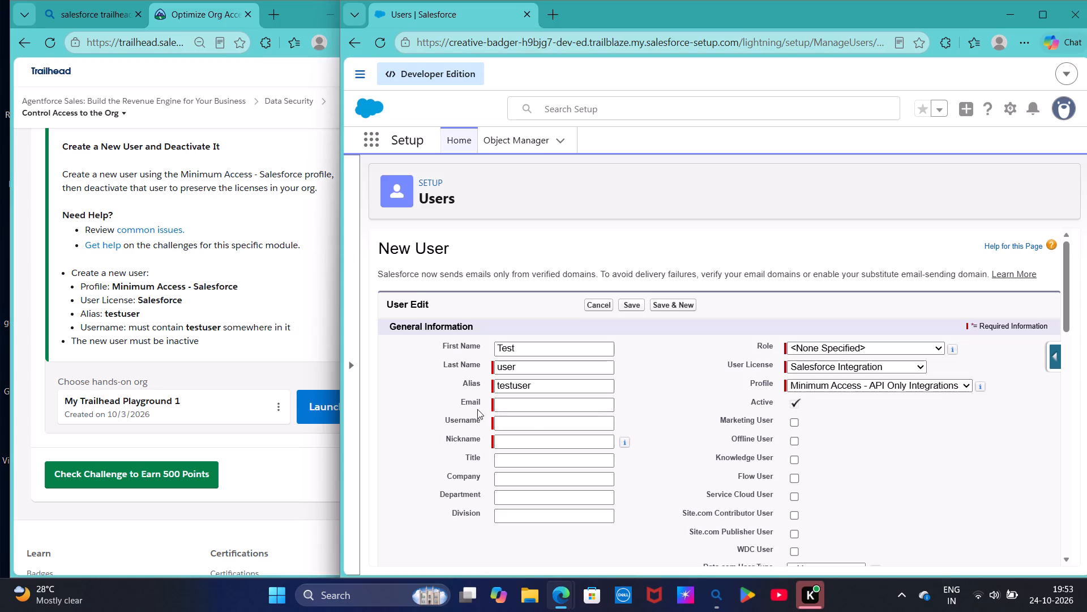
Fill in the new user's Email with the saved e-mail address.
left_click(506, 405)
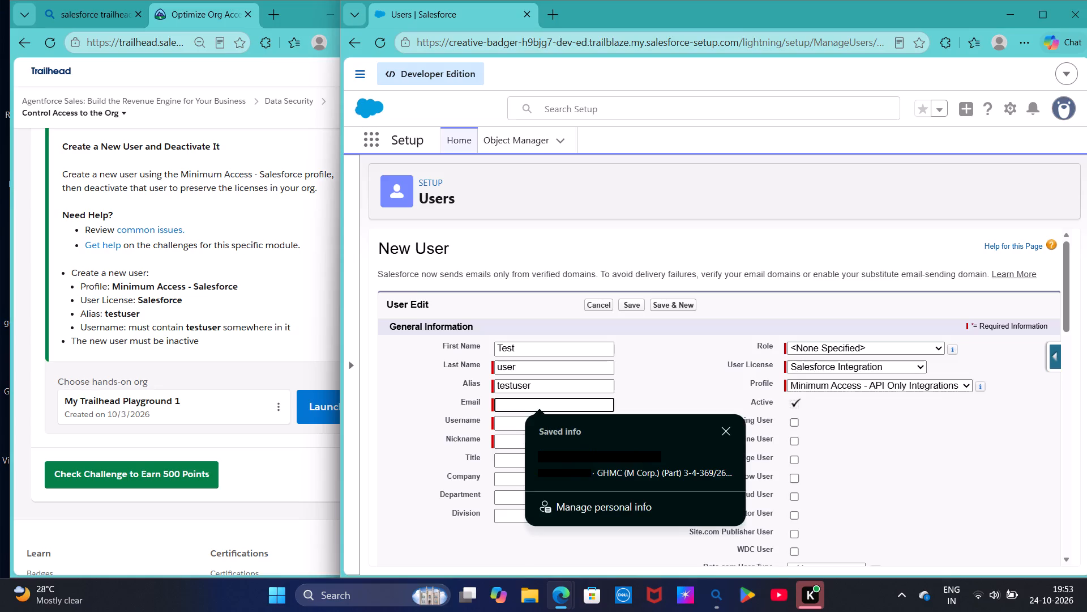
left_click(588, 457)
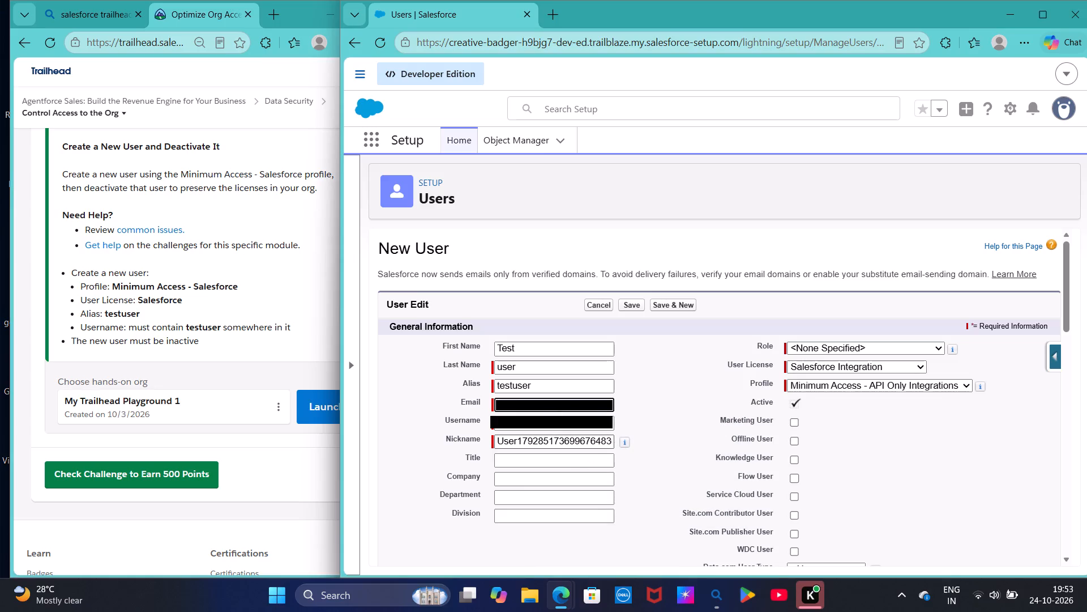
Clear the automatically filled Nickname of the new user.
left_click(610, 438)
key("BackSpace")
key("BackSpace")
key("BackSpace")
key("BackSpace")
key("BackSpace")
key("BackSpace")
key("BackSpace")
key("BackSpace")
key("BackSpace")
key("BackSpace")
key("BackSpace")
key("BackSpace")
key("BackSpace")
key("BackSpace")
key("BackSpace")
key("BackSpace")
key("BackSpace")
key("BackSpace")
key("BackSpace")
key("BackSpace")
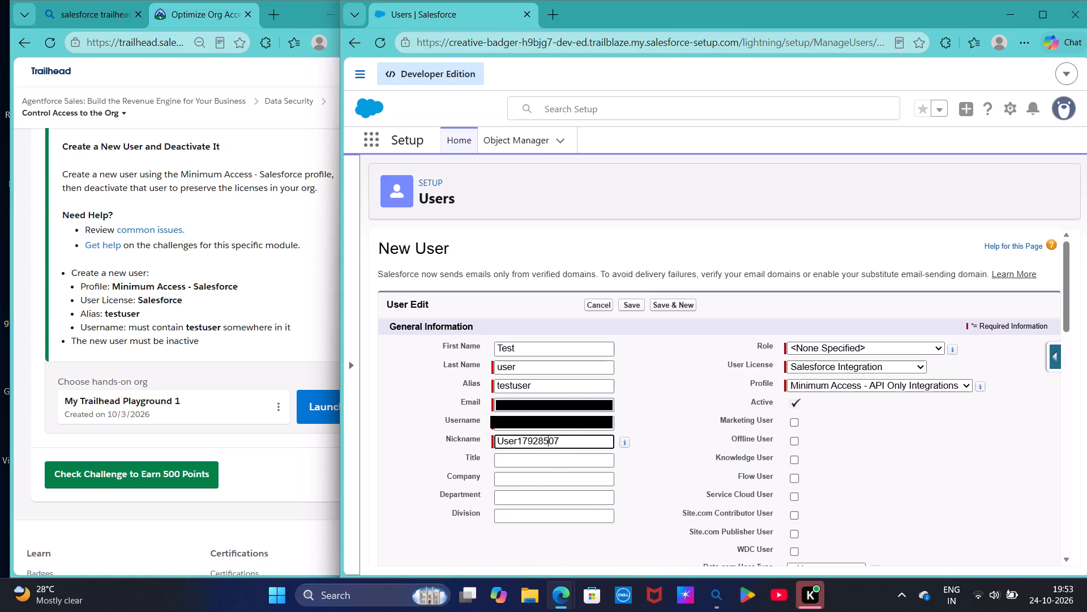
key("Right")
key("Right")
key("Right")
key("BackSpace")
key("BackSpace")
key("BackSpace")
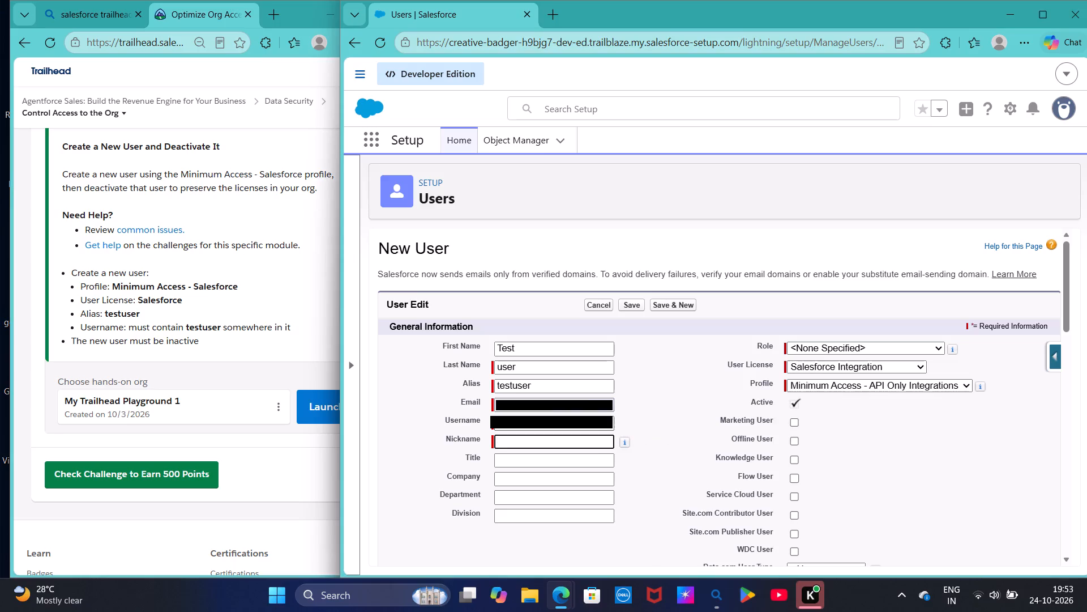
Replace the automatically filled Username with the saved username suggestion.
left_click(609, 421)
key("BackSpace")
key("BackSpace")
key("BackSpace")
key("BackSpace")
key("BackSpace")
key("BackSpace")
key("BackSpace")
key("BackSpace")
key("BackSpace")
key("BackSpace")
key("BackSpace")
key("BackSpace")
key("BackSpace")
key("BackSpace")
key("BackSpace")
key("BackSpace")
key("BackSpace")
key("BackSpace")
key("BackSpace")
key("BackSpace")
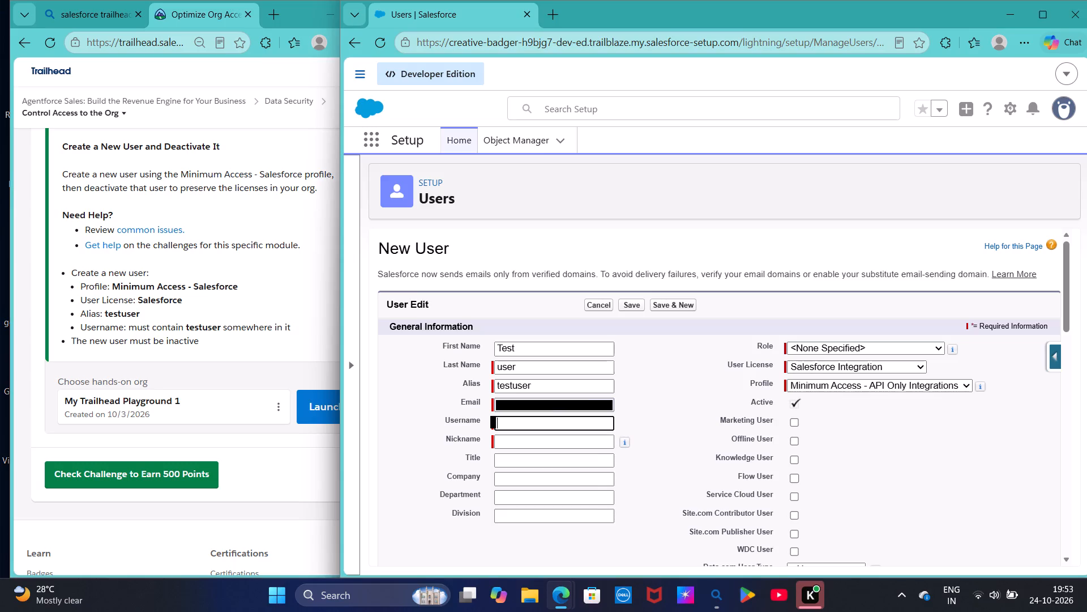
left_click(536, 423)
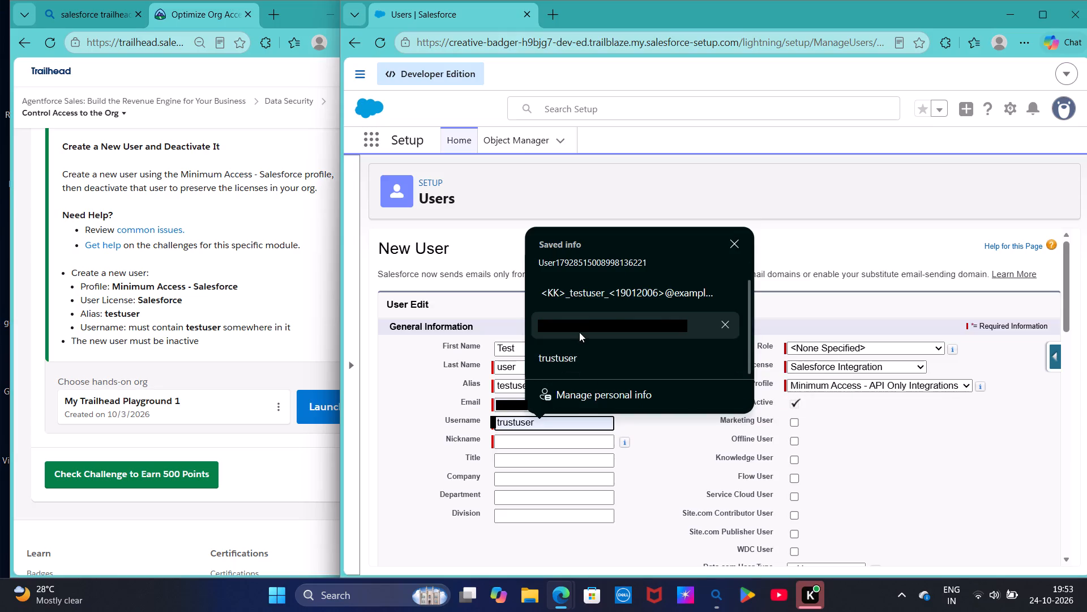
left_click(579, 332)
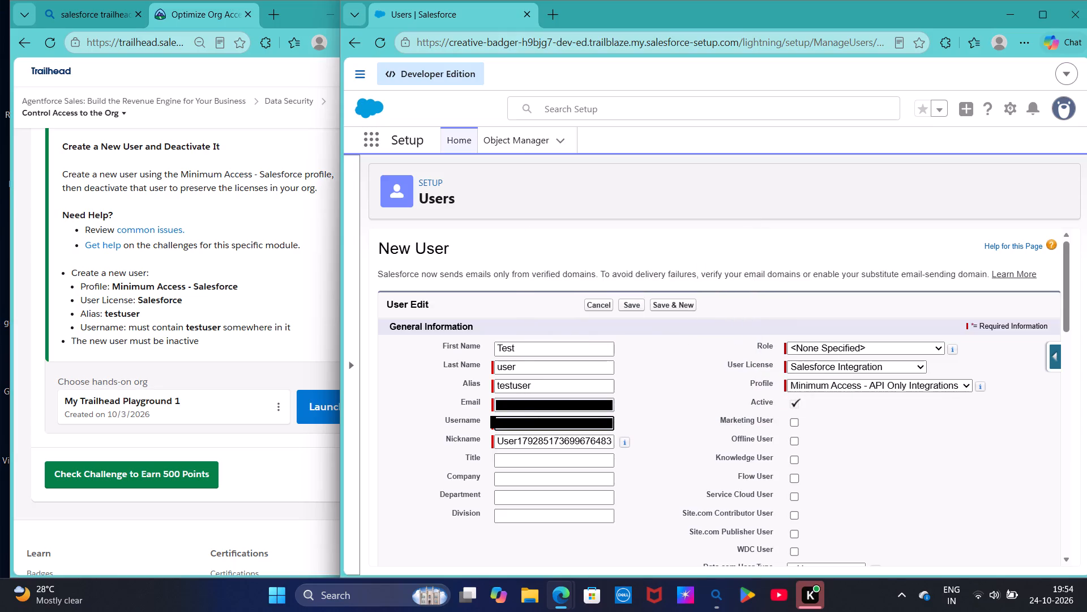
Edit the new user's Username, deleting a character at its end and another further inside the text.
key("BackSpace")
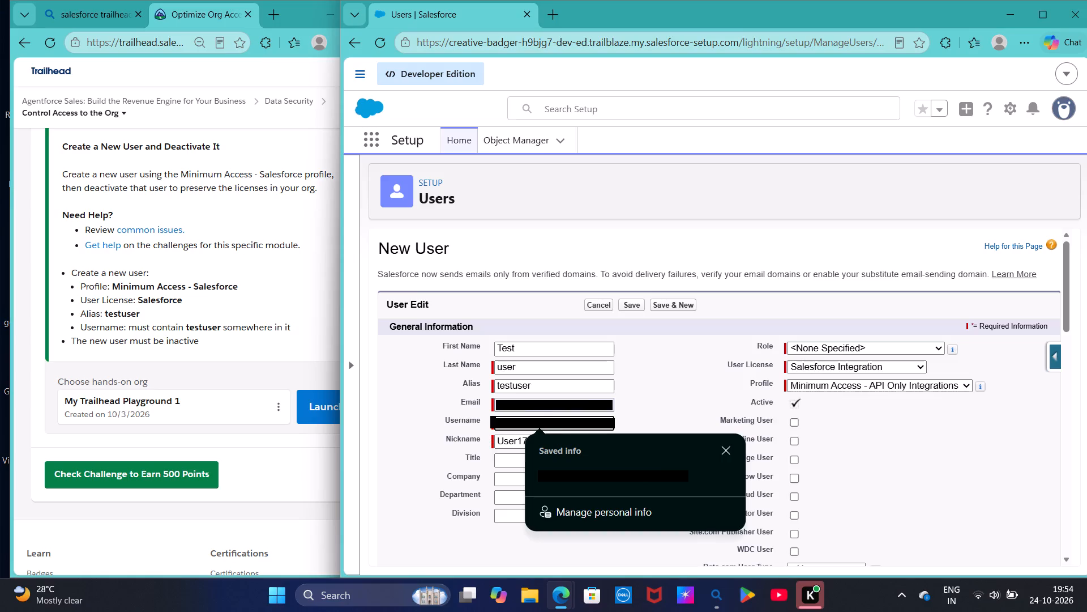
scroll(517, 424, "right", 2)
key("Left")
key("Left")
key("Left")
key("Left")
key("Left")
key("Left")
key("Left")
key("Left")
key("Left")
key("Left")
key("Left")
key("Left")
key("Left")
key("Left")
key("Left")
key("Left")
key("Left")
key("Left")
key("Left")
key("Left")
key("Left")
key("Left")
key("Right")
key("Right")
key("Right")
key("BackSpace")
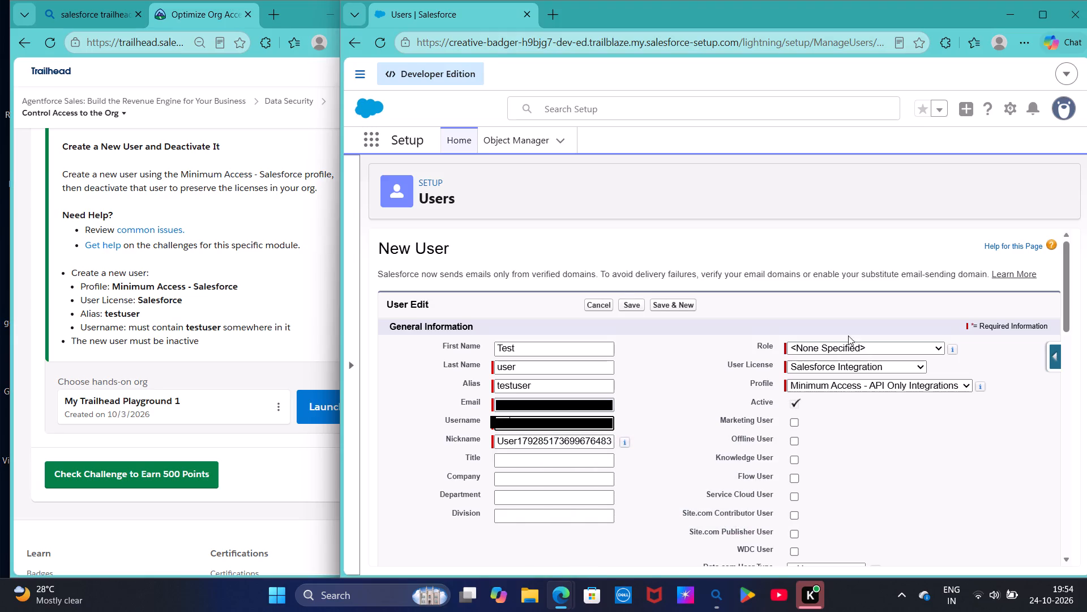
Save the new user record for Test user with the alias testuser.
left_click(632, 305)
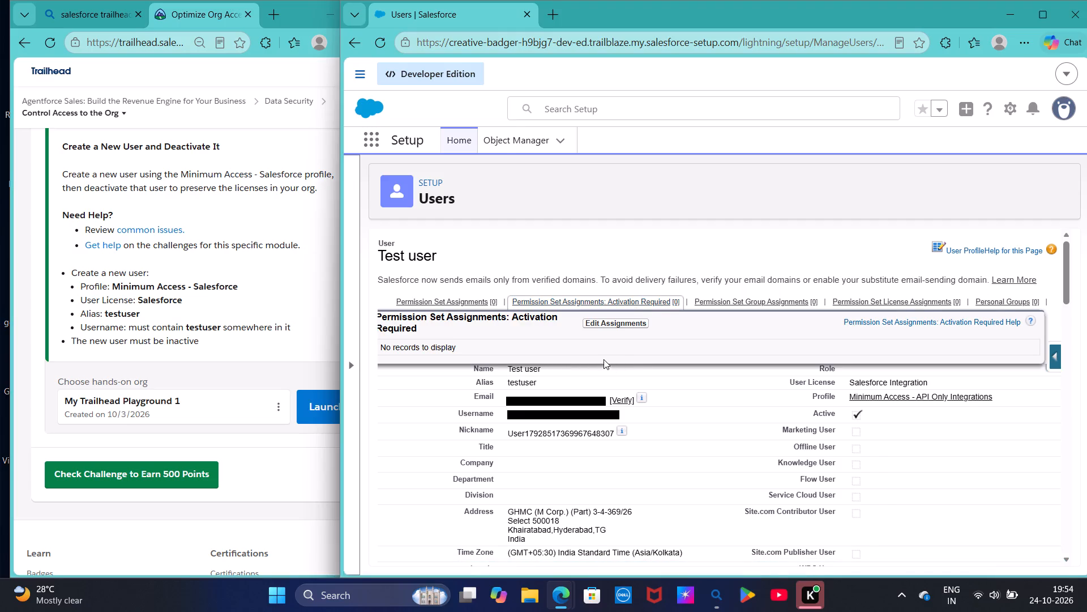
Open Setup in a separate browser tab, search for "users" and open the Users list.
left_click(416, 141)
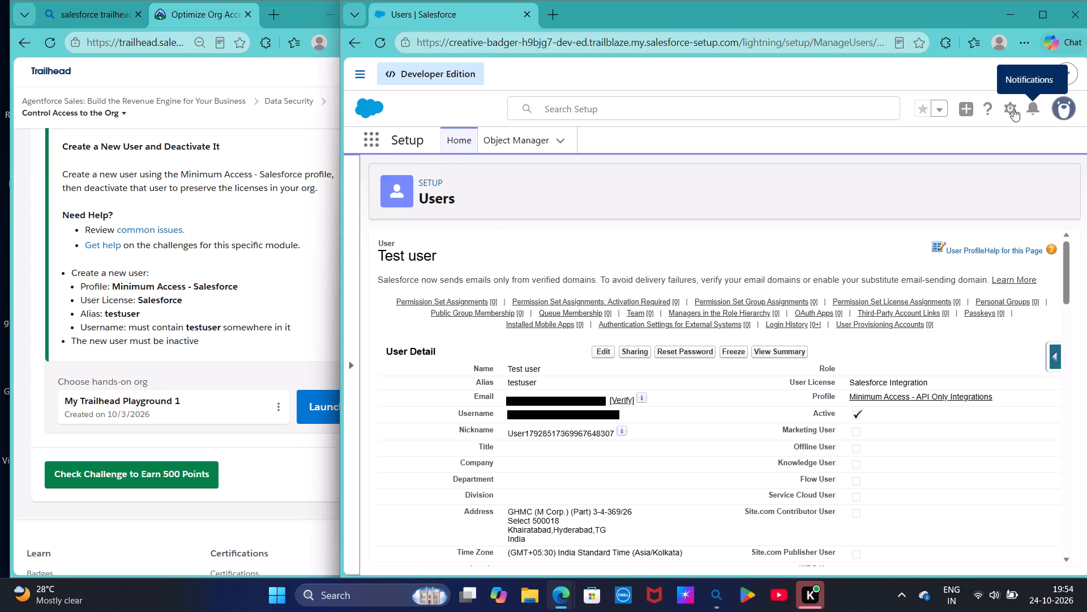
left_click(1007, 112)
left_click(967, 161)
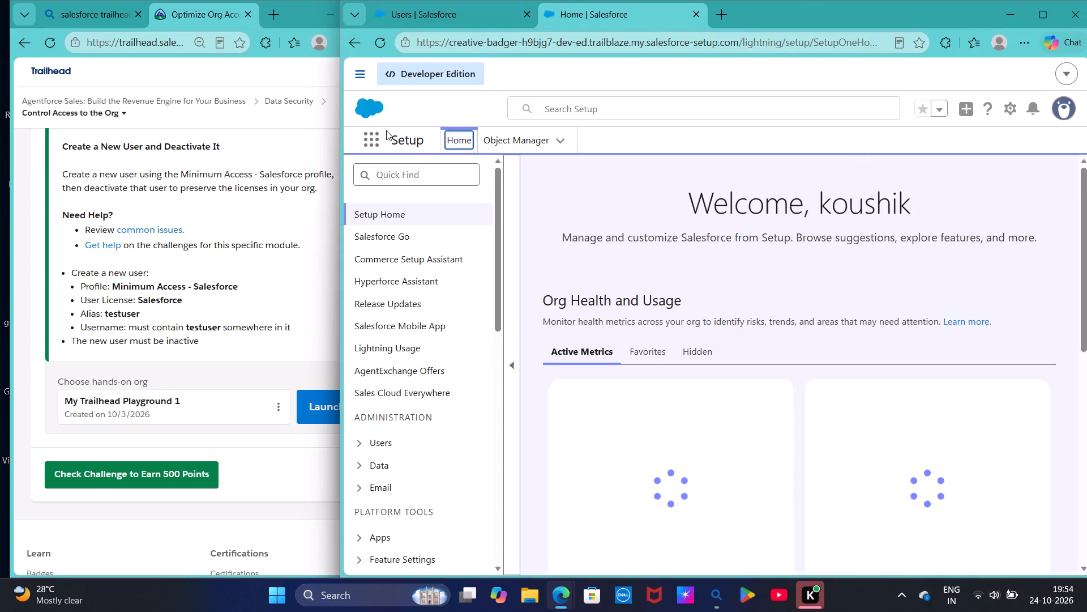
left_click(418, 172)
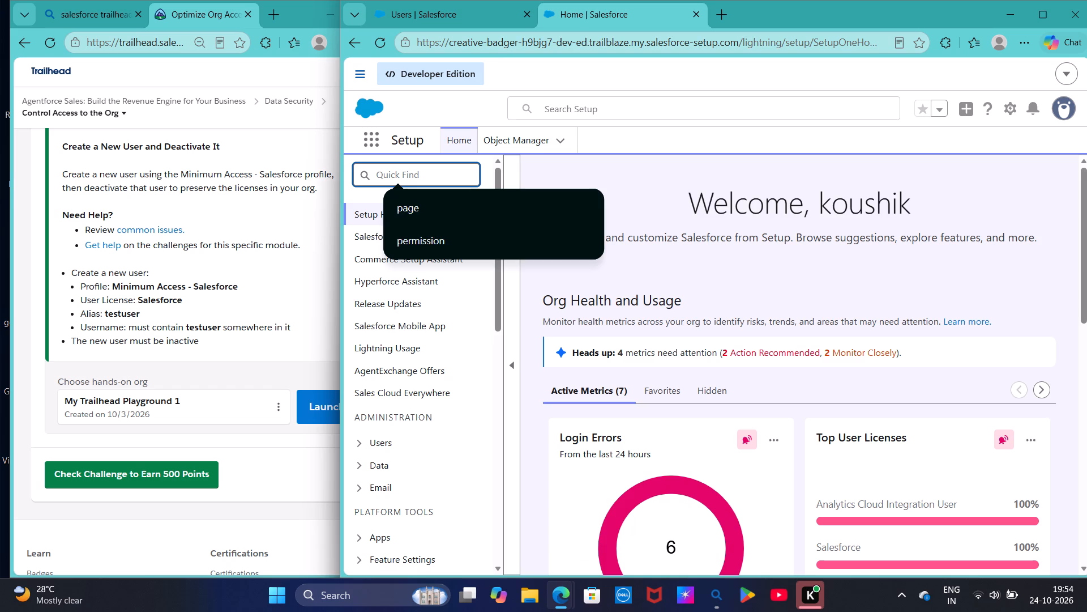
type("user")
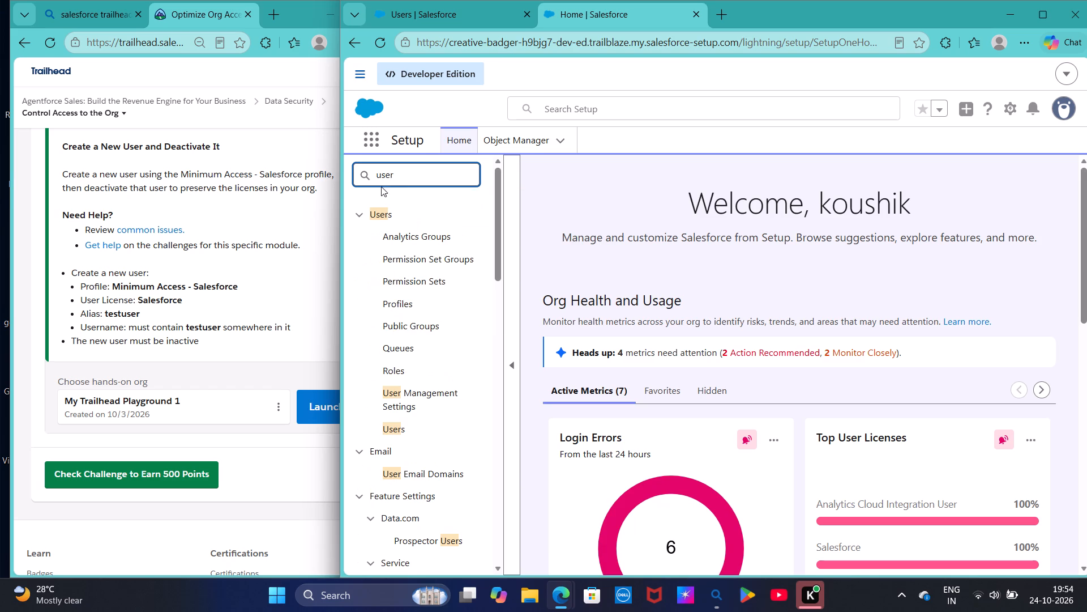
left_click(379, 210)
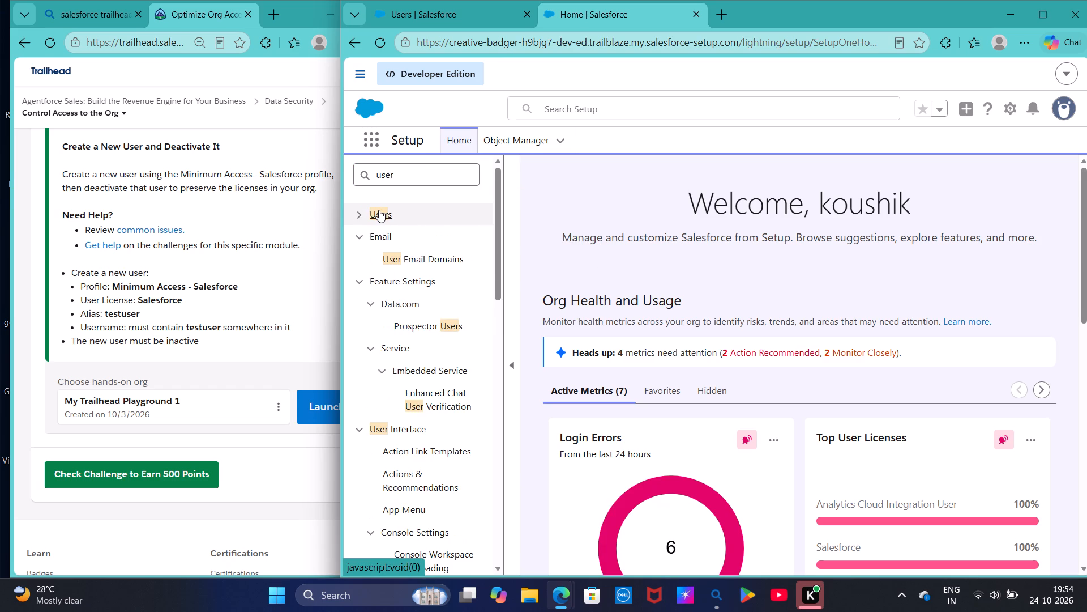
left_click(408, 180)
key("s")
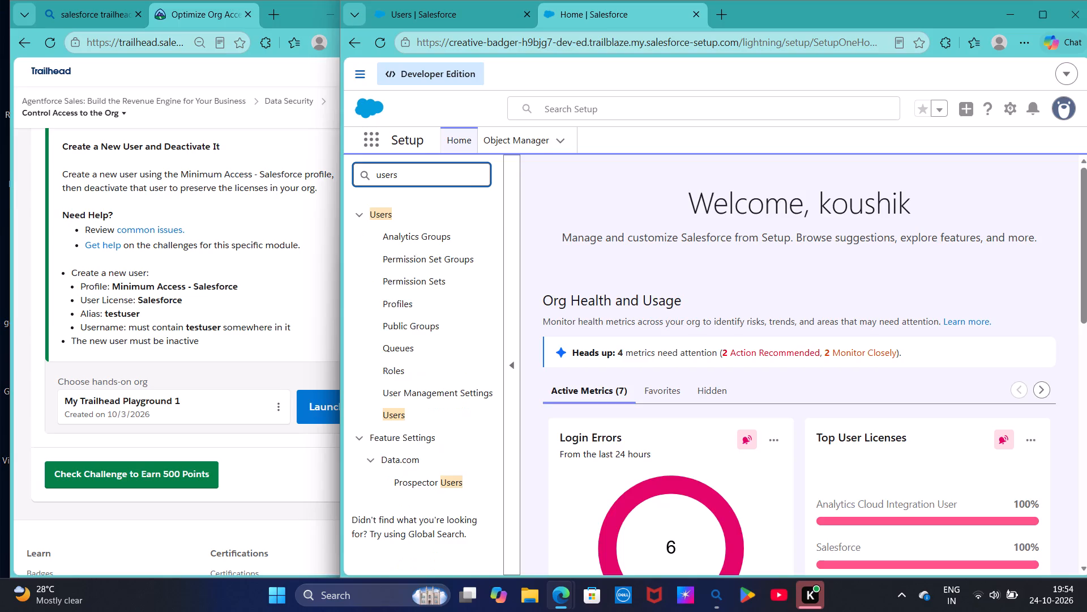
left_click(397, 416)
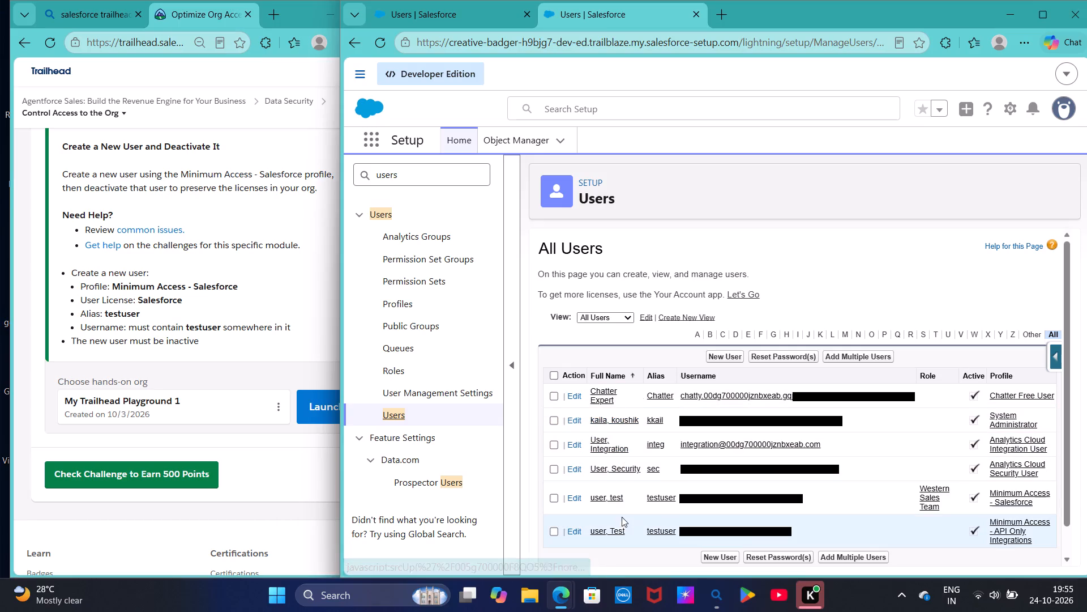
Deactivate the Test user that has the Minimum Access - API Only Integrations profile and save the record.
left_click(610, 533)
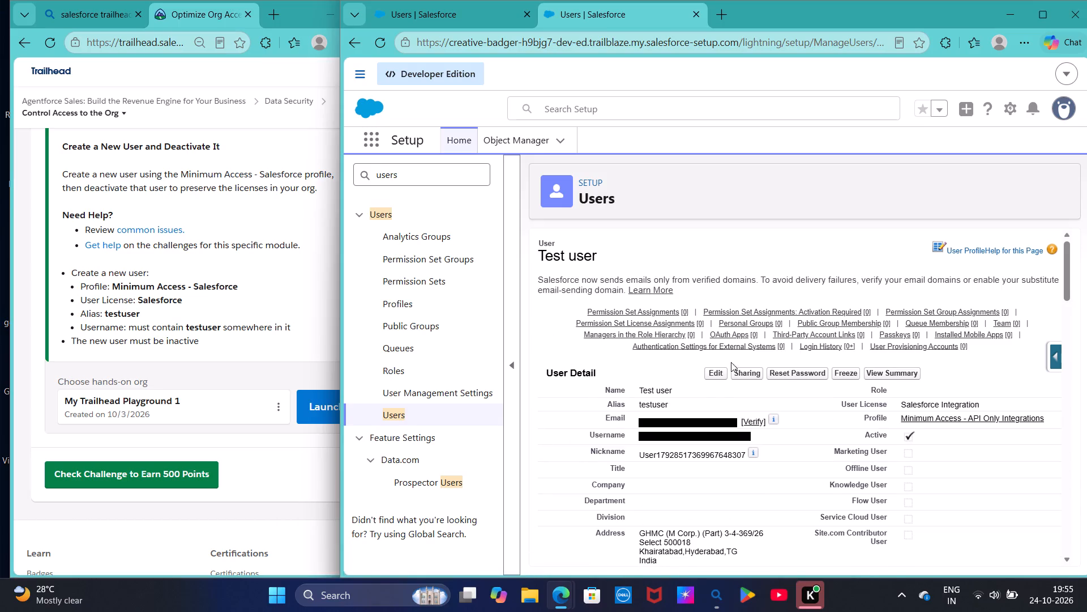
left_click(714, 377)
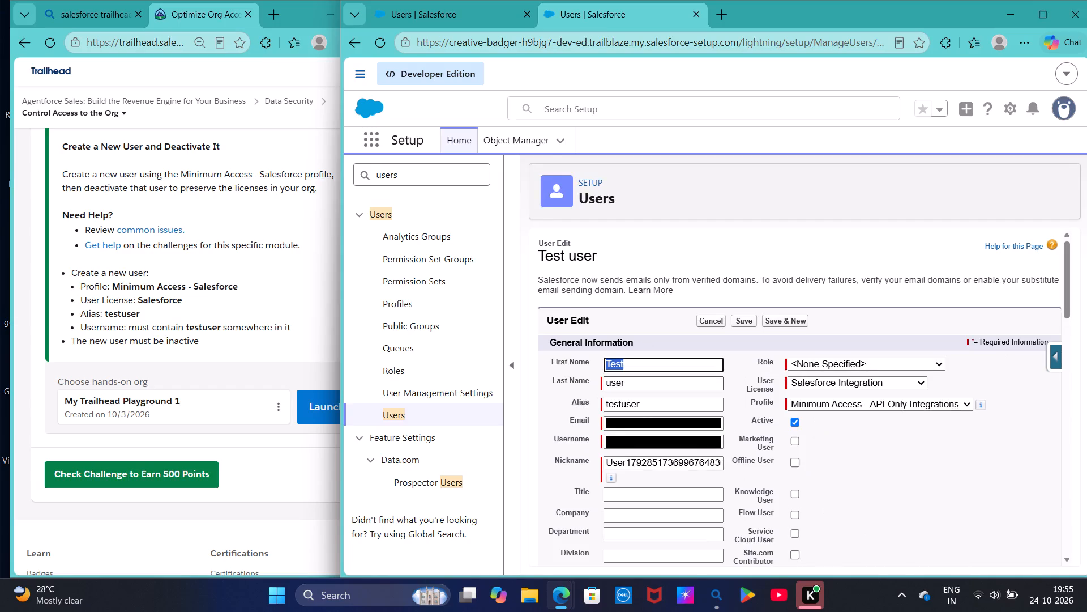
left_click_drag(788, 419, 793, 420)
left_click(793, 420)
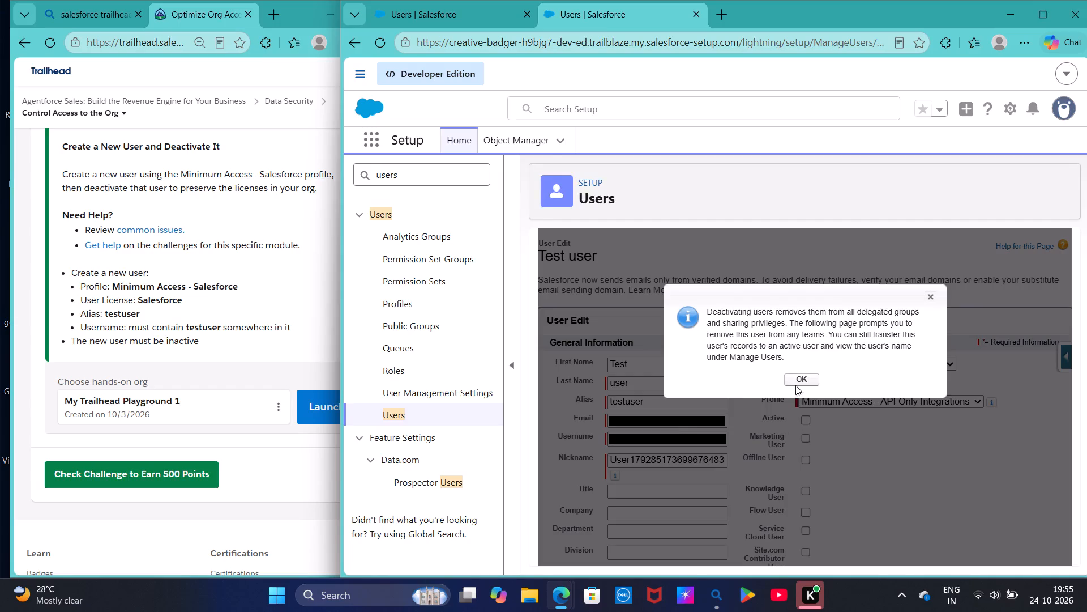
left_click(795, 384)
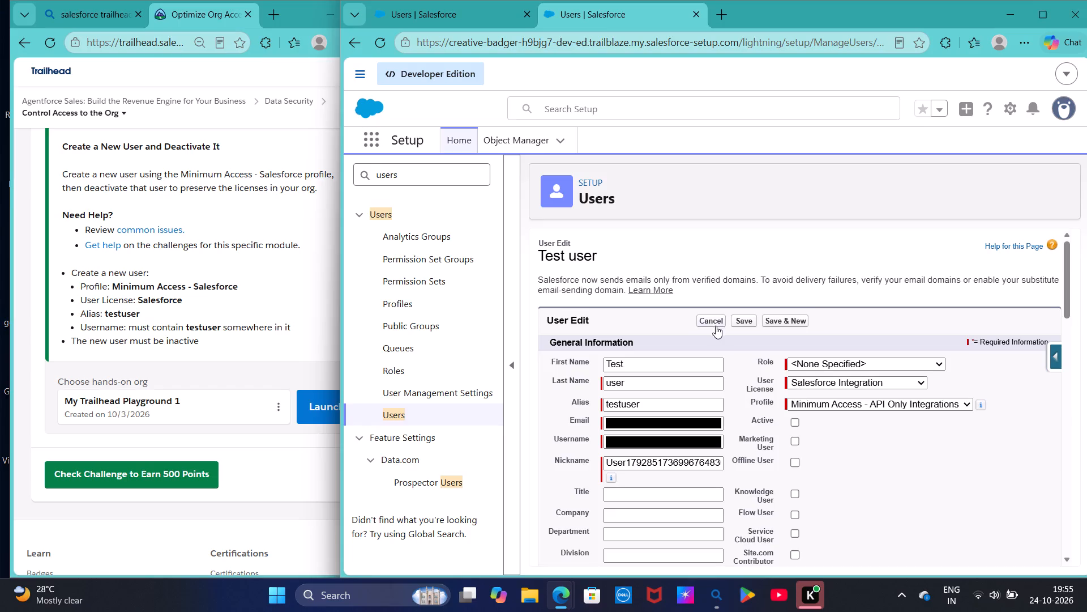
left_click(746, 318)
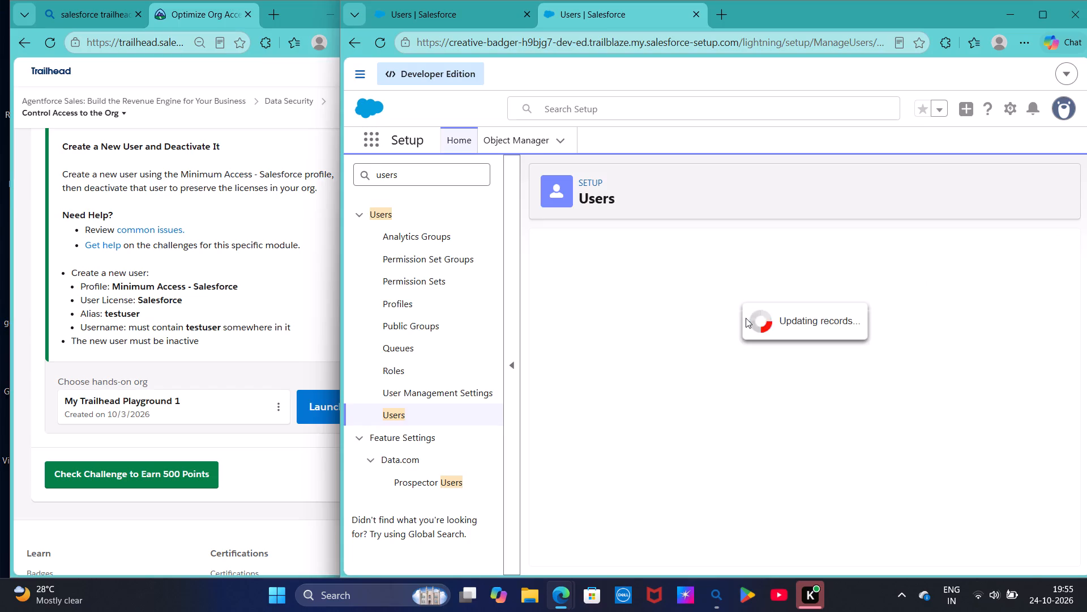
Check the Create a New User and Deactivate It challenge in Trailhead.
left_click(161, 476)
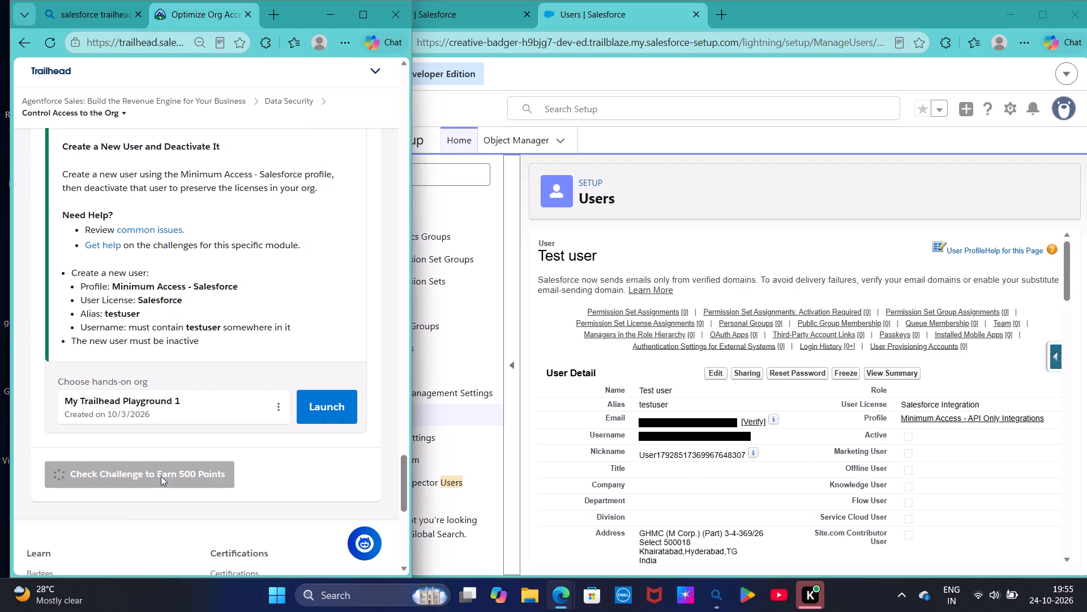
key("Return")
Examine the Test user's detail page, including its Active field, against the Trailhead challenge feedback, narrowing the Trailhead window.
scroll(596, 372, "up", 2)
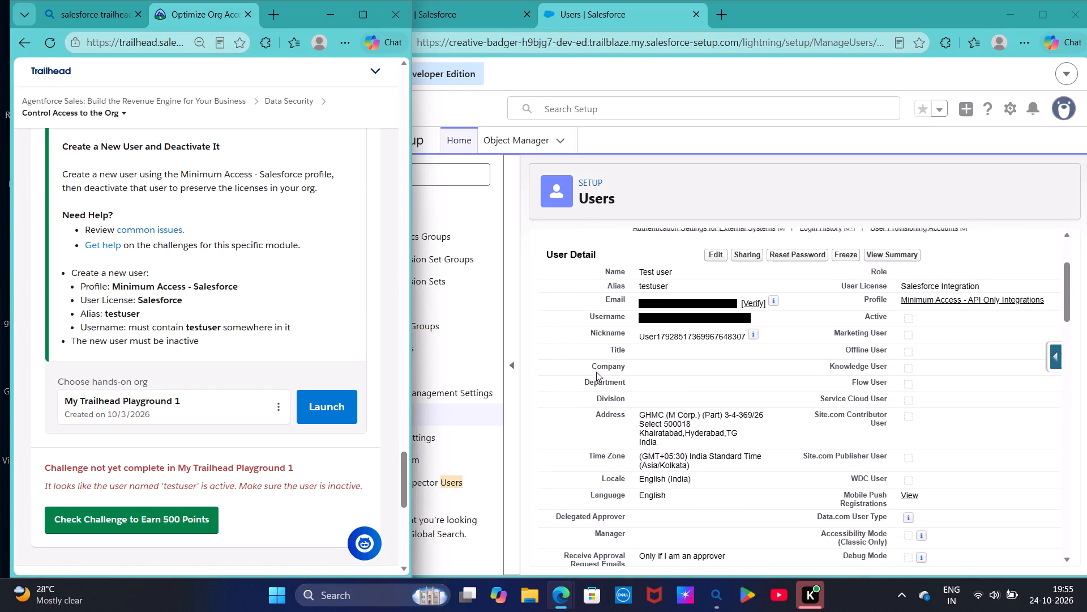
scroll(596, 372, "up", 1)
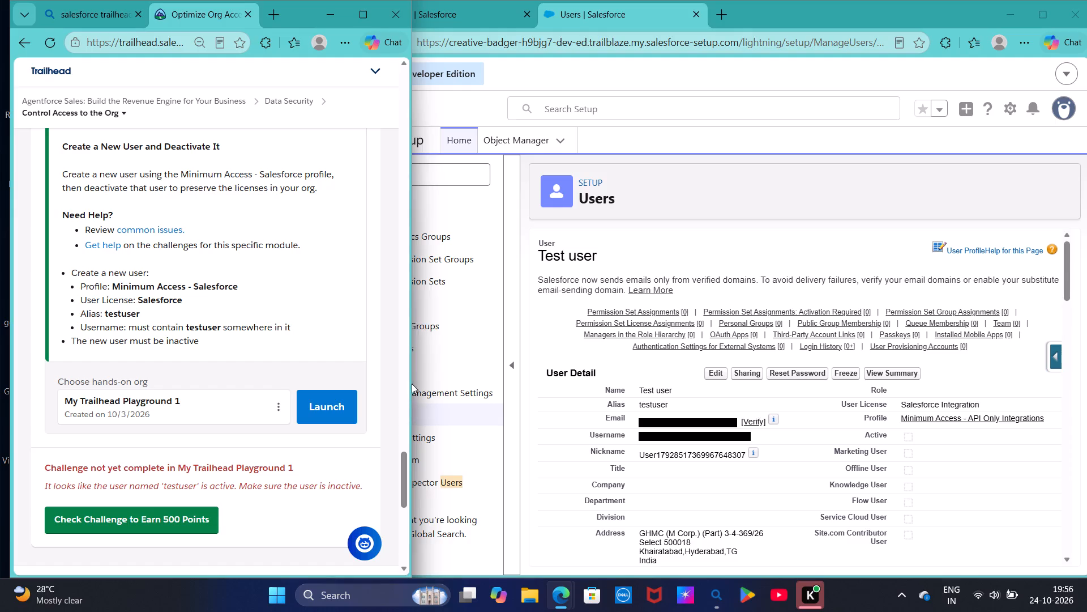
left_click_drag(412, 381, 313, 379)
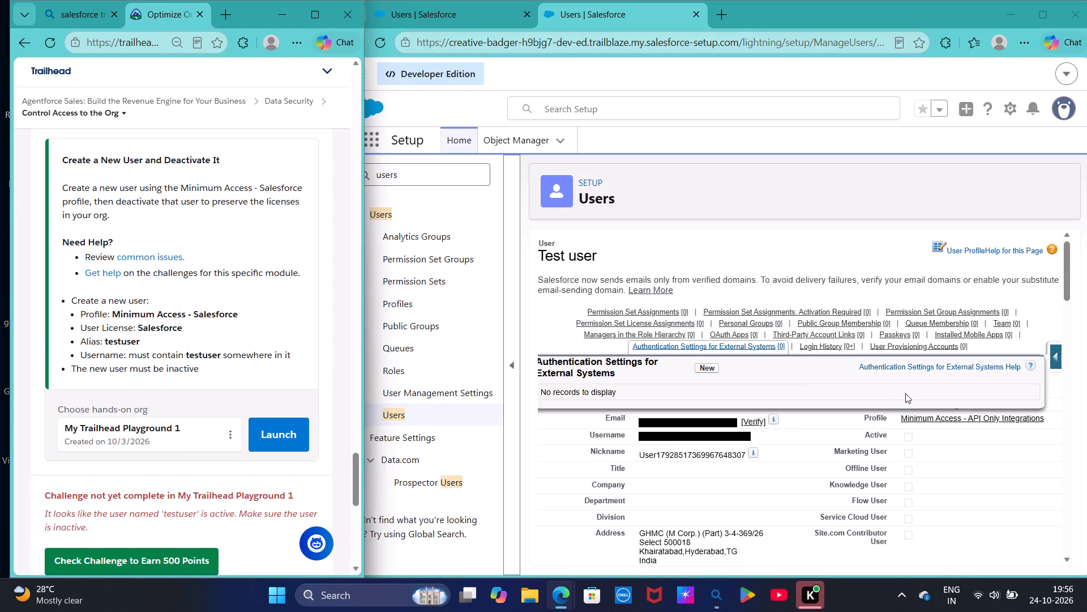
scroll(905, 393, "down", 11)
scroll(905, 393, "up", 10)
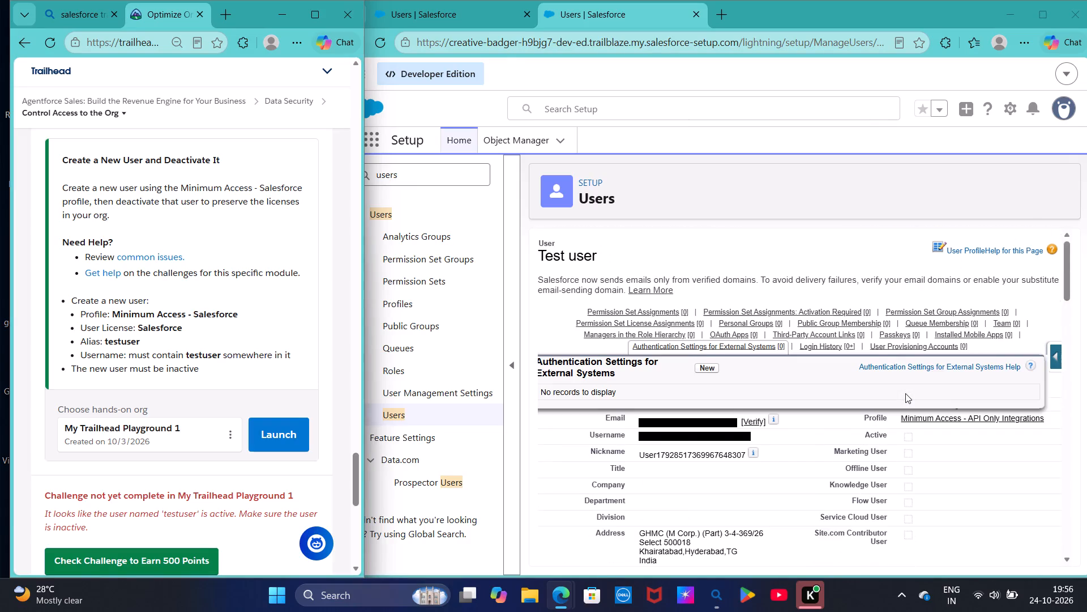
scroll(905, 393, "down", 1)
left_click(905, 345)
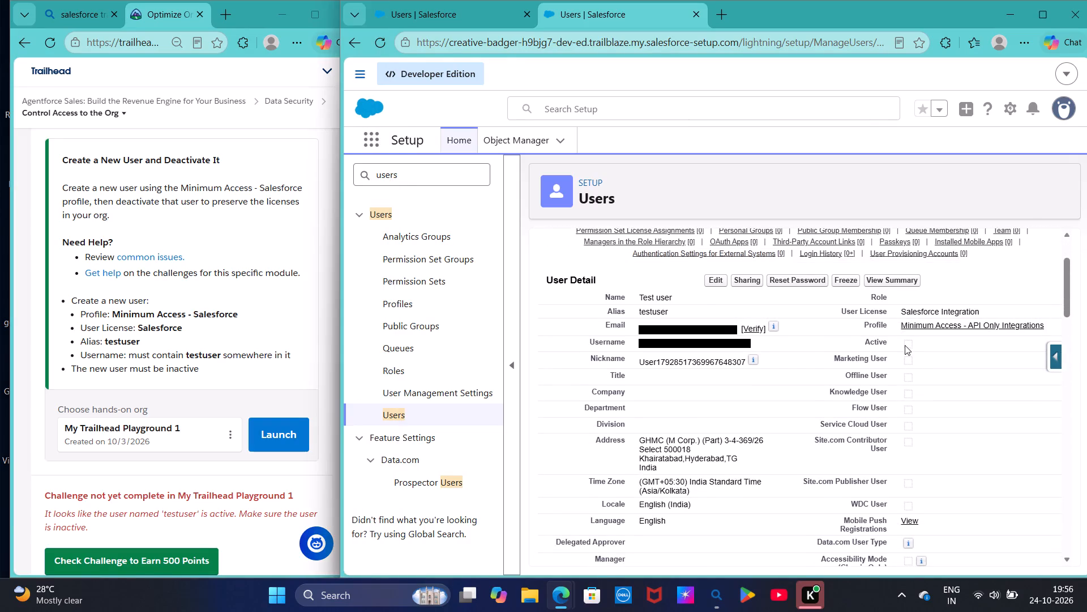
scroll(693, 296, "up", 2)
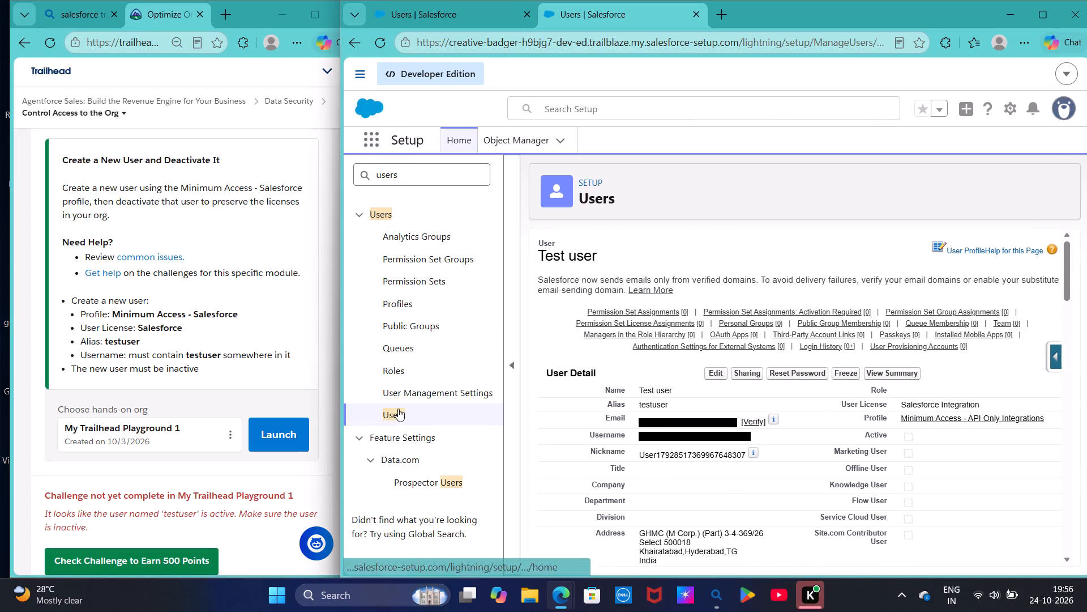
From the Users list, deactivate the test user that has the Minimum Access - Salesforce profile and save the record.
left_click(398, 409)
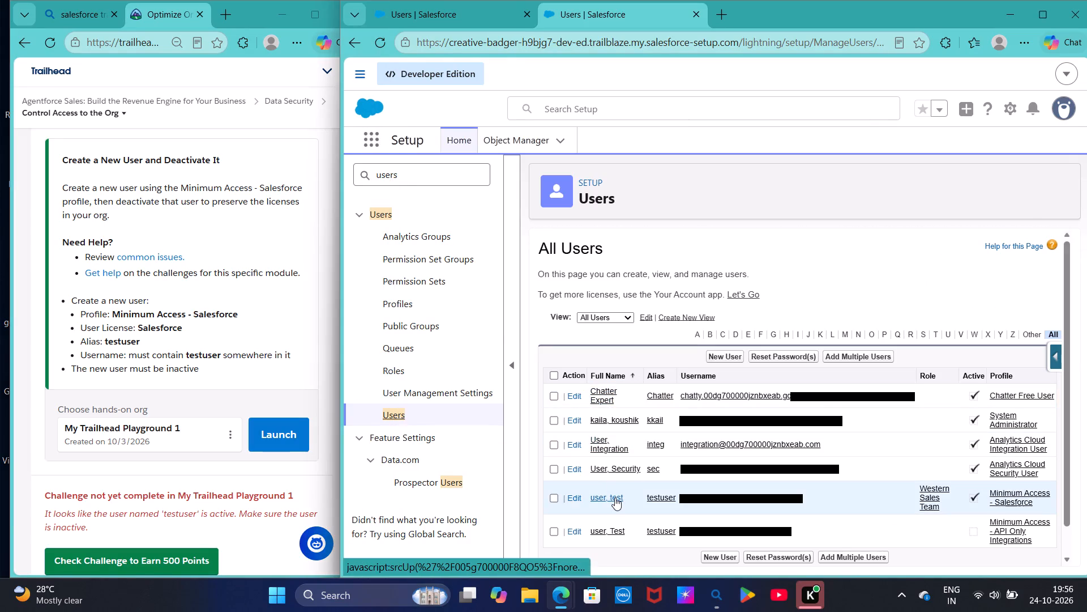
left_click(615, 498)
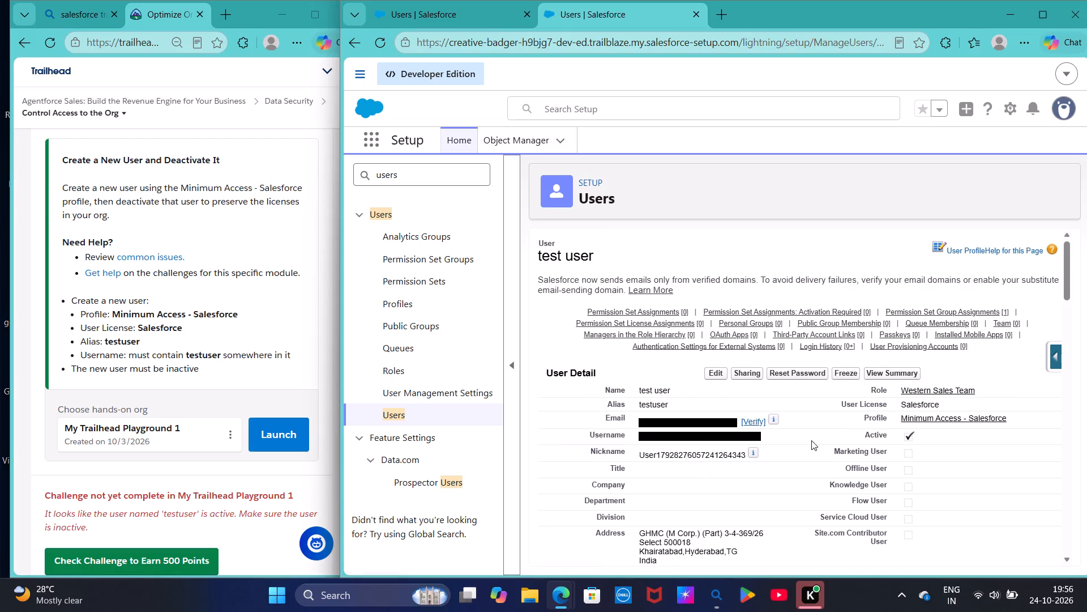
left_click(722, 375)
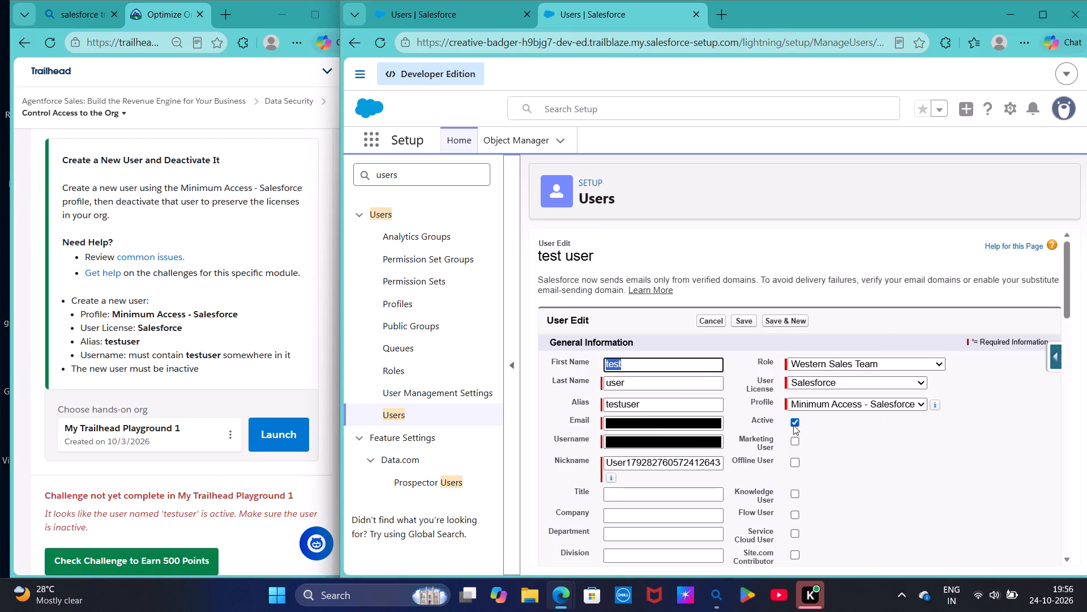
left_click(793, 425)
left_click(791, 381)
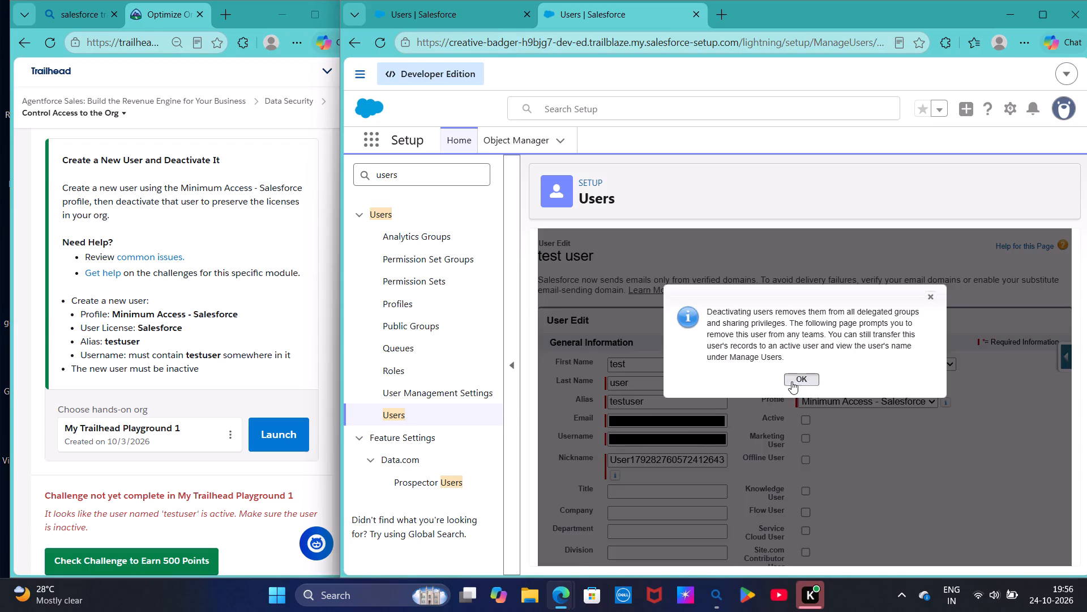
left_click(739, 319)
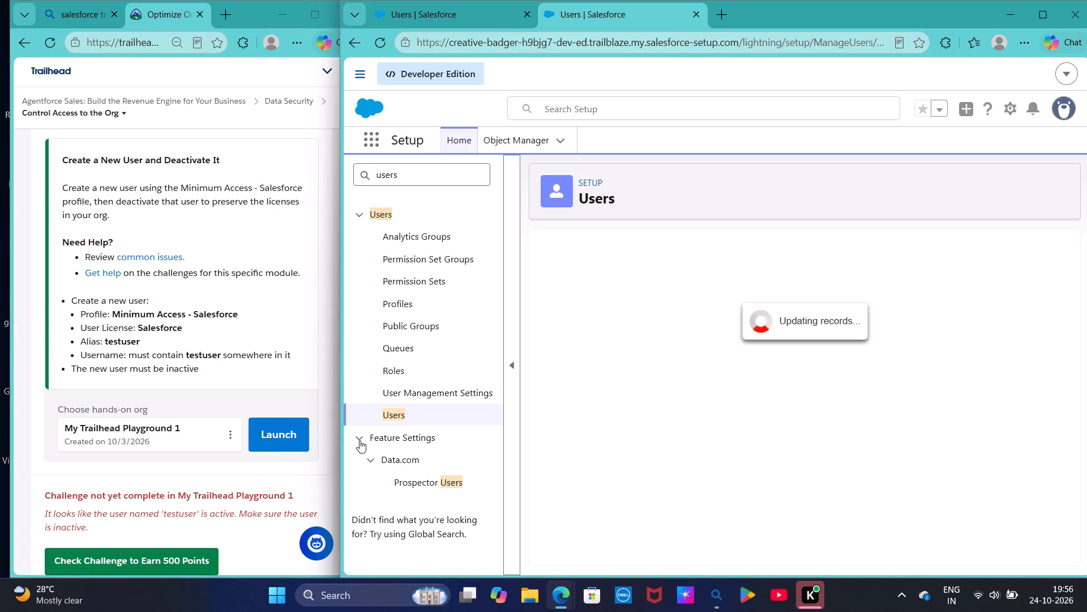
Check the Create a New User and Deactivate It challenge in Trailhead again.
scroll(209, 494, "down", 1)
left_click(185, 483)
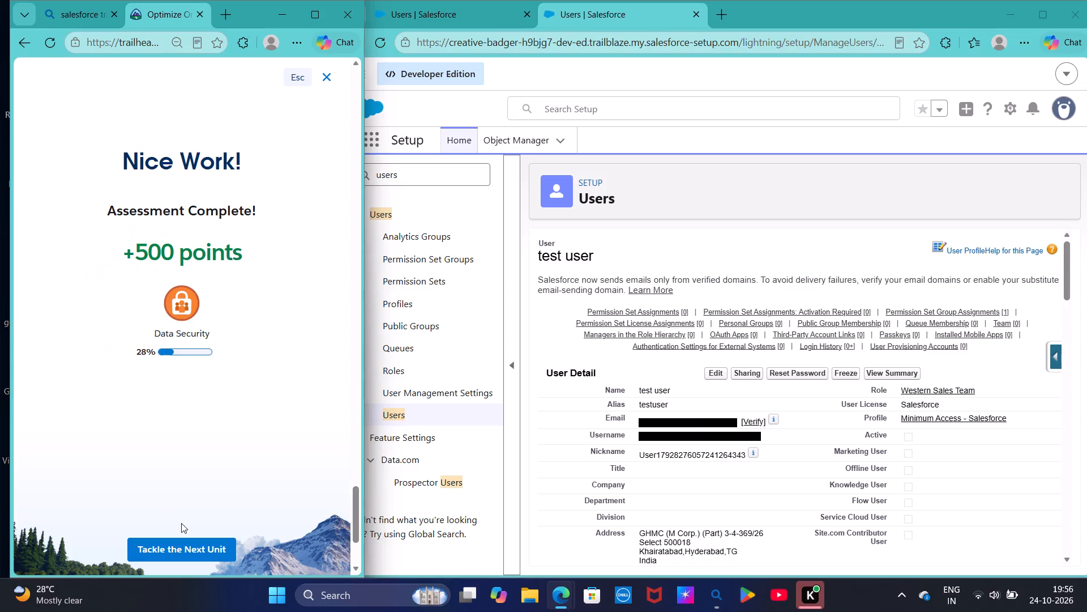
Continue to the next Data Security unit, Control Access to Objects.
left_click(176, 543)
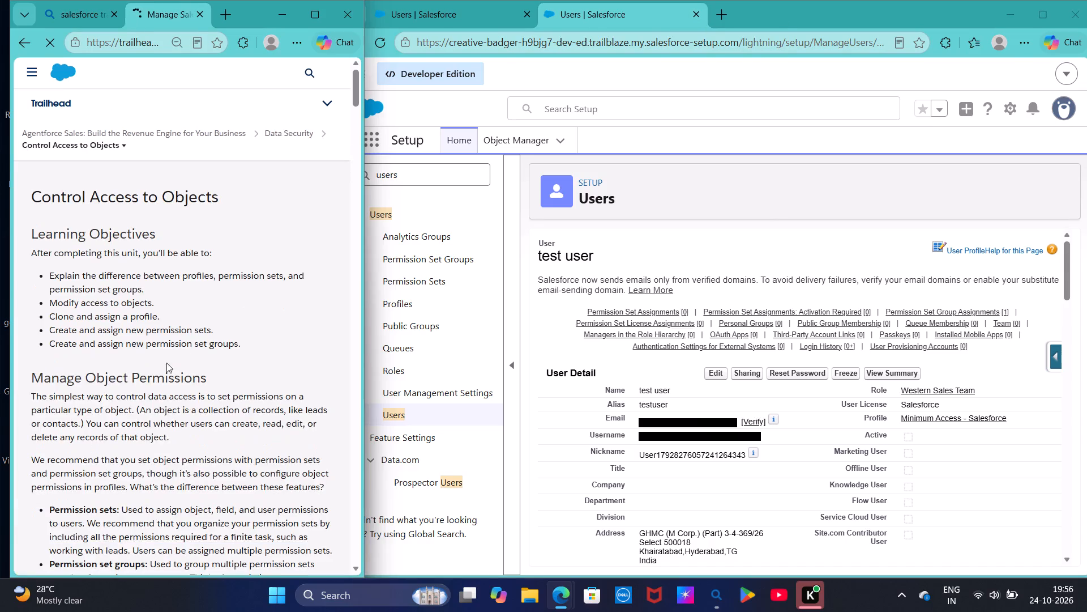
Look through the Control Access to Objects unit and read its hands-on challenge requirements for the Manage Positions permission set.
scroll(138, 377, "down", 17)
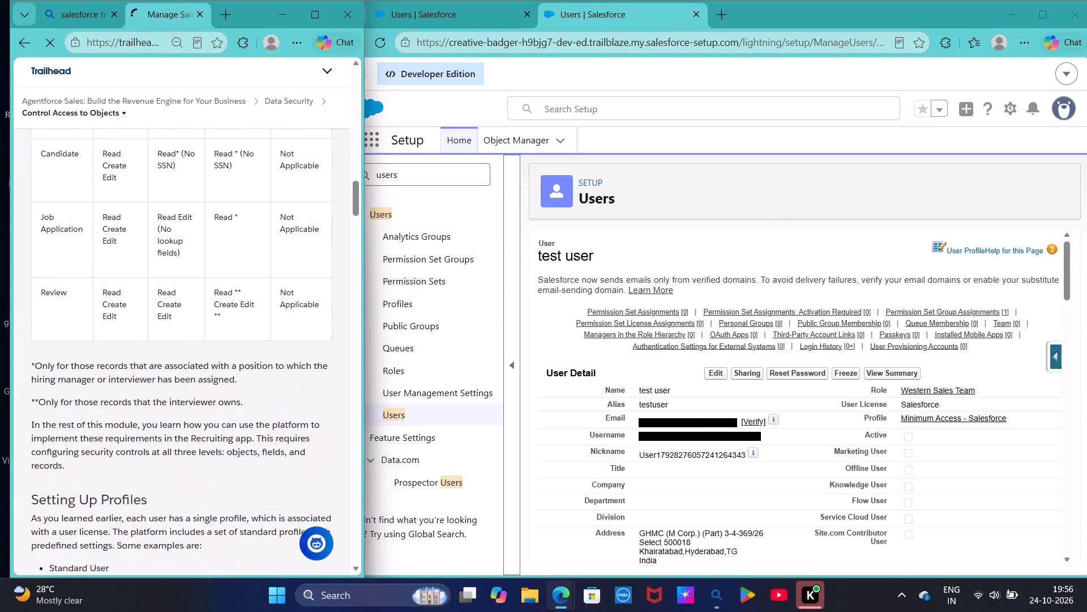
scroll(138, 377, "down", 20)
scroll(138, 377, "down", 2)
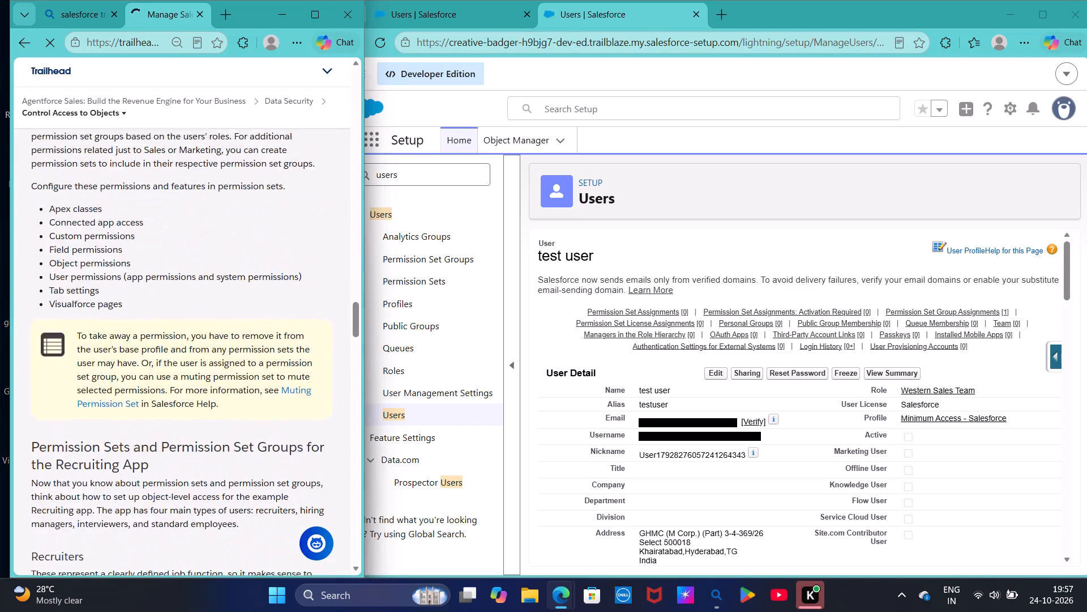
scroll(138, 377, "down", 19)
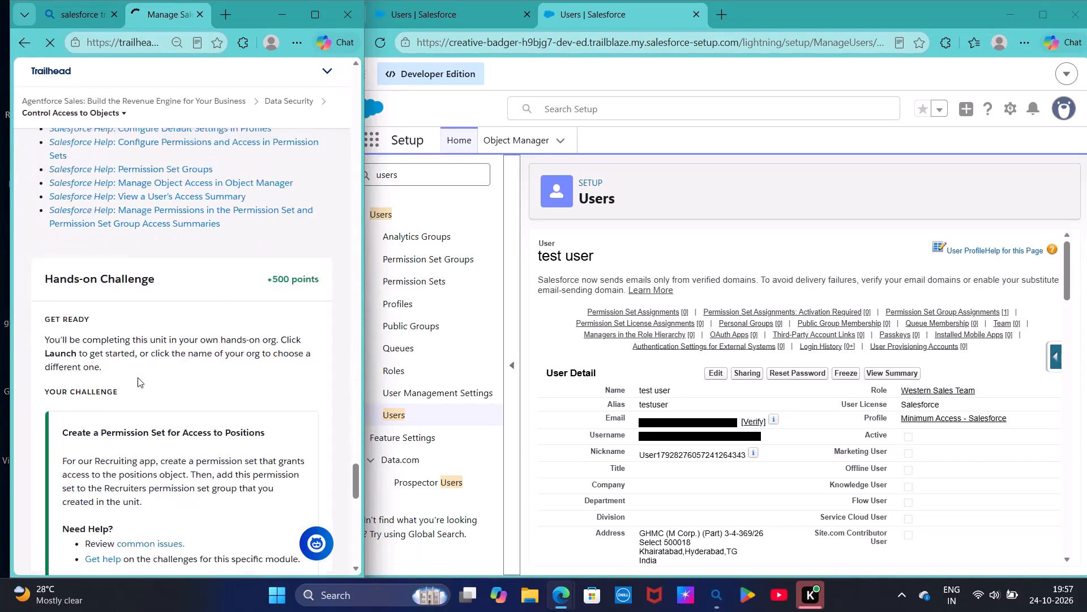
scroll(138, 377, "down", 3)
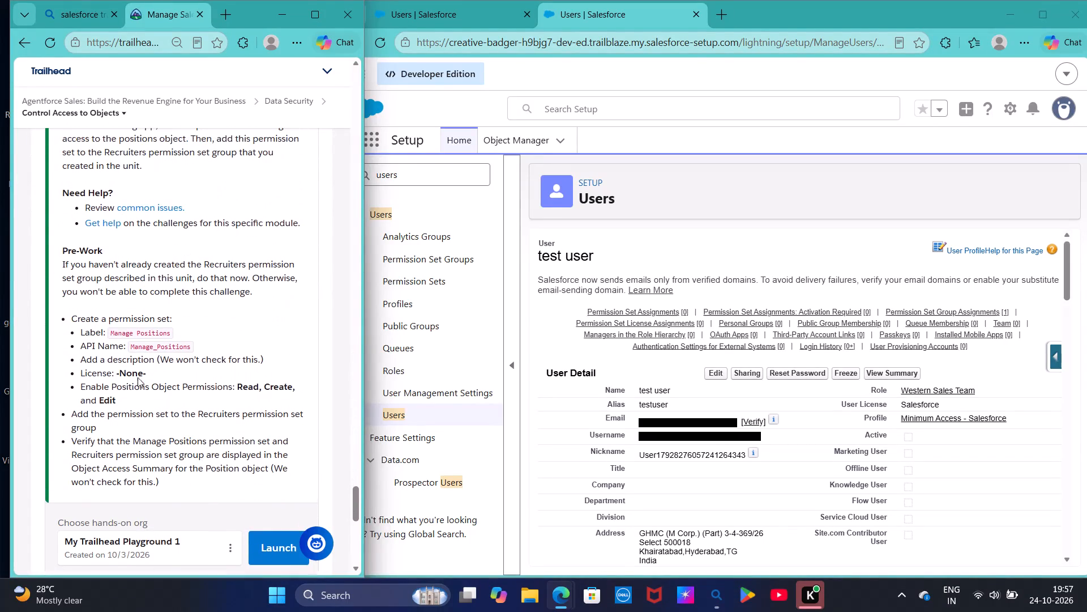
scroll(142, 383, "up", 1)
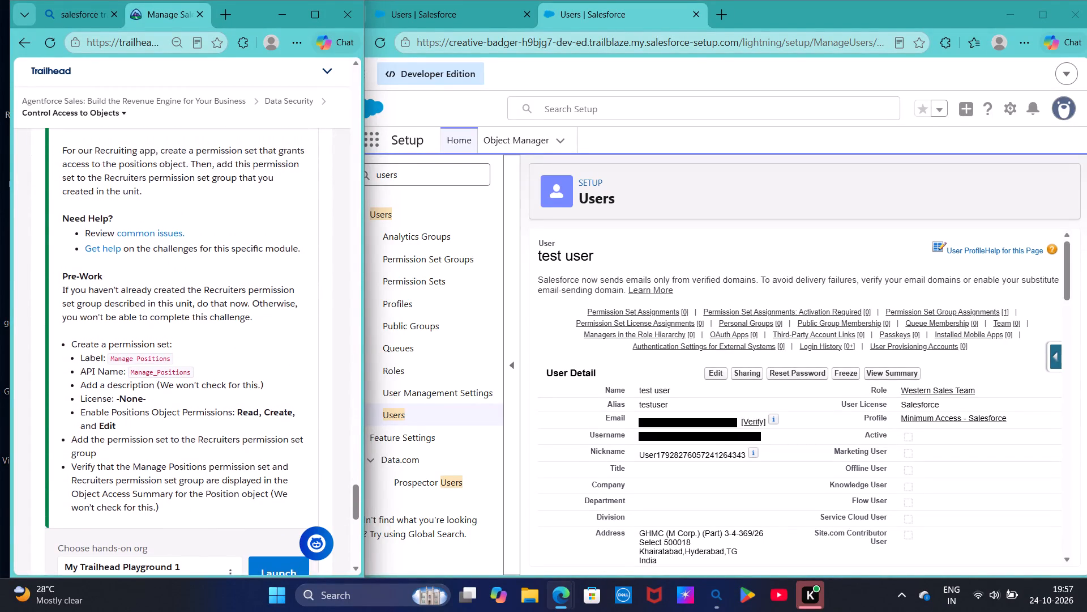
scroll(142, 383, "up", 1)
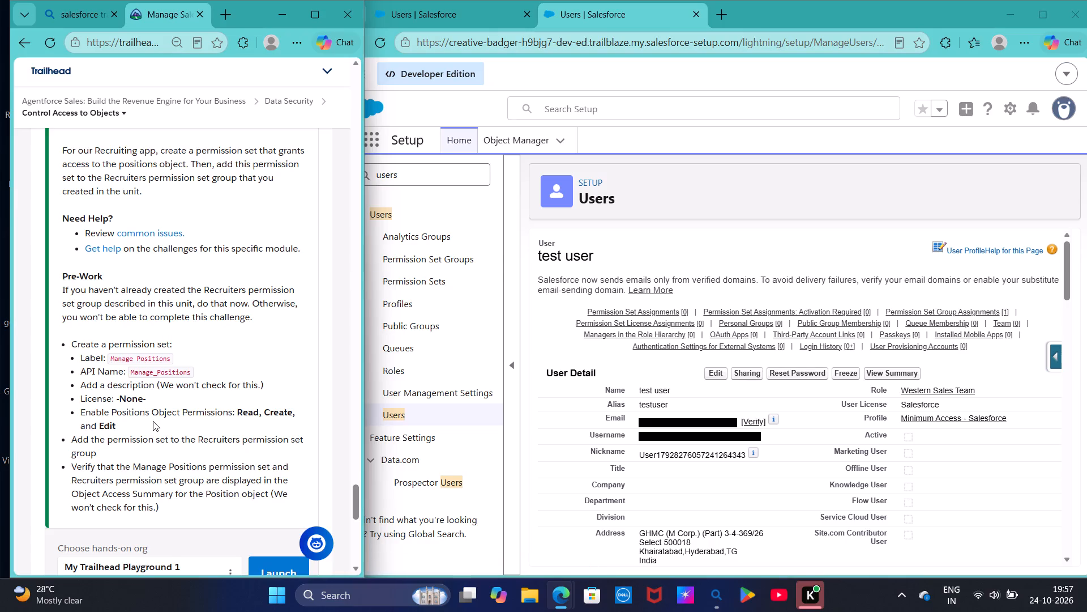
scroll(153, 421, "down", 1)
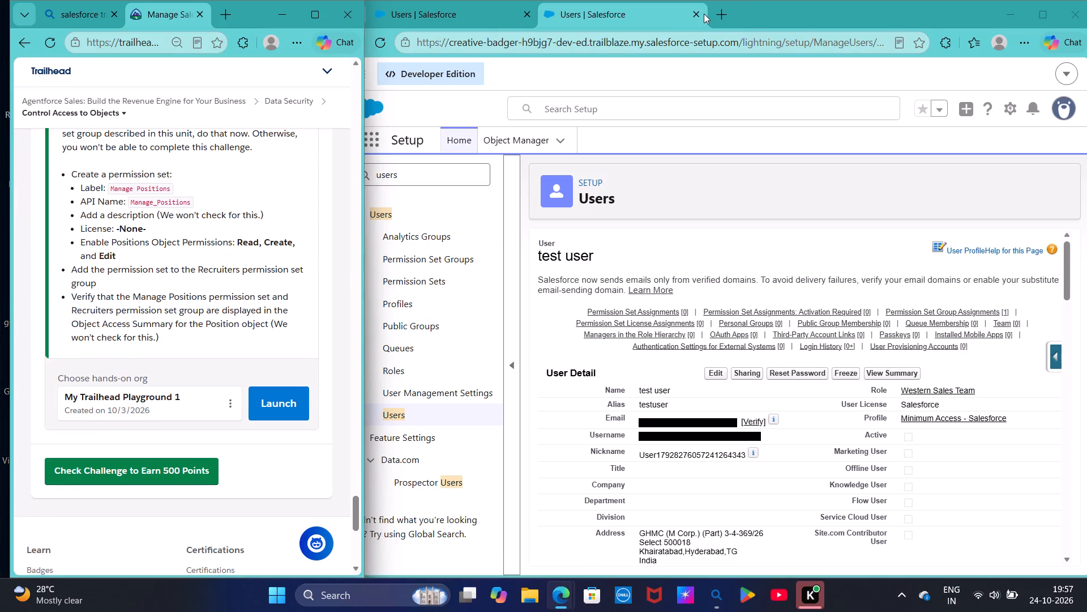
Close the old Salesforce Setup pages left open on the user records.
left_click(697, 14)
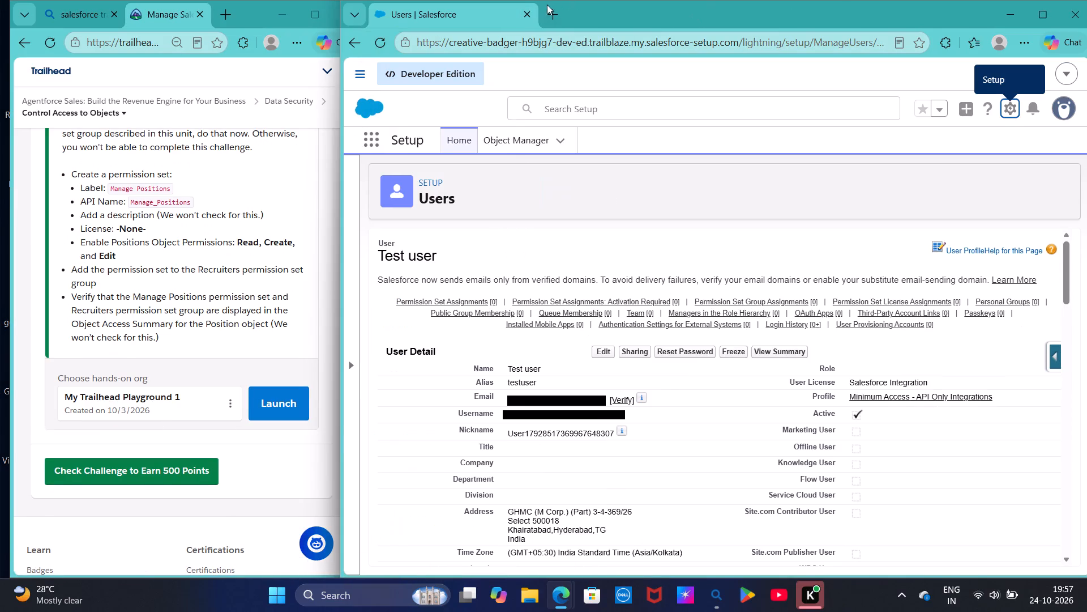
left_click(520, 13)
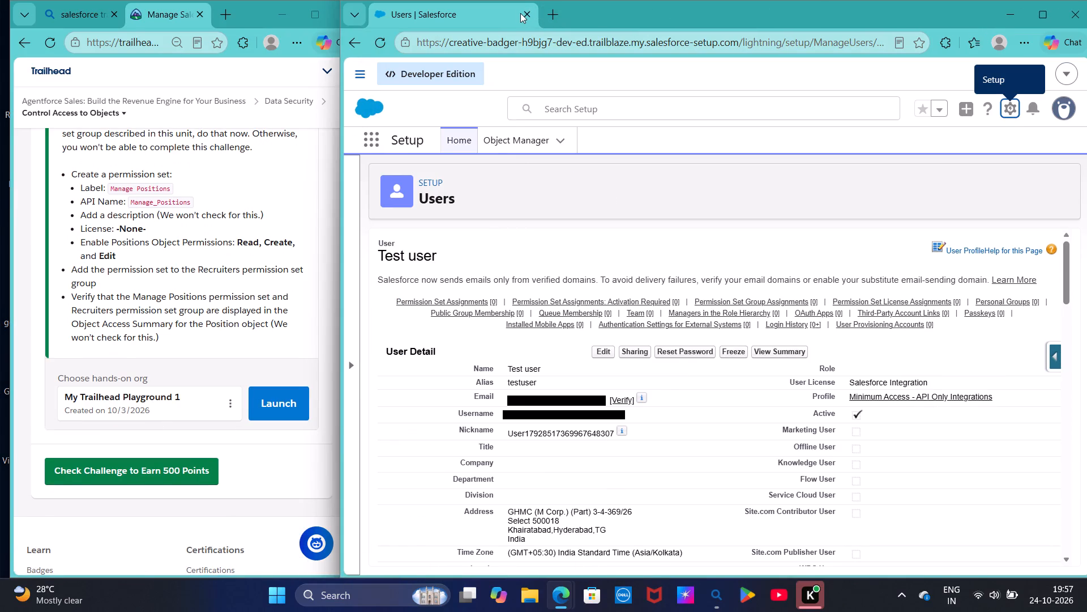
left_click(524, 13)
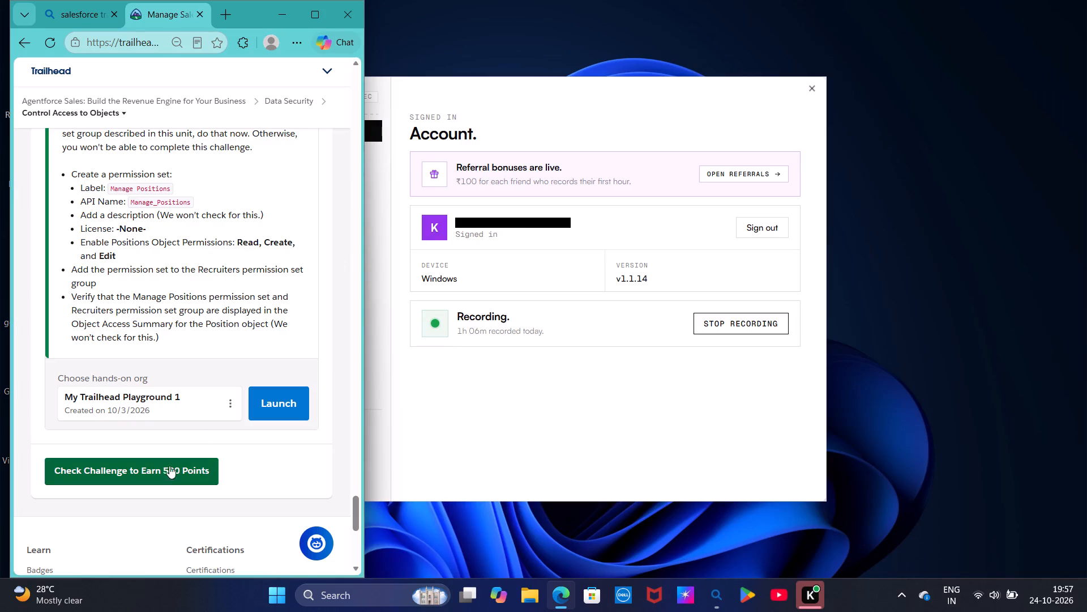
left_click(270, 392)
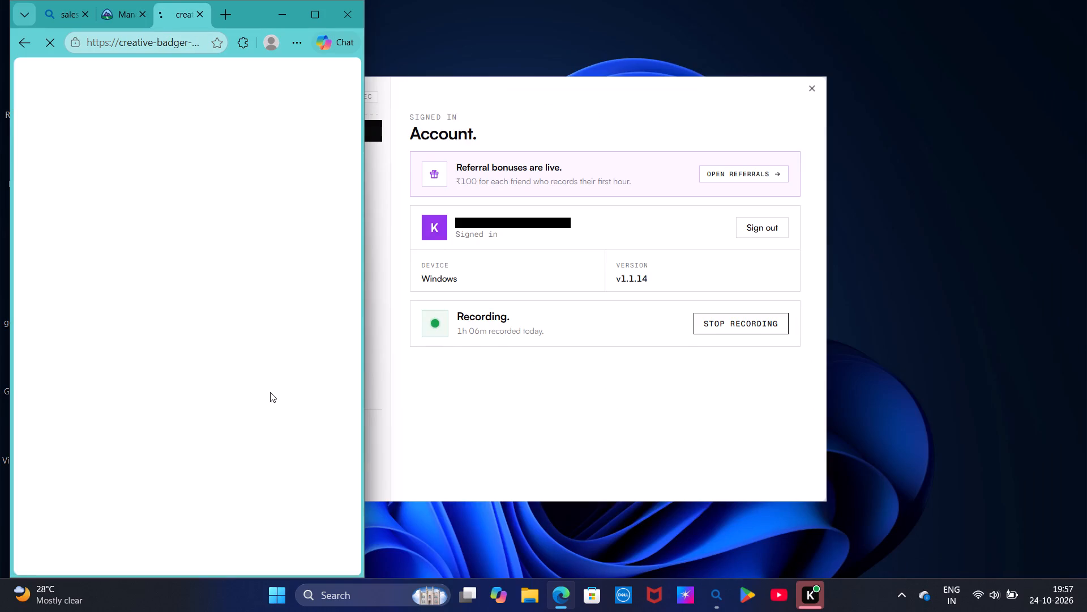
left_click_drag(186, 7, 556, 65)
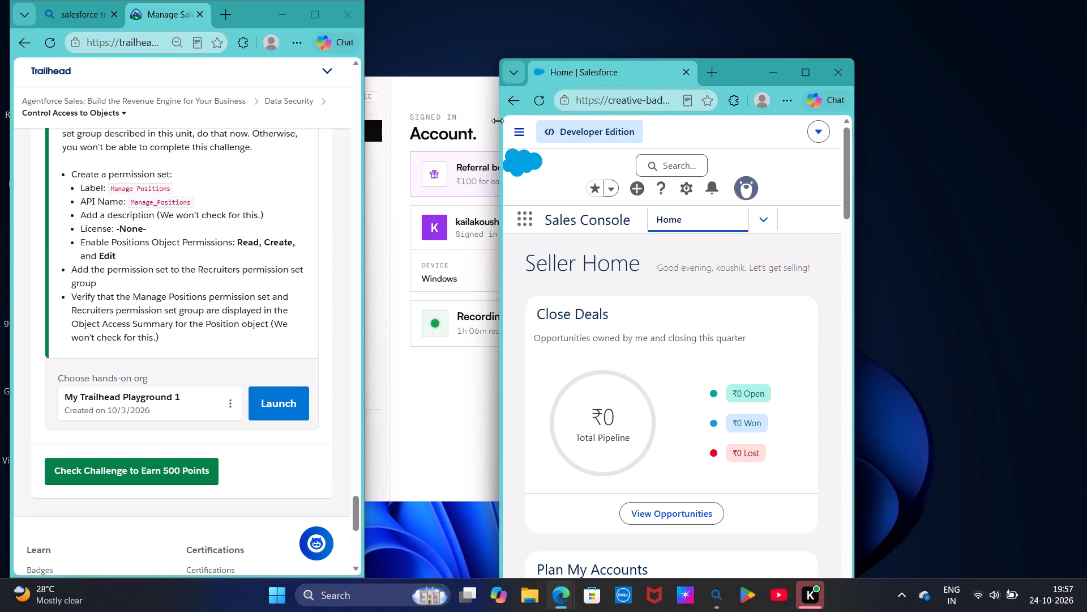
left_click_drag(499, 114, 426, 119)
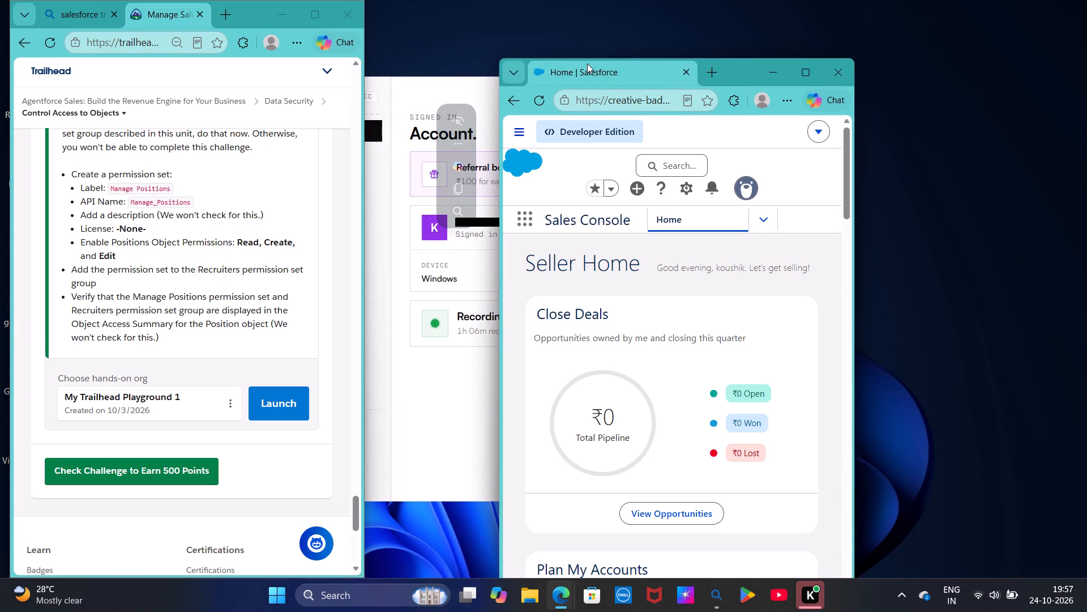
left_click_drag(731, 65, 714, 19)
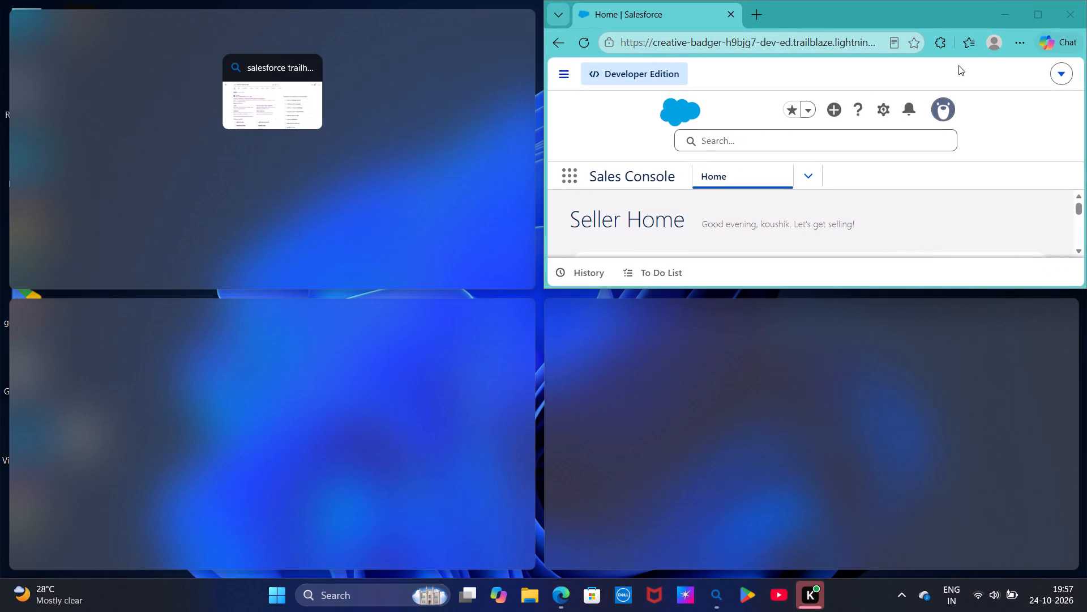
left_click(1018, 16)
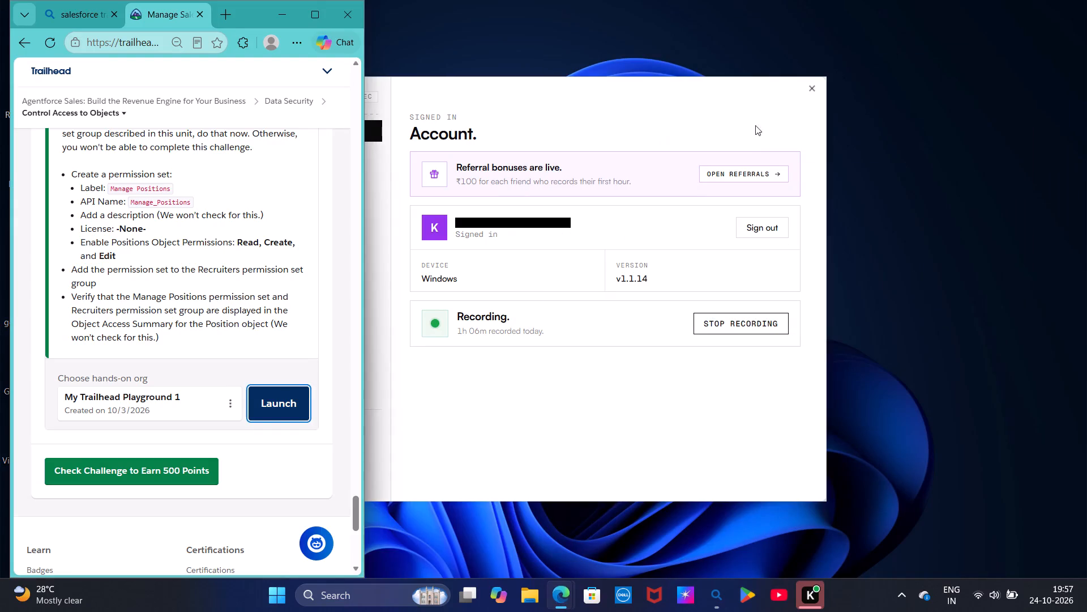
Launch My Trailhead Playground 1 and arrange it in its own widened window beside the Trailhead challenge instructions.
left_click(293, 392)
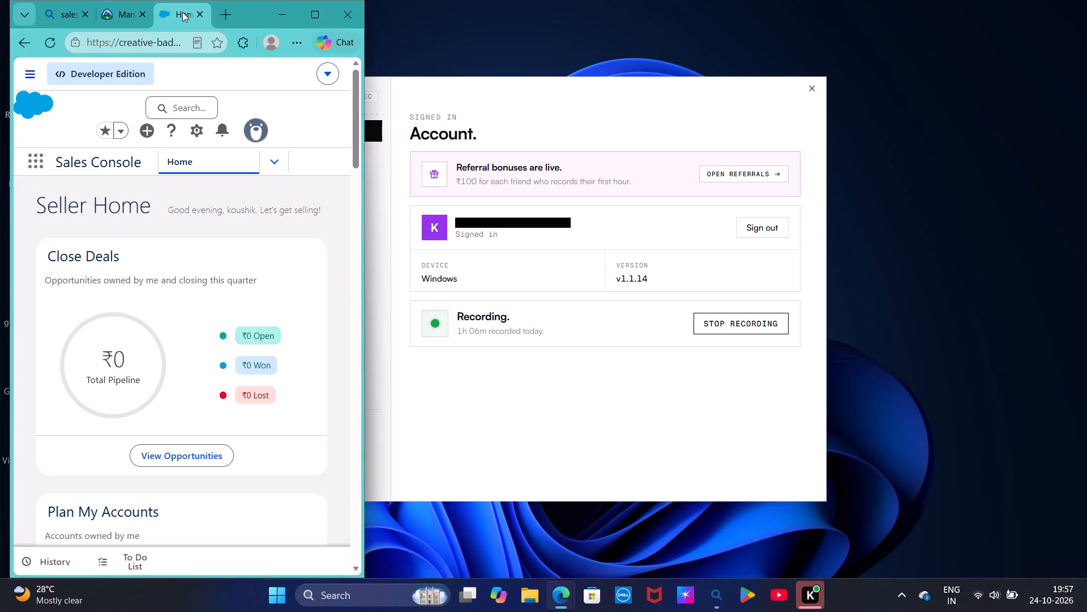
left_click_drag(182, 12, 491, 74)
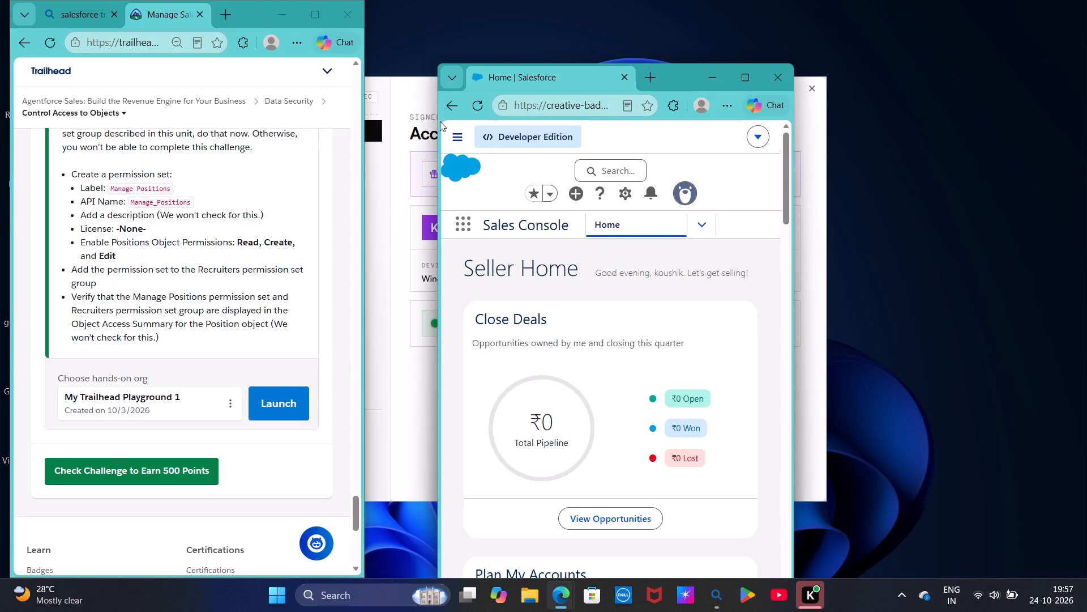
left_click_drag(436, 64, 371, 6)
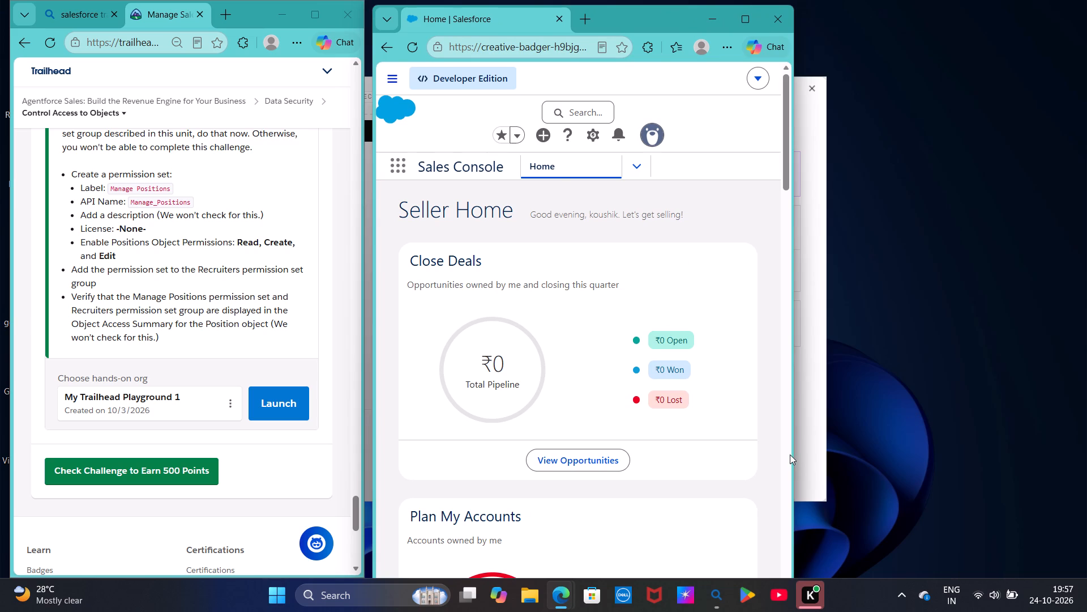
left_click_drag(791, 437, 861, 441)
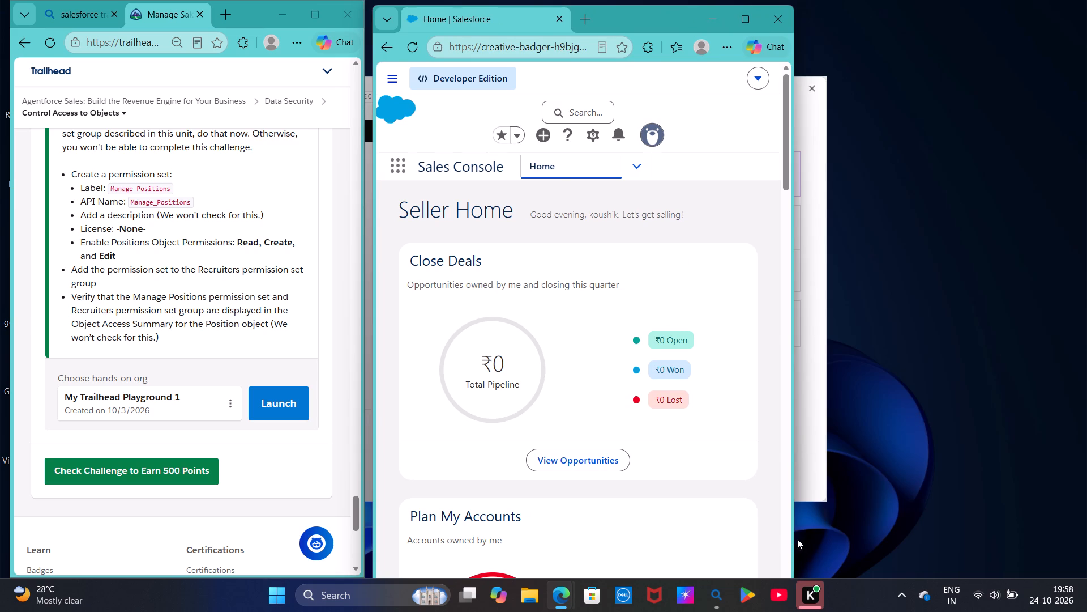
left_click(804, 536)
left_click(790, 532)
left_click_drag(790, 532, 960, 522)
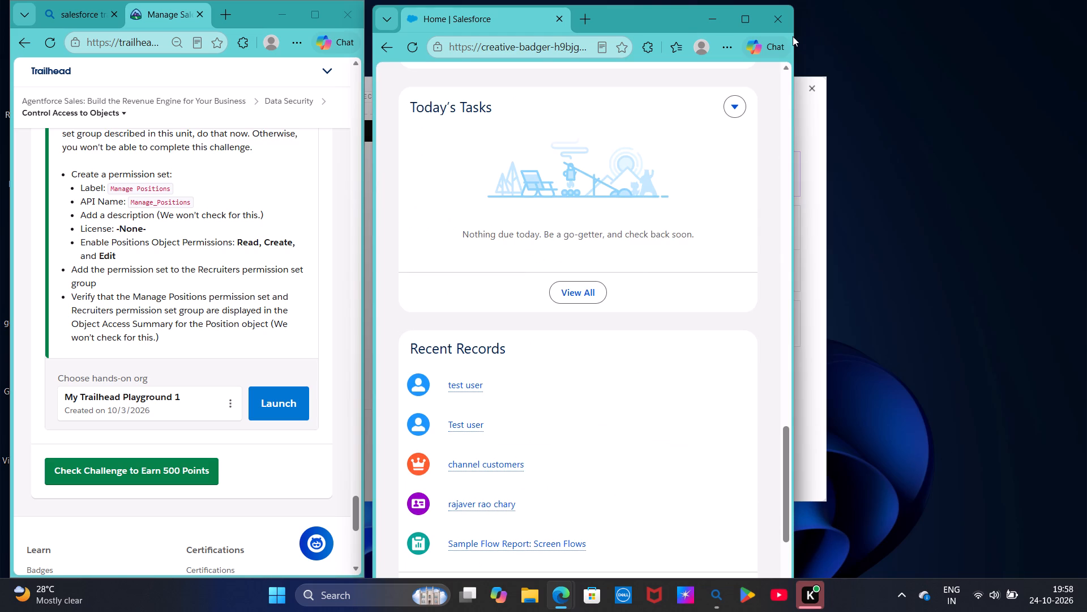
left_click_drag(794, 32, 881, 13)
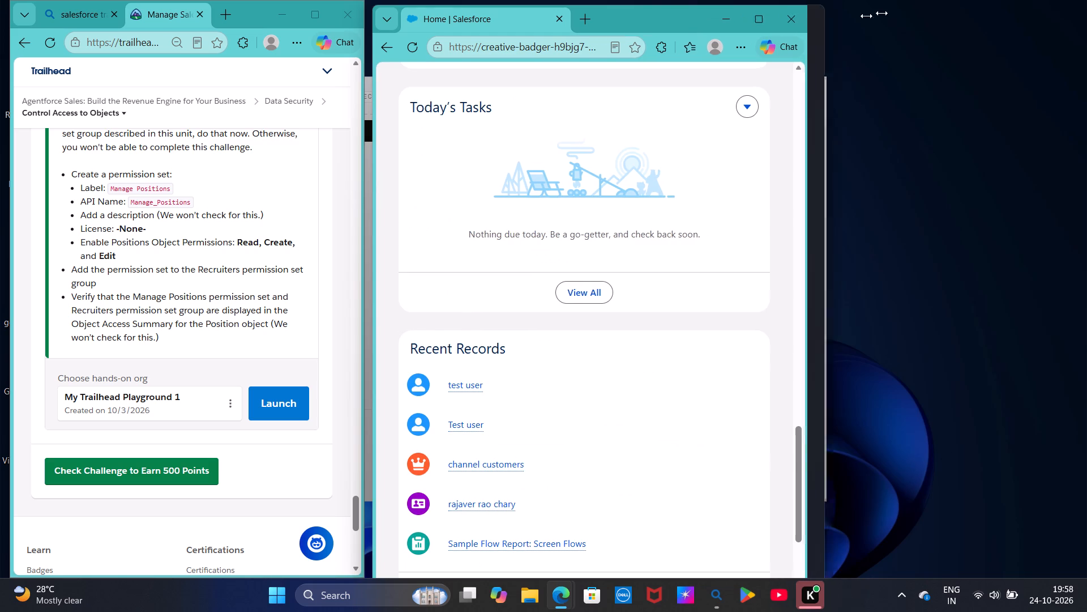
left_click_drag(881, 13, 1086, 6)
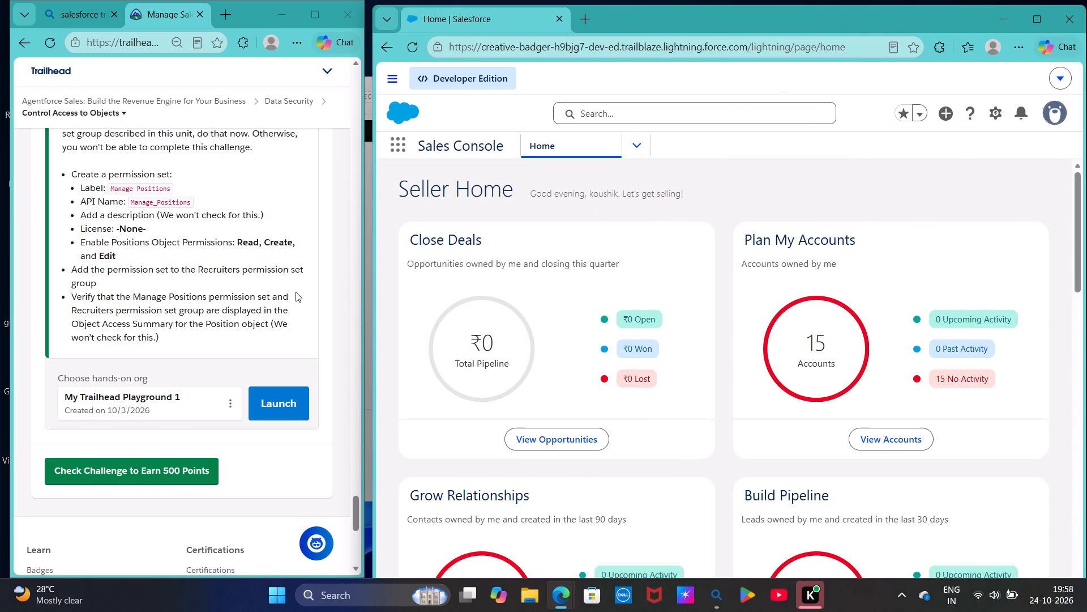
Open the playground's Setup and find the Permission Sets page by searching for "permission set".
scroll(296, 292, "up", 1)
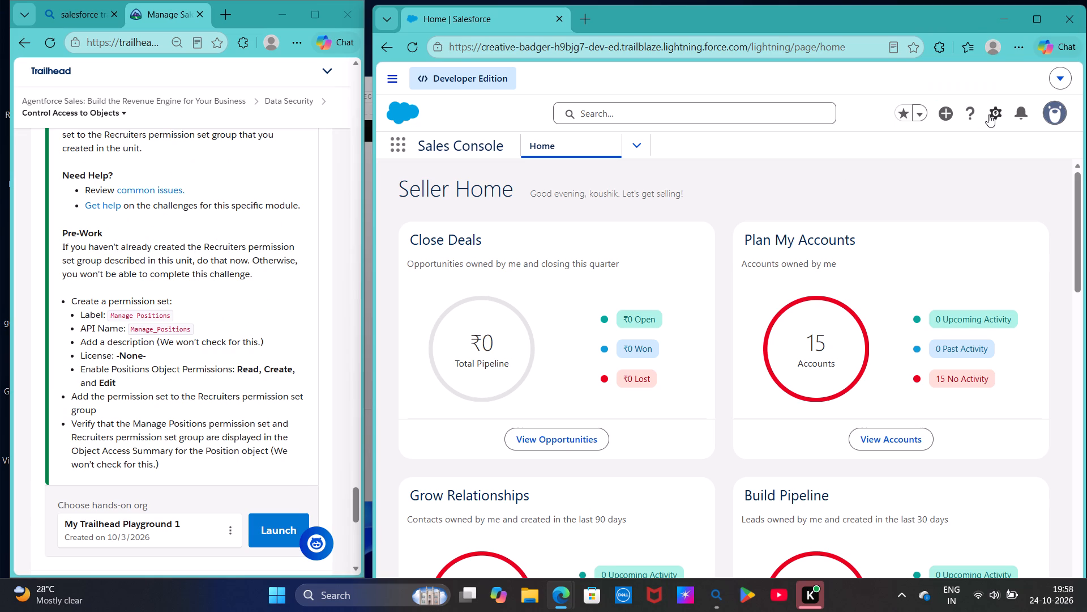
left_click(992, 110)
left_click(930, 162)
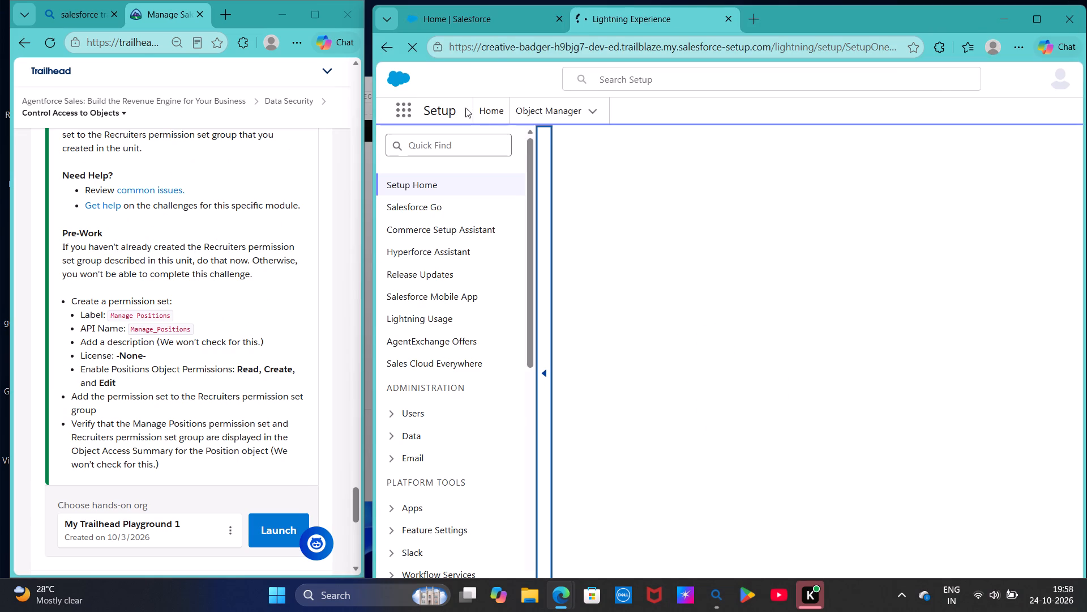
left_click(421, 147)
type("per")
left_click(421, 172)
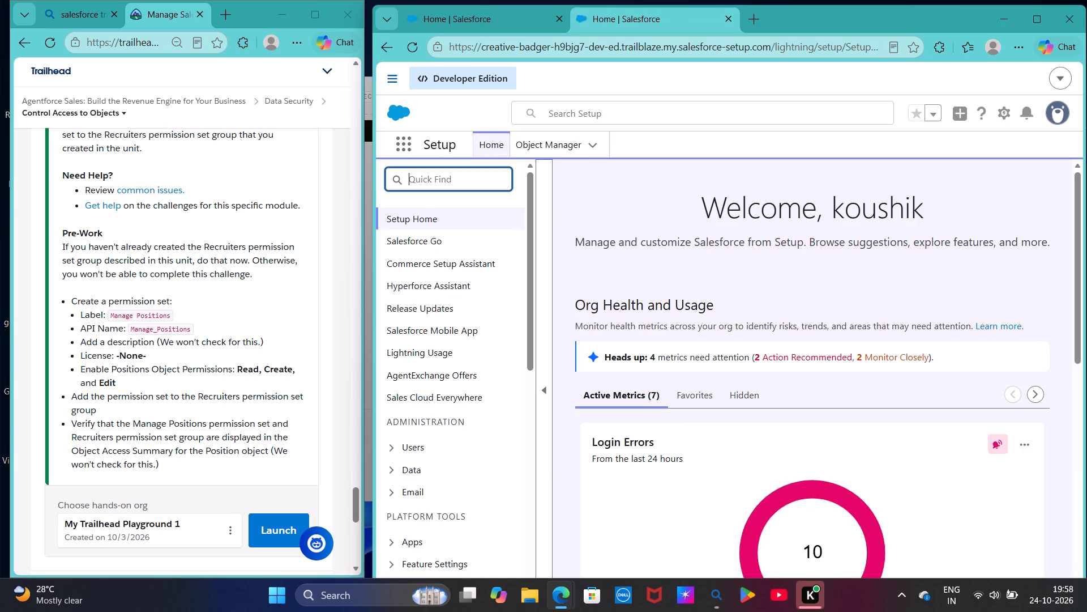
type("per")
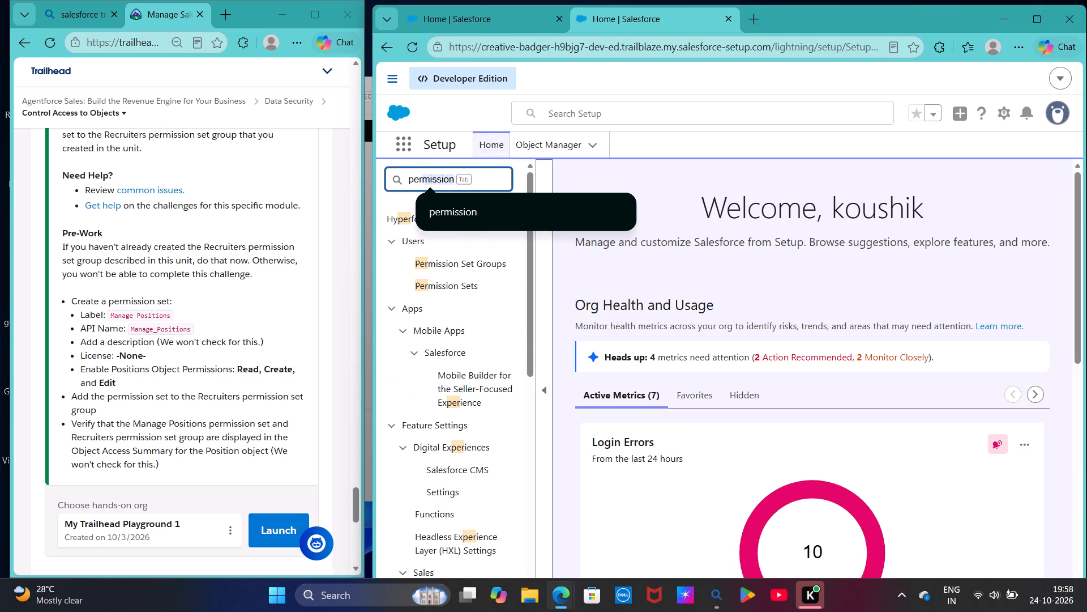
type("mission set")
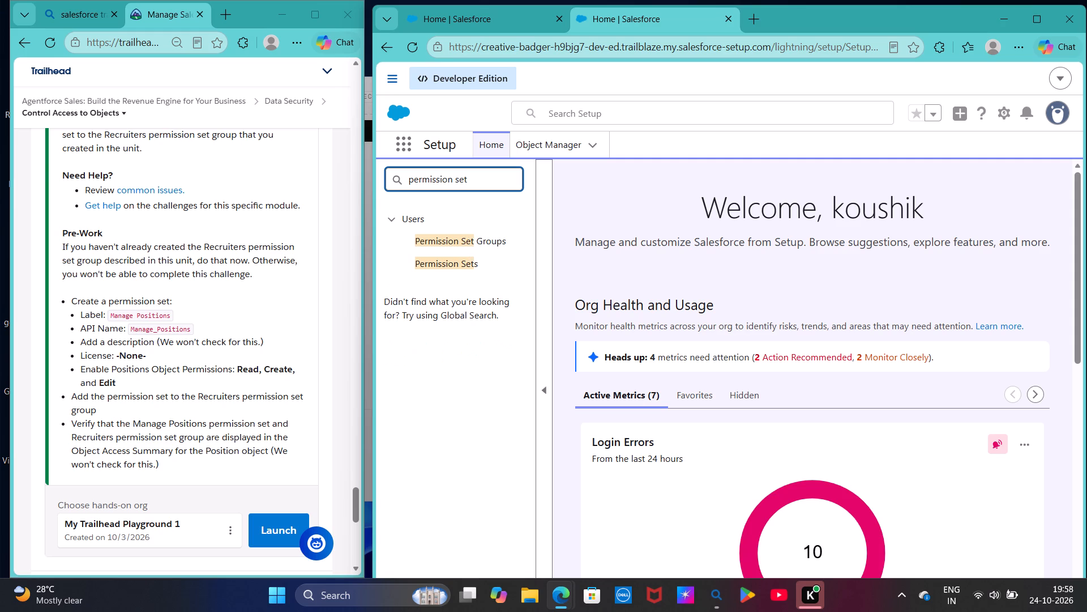
left_click(438, 264)
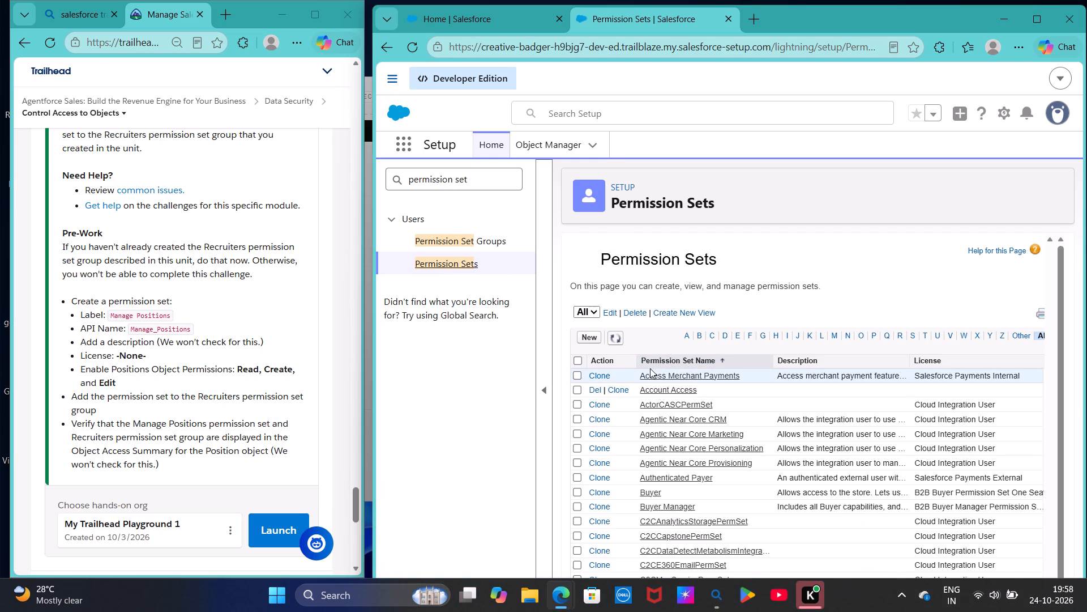
Create and save a permission set with the label Manage Position, API name Manage_Position and license --None--.
left_click(582, 337)
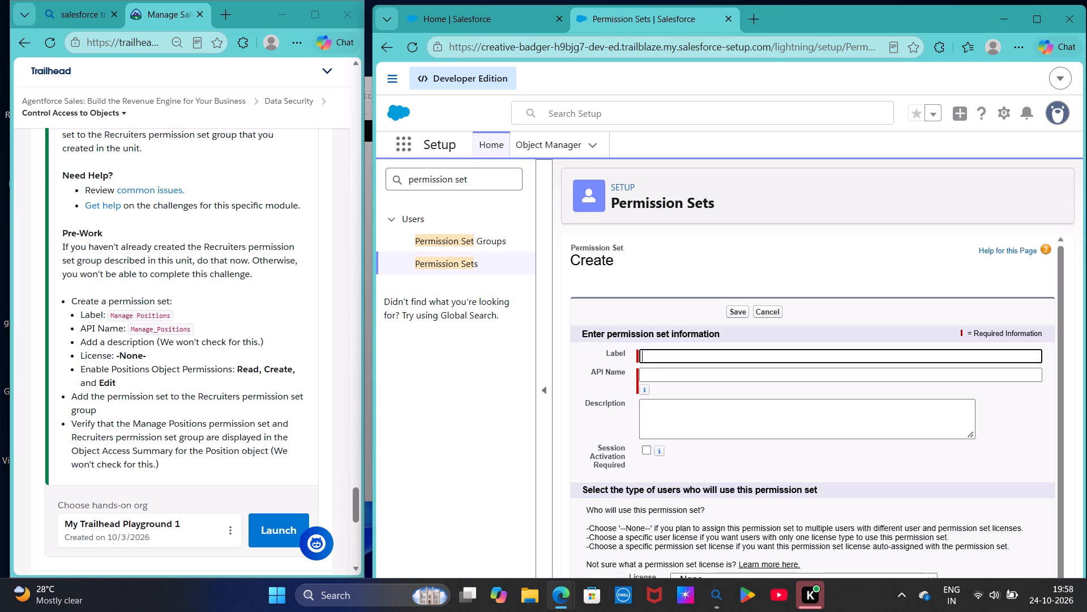
left_click_drag(660, 356, 112, 308)
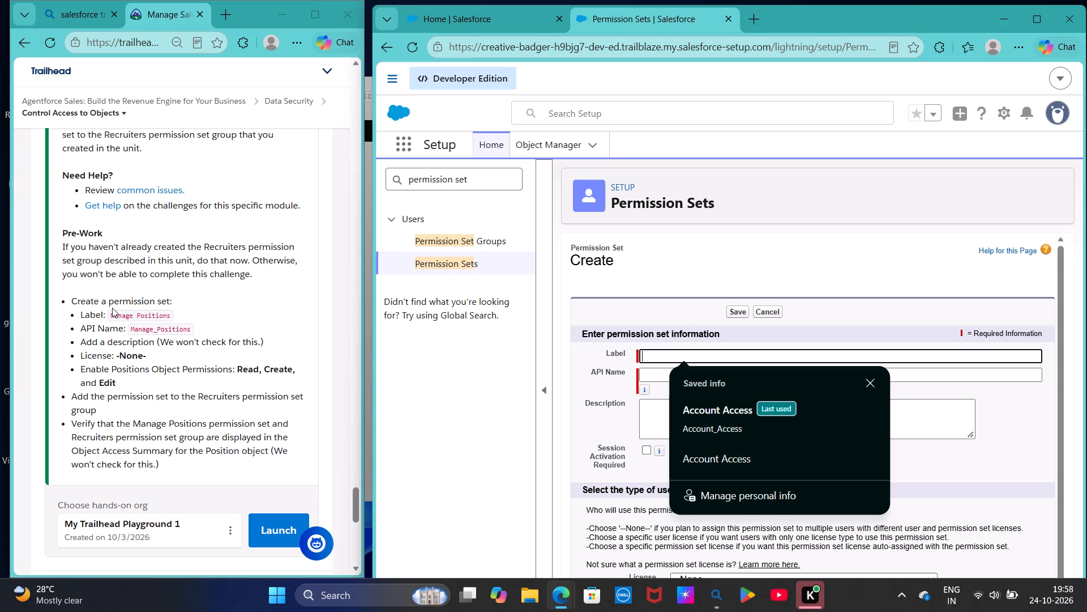
left_click_drag(112, 308, 127, 317)
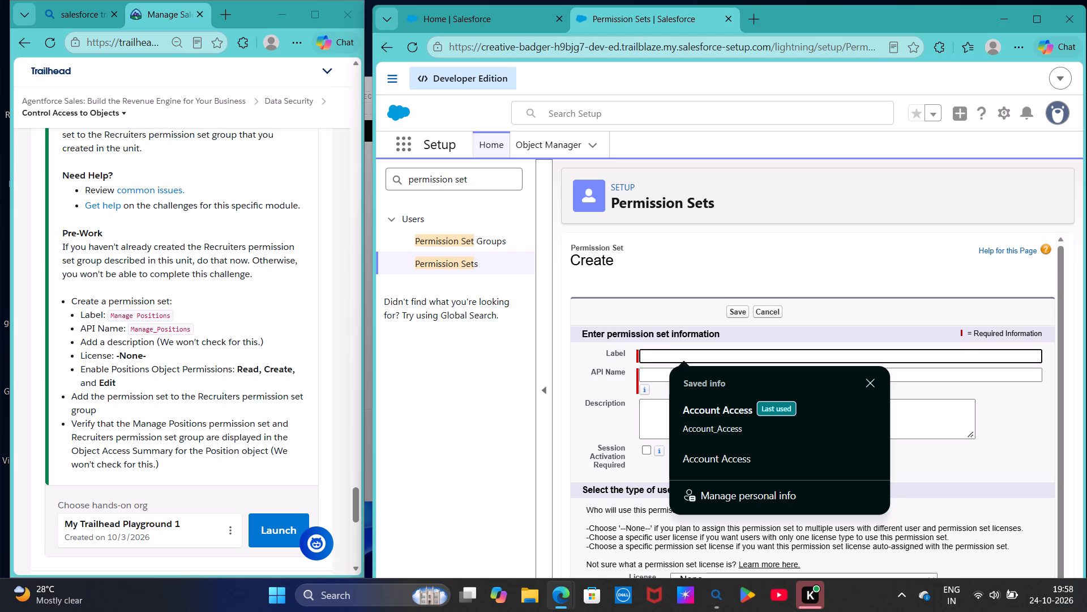
left_click(108, 313)
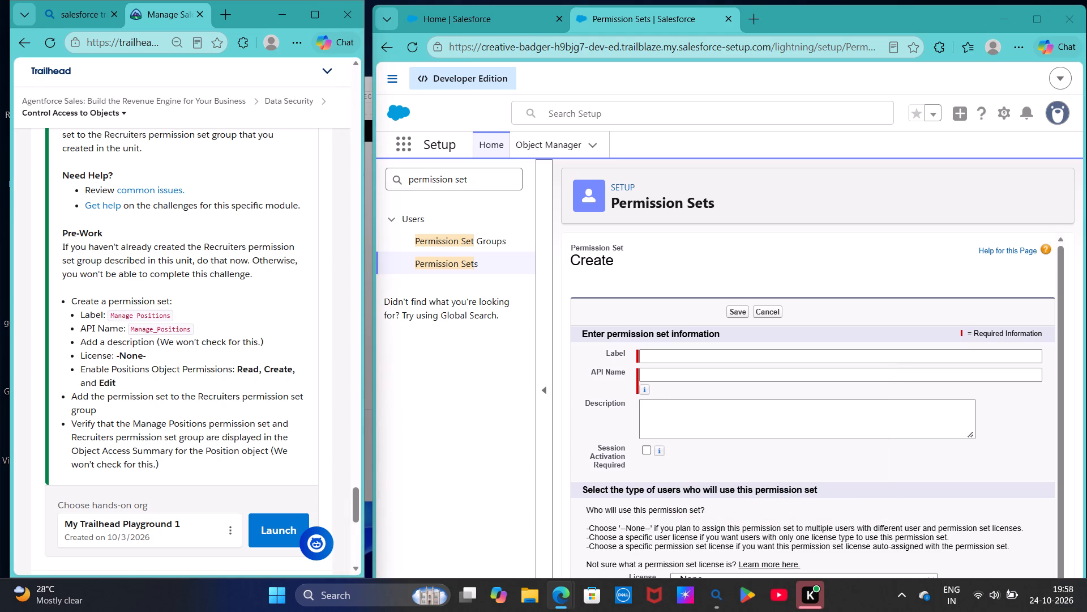
left_click_drag(110, 313, 167, 313)
key("ctrl+c")
left_click(658, 352, "ctrl")
key("ctrl+v")
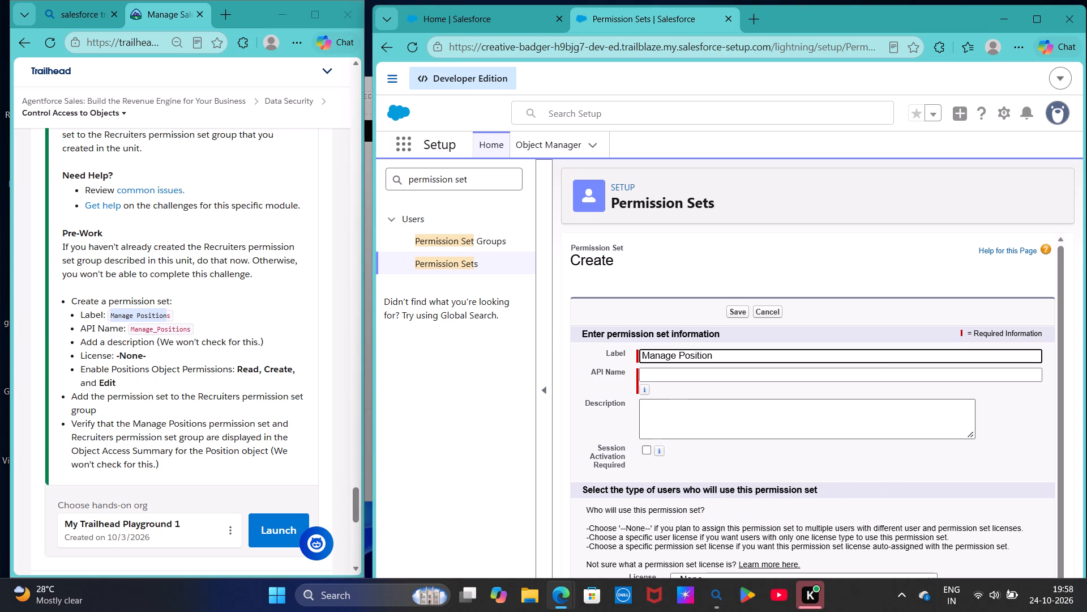
left_click(693, 377)
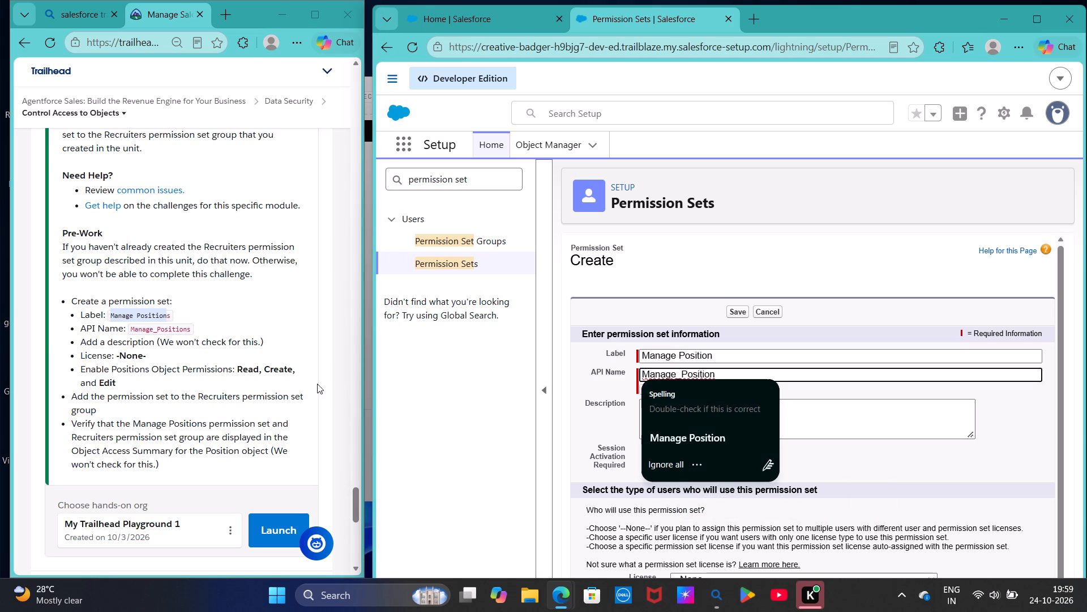
left_click(480, 472)
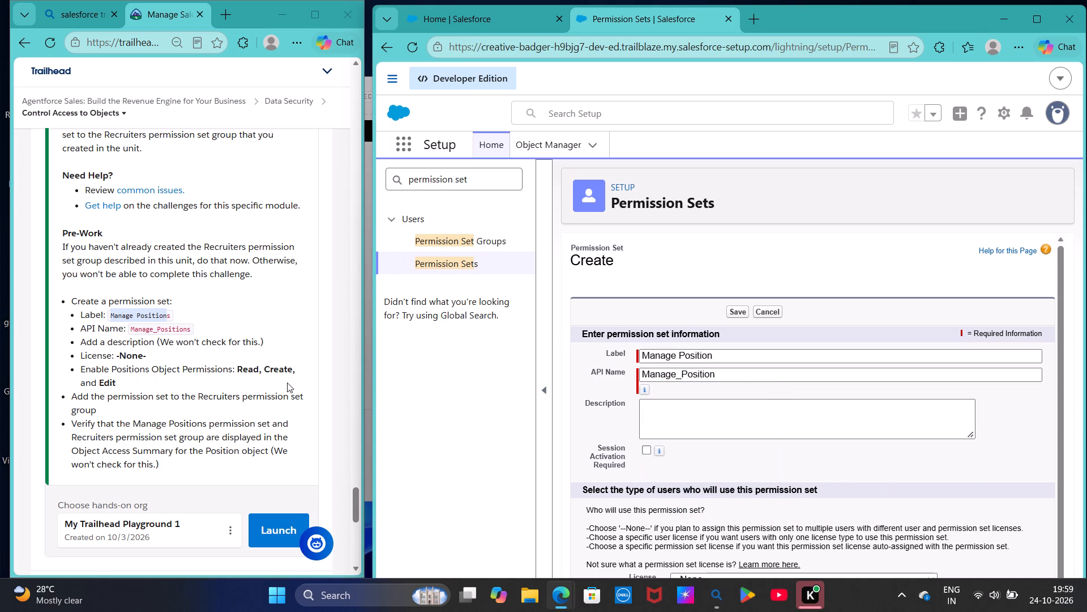
scroll(647, 441, "down", 3)
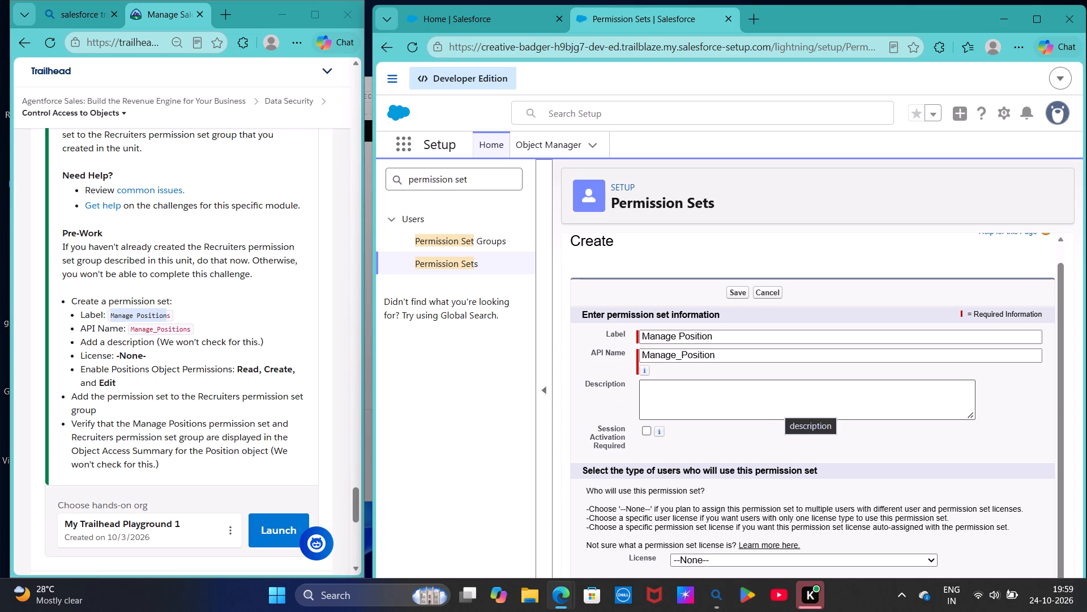
left_click(737, 292)
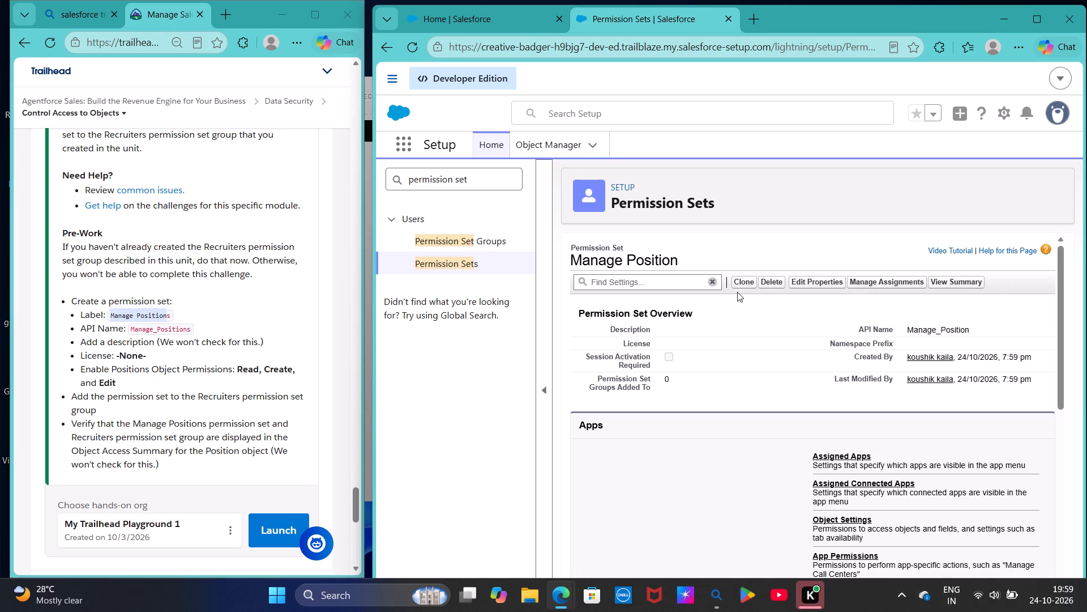
Open the Object Settings of the Manage Position permission set from its overview page.
scroll(757, 412, "down", 2)
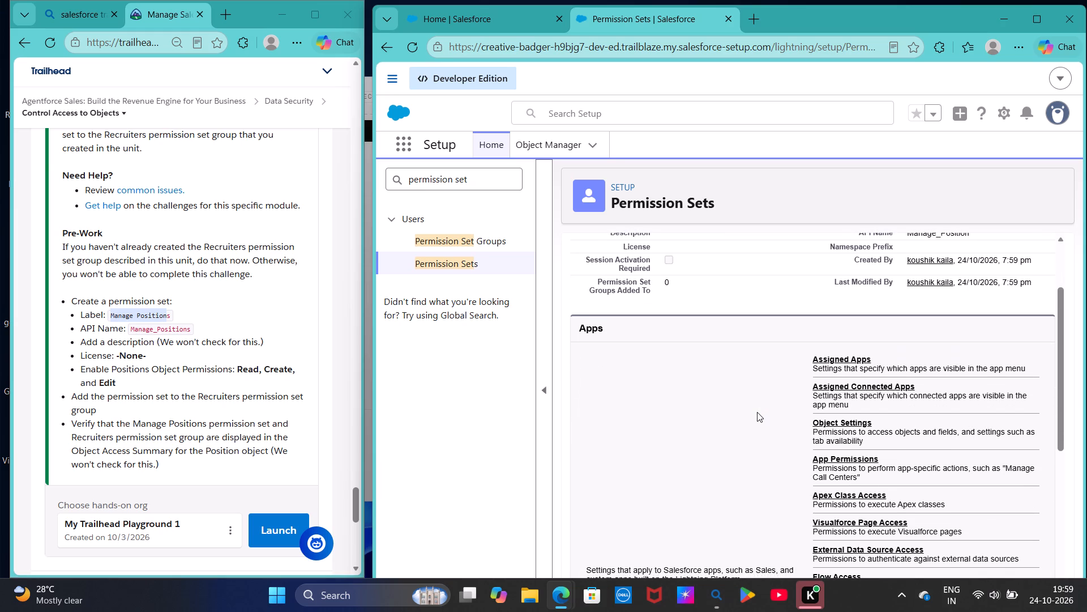
scroll(757, 412, "down", 12)
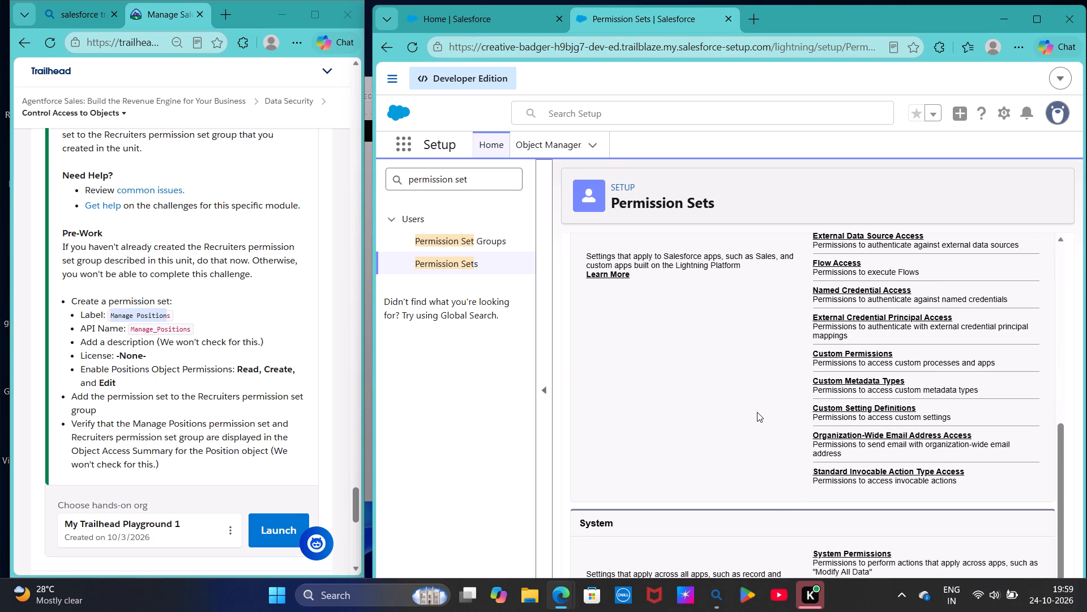
scroll(757, 412, "down", 3)
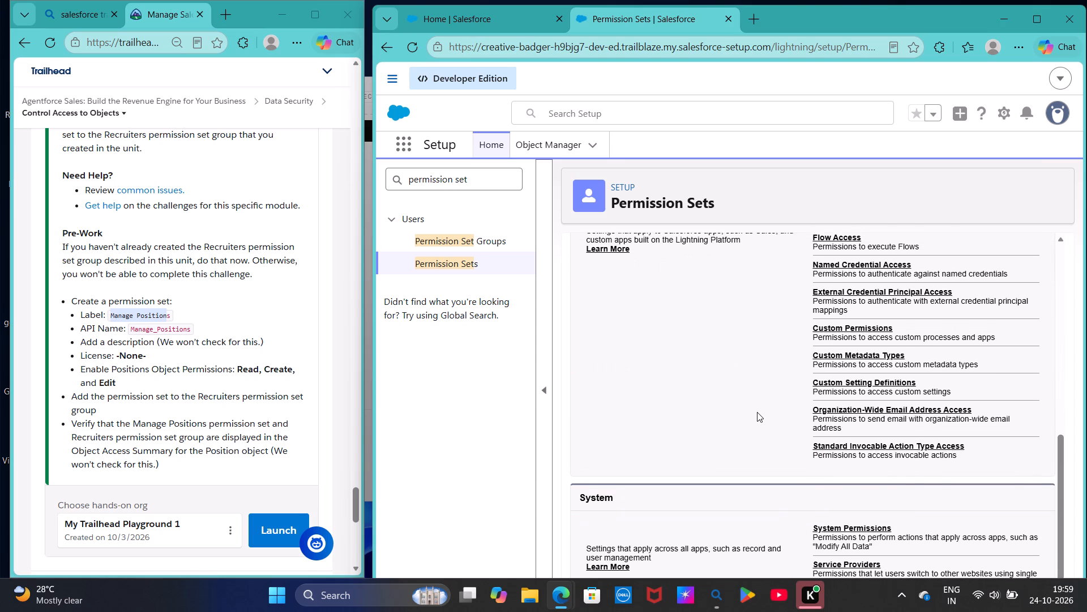
scroll(757, 412, "up", 3)
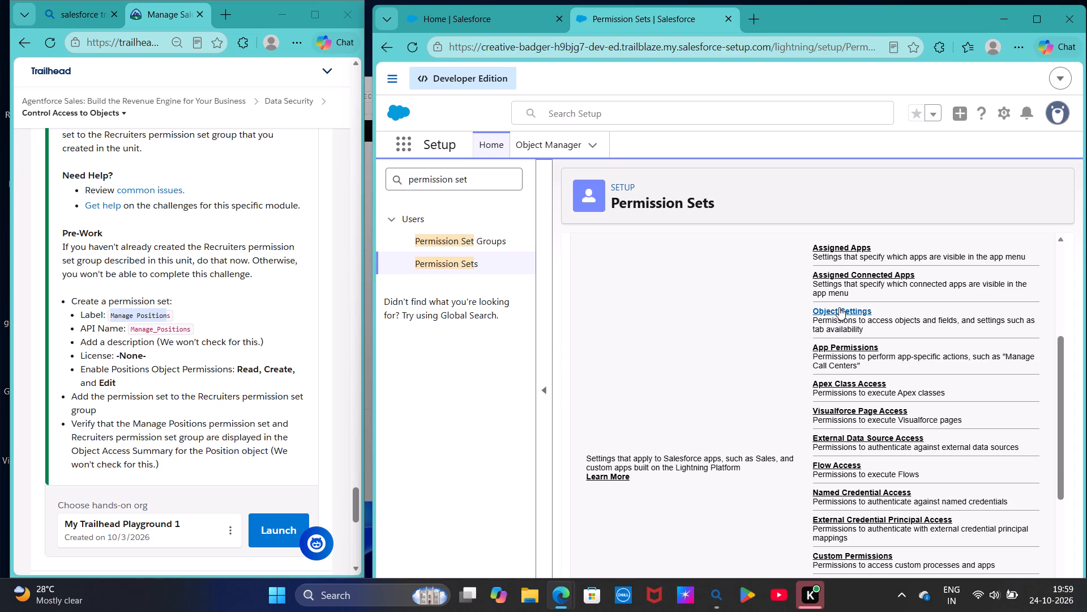
left_click(839, 307)
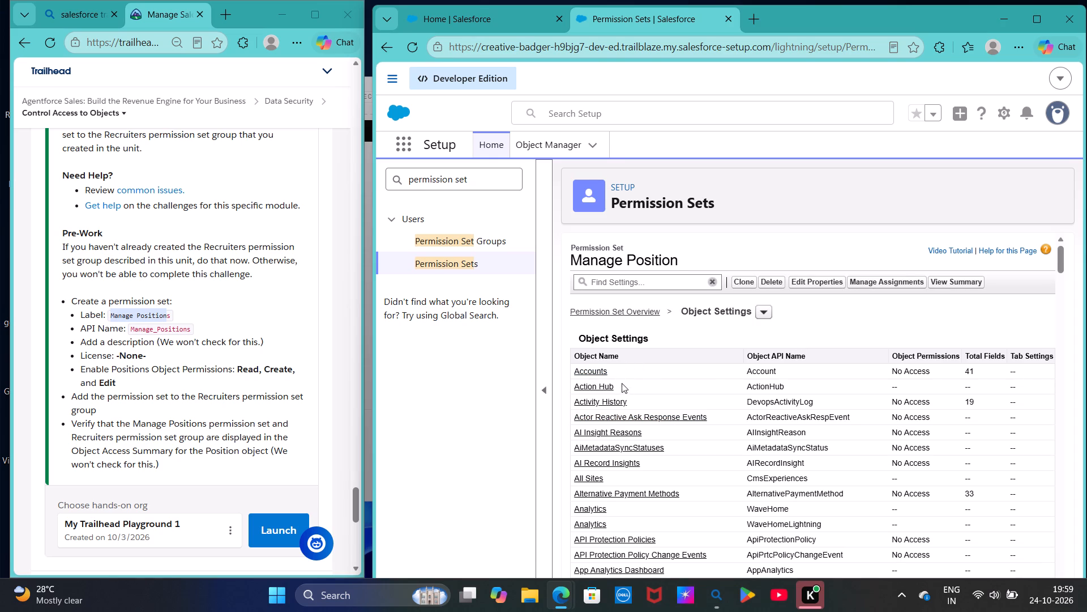
Look through the Object Settings list of the permission set for the Positions object.
scroll(632, 407, "down", 1)
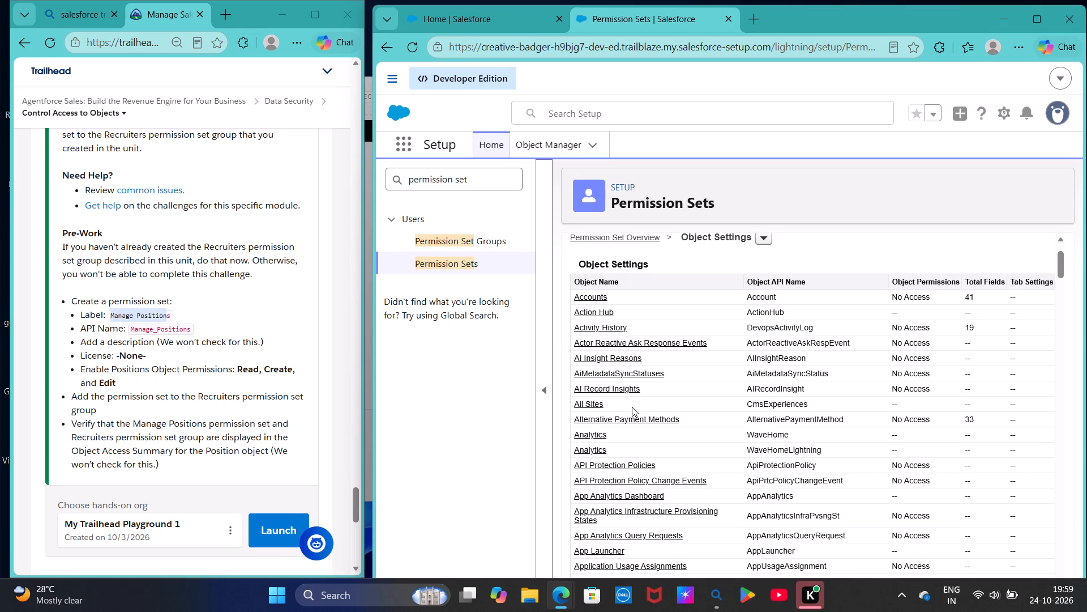
scroll(632, 407, "down", 6)
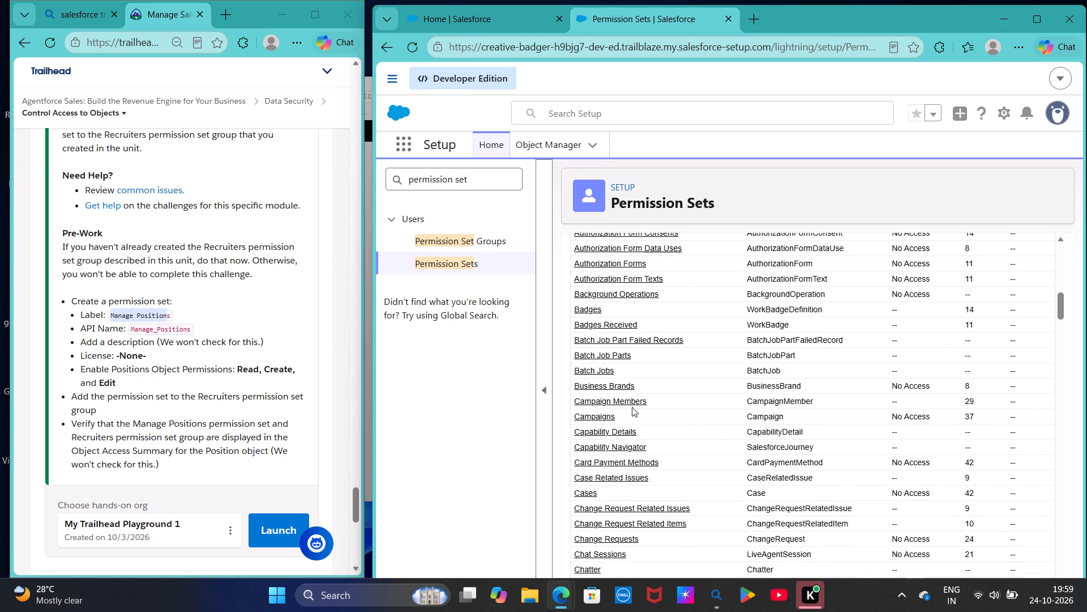
scroll(632, 407, "down", 8)
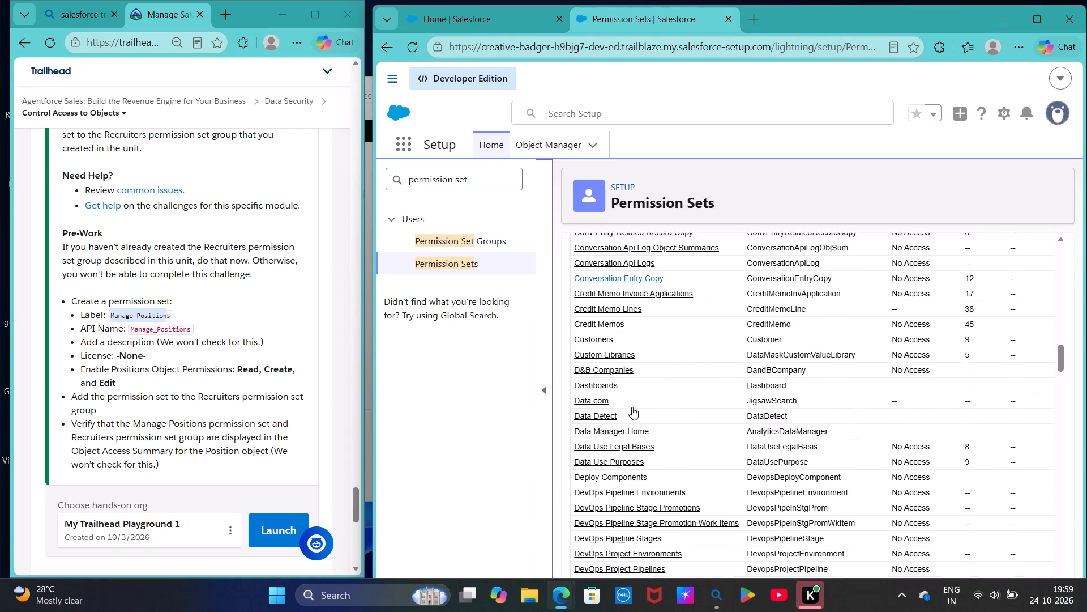
scroll(632, 407, "down", 7)
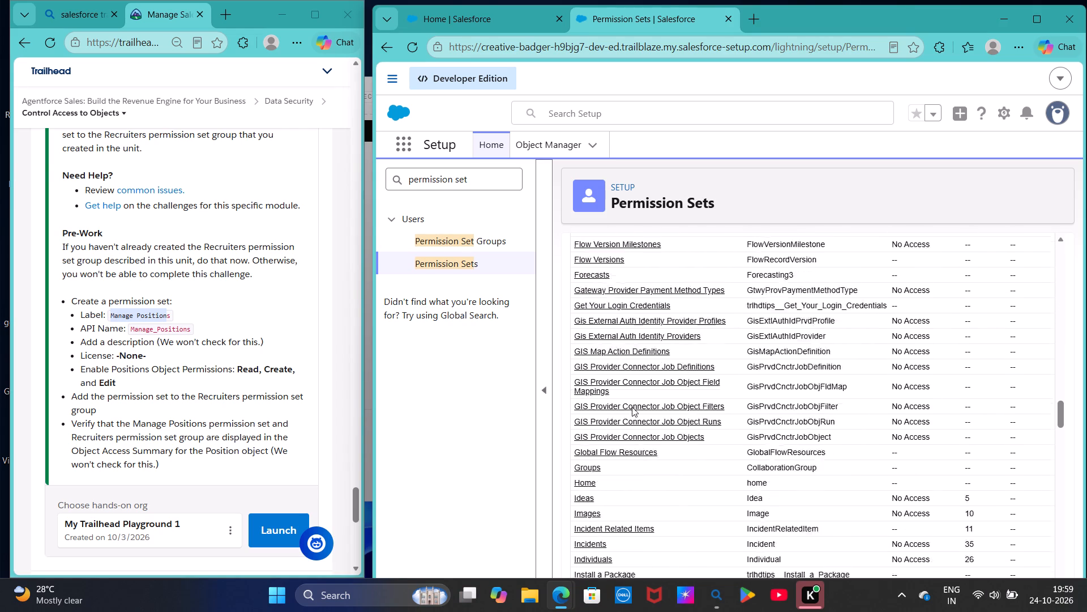
scroll(632, 407, "down", 1)
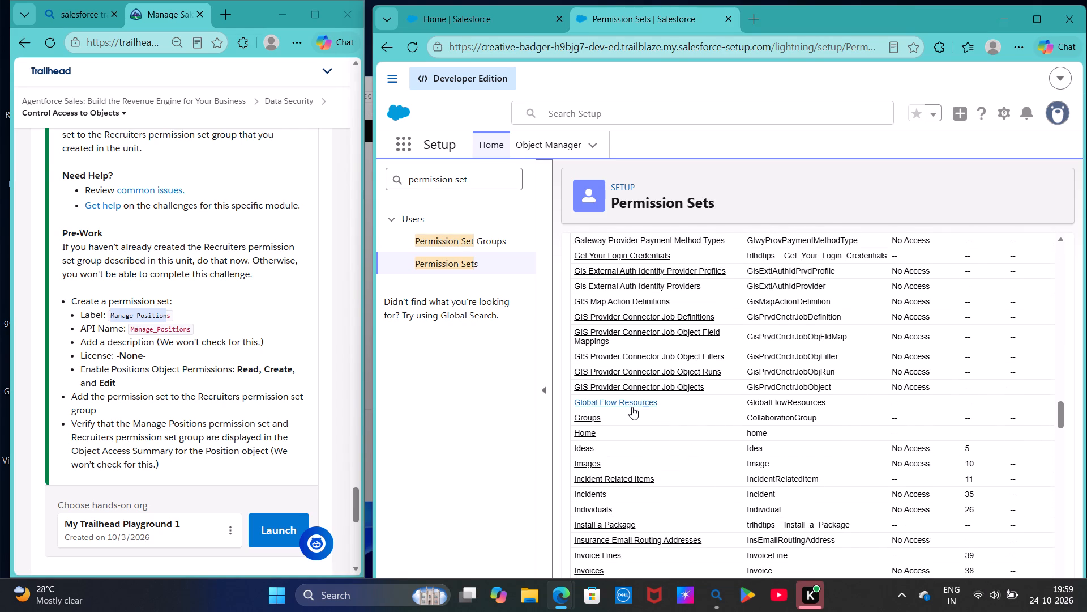
scroll(632, 407, "down", 1)
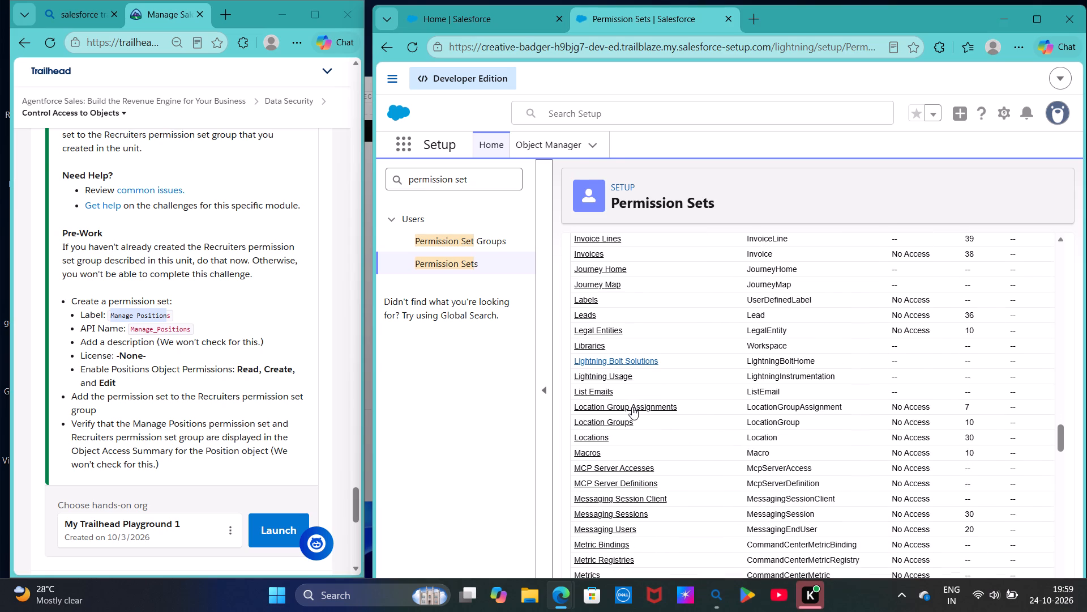
scroll(632, 407, "down", 3)
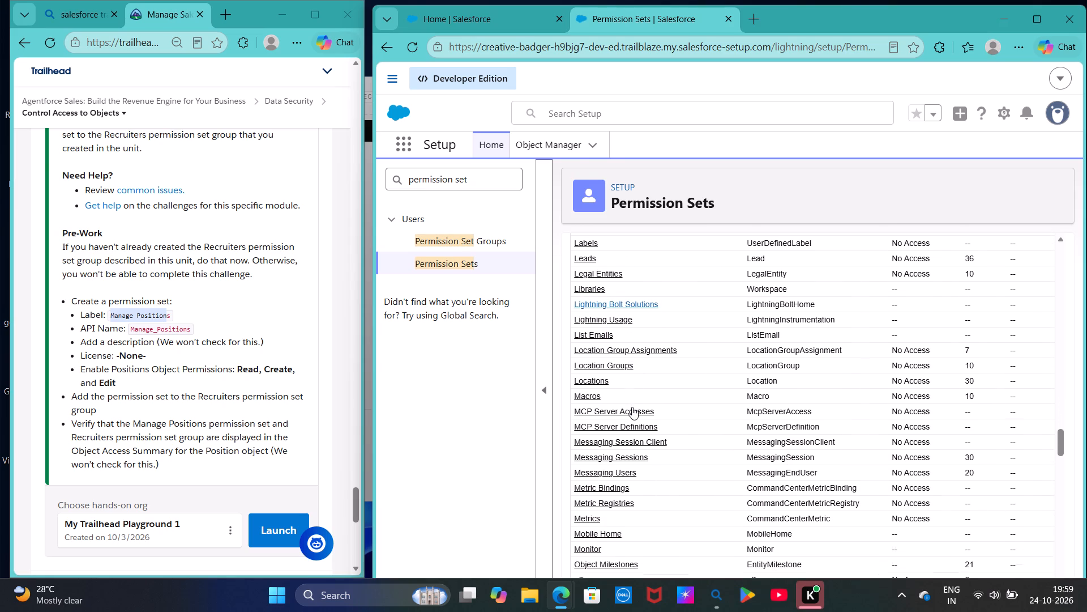
scroll(632, 407, "down", 3)
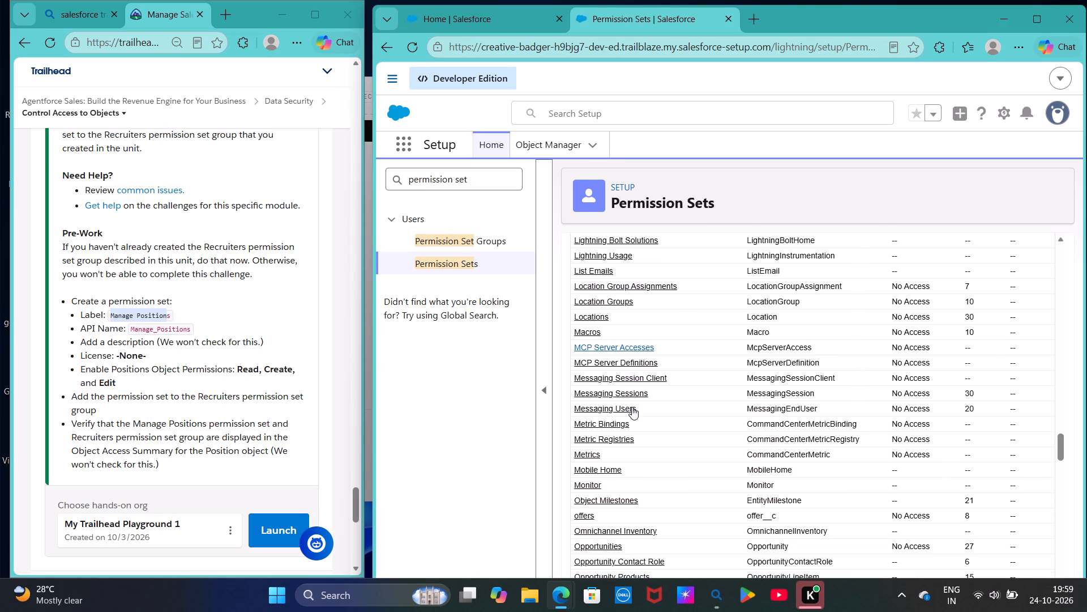
scroll(632, 407, "down", 1)
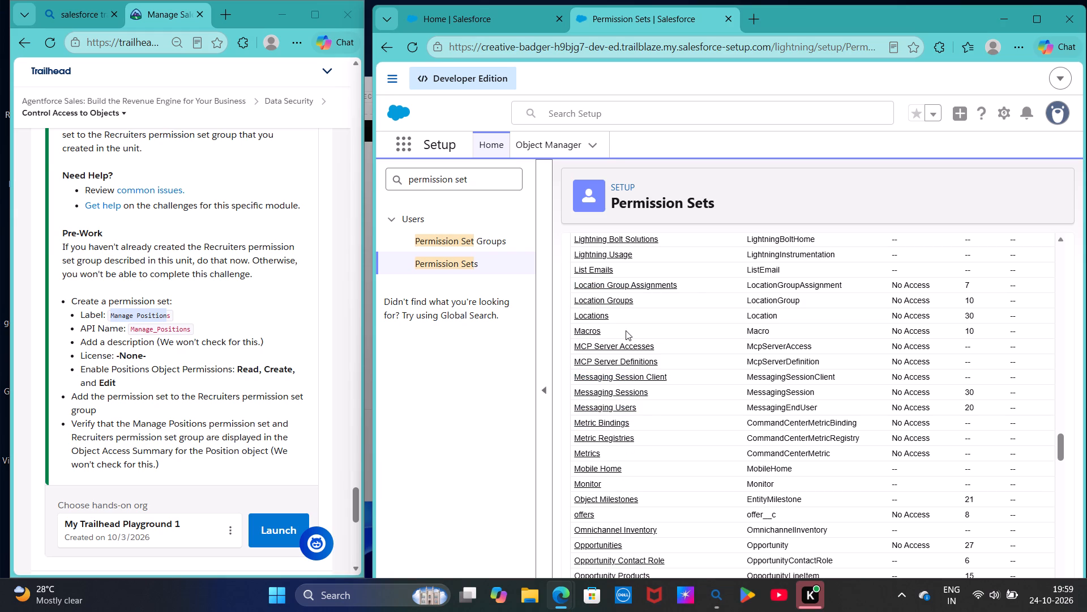
scroll(625, 354, "up", 6)
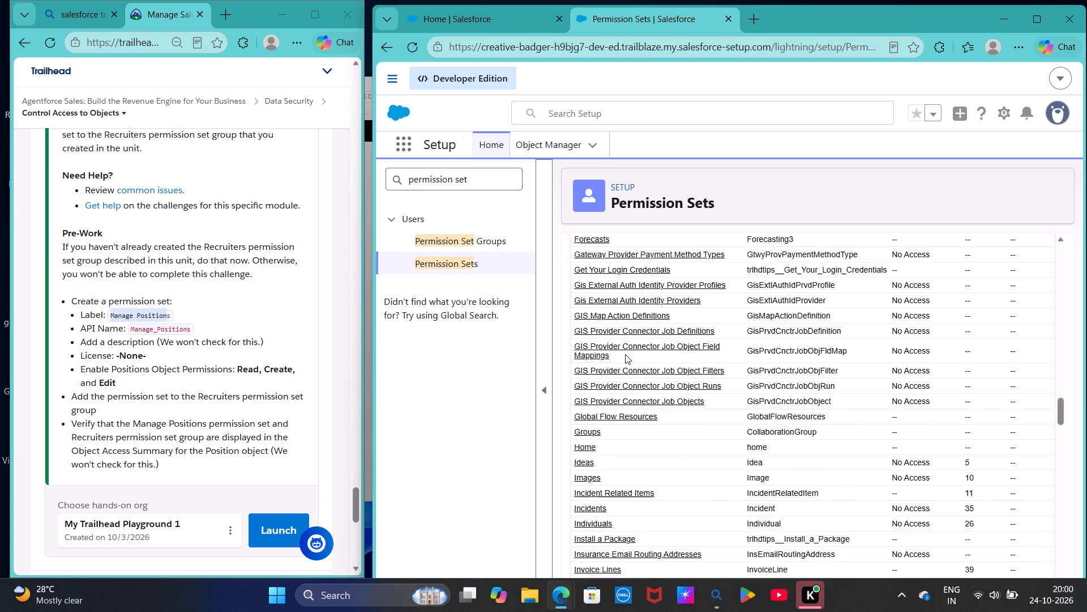
scroll(625, 354, "up", 9)
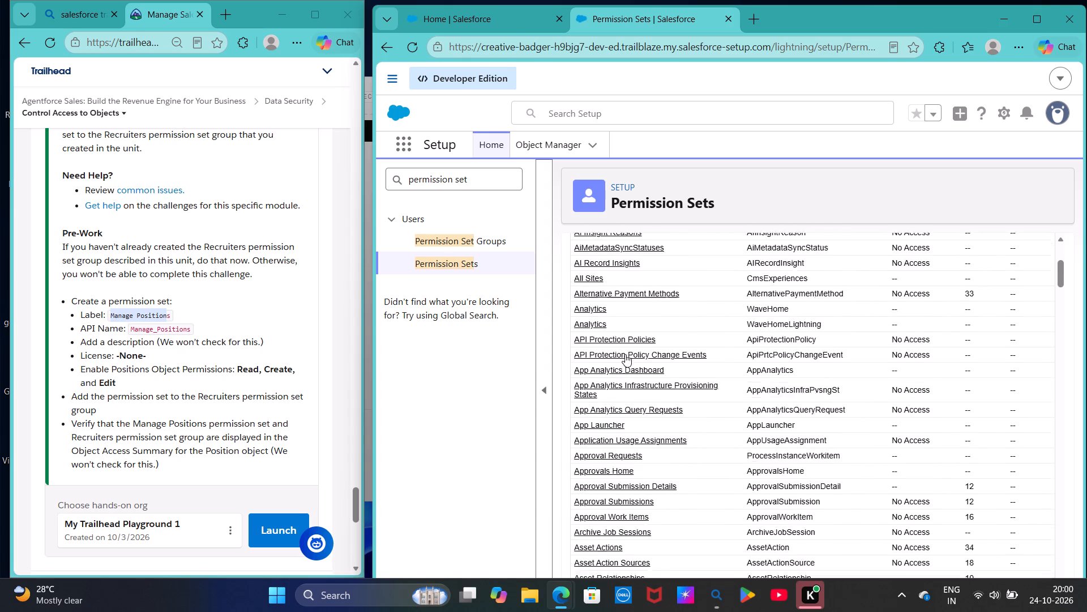
scroll(625, 354, "up", 5)
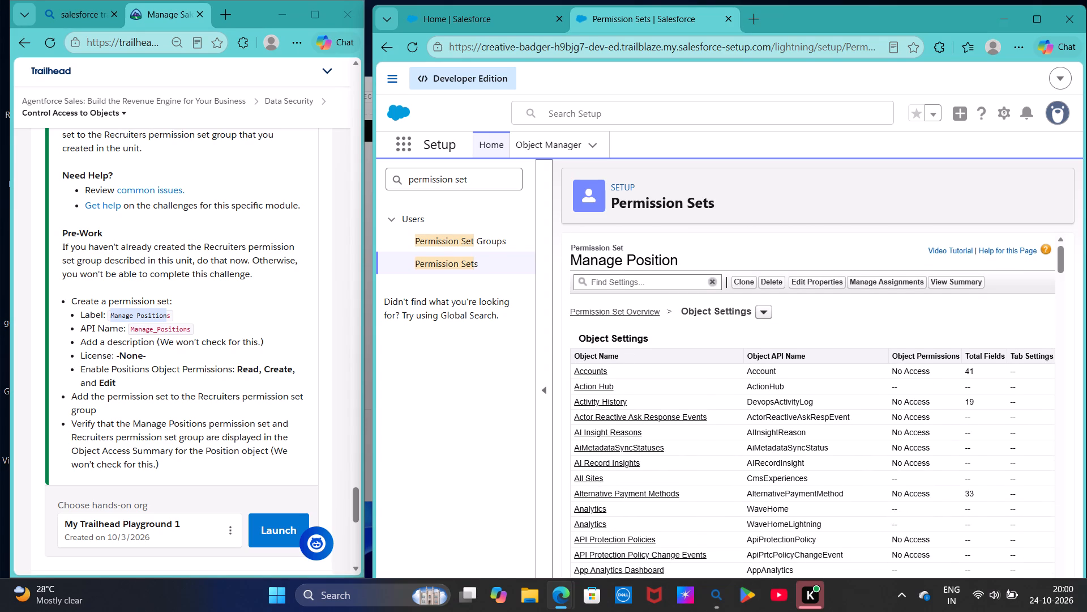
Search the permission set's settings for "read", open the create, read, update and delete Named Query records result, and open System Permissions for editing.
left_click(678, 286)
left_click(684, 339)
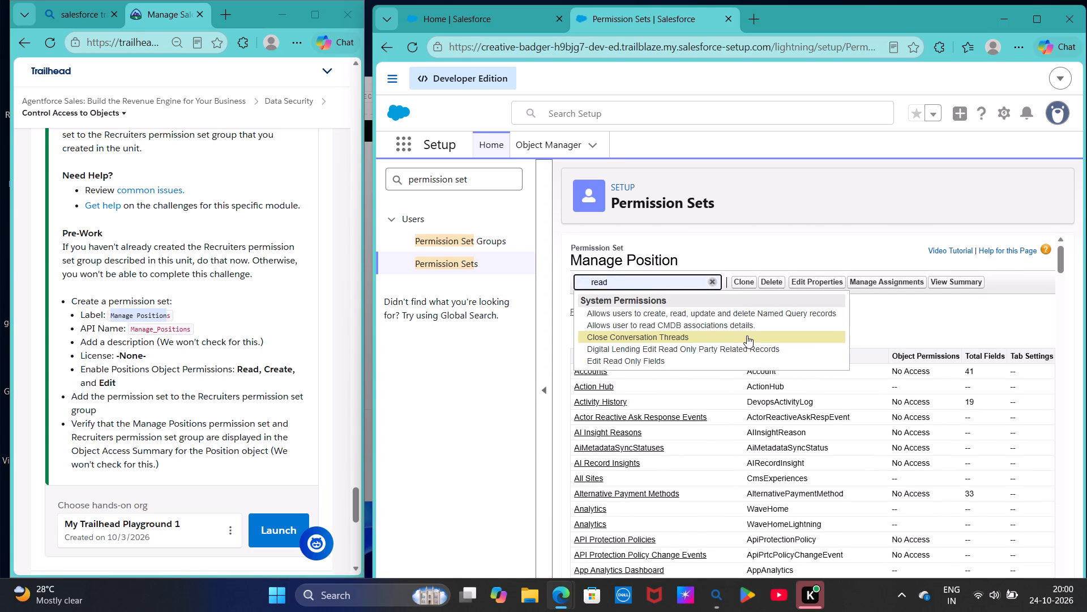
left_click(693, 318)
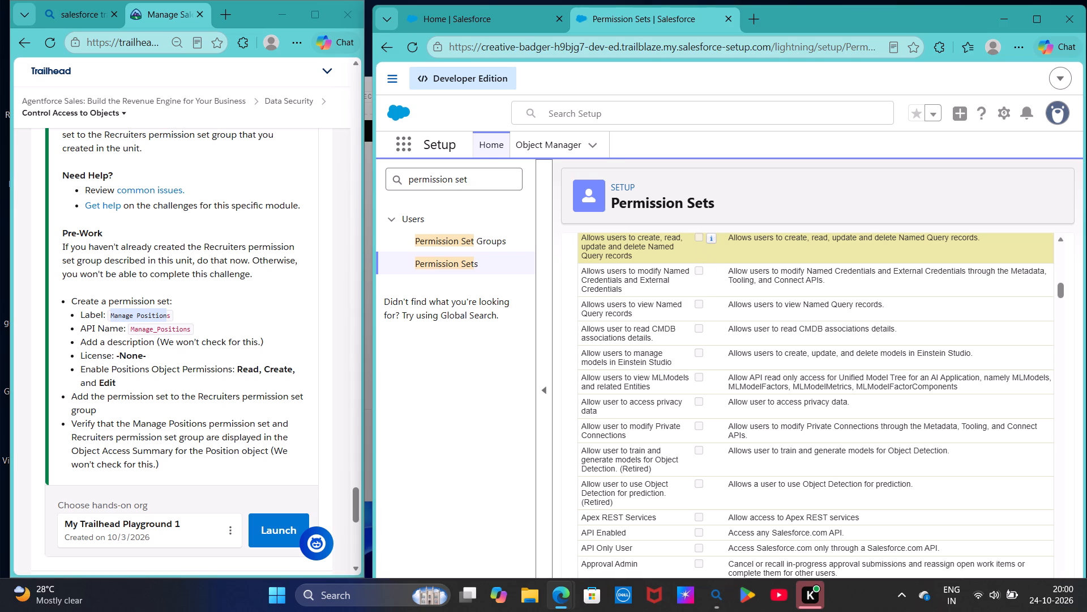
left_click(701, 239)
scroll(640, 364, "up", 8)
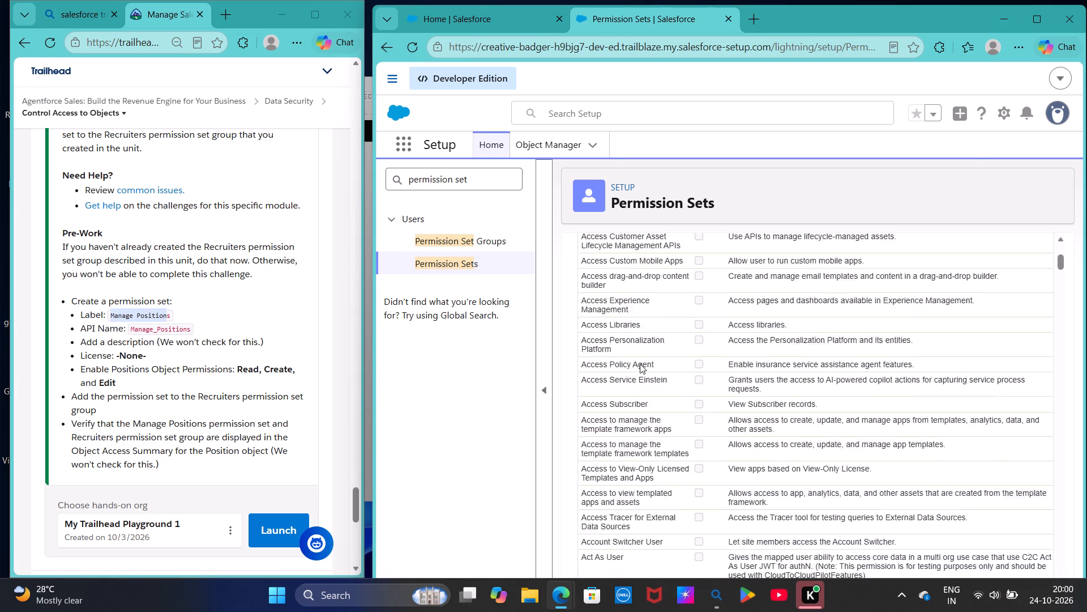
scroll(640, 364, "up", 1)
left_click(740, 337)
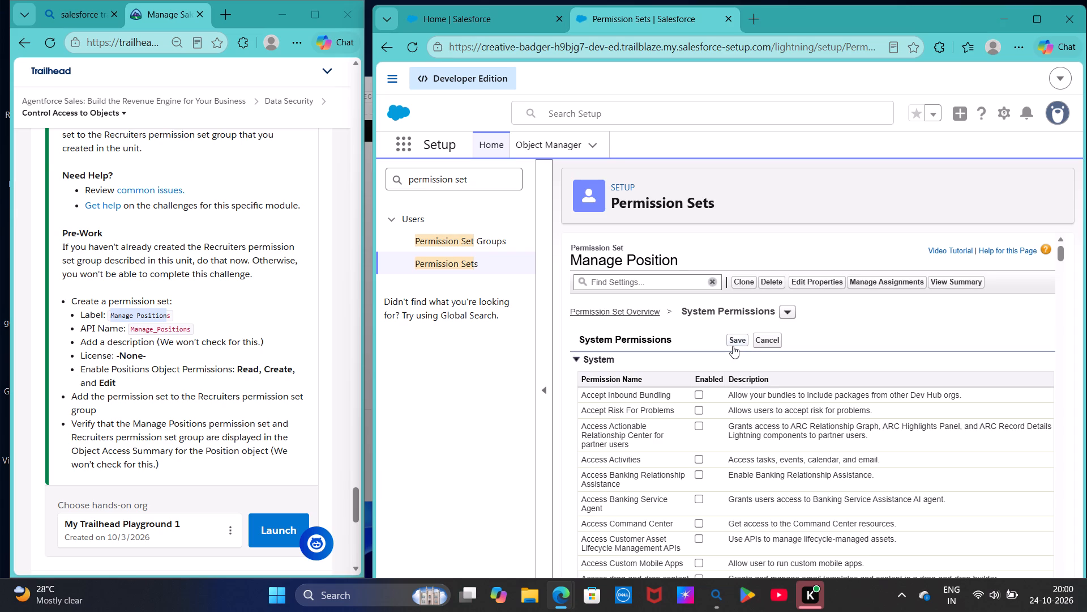
Look through the editable System Permissions list for permissions matching the challenge's Read, Create and Edit requirement.
scroll(644, 385, "down", 1)
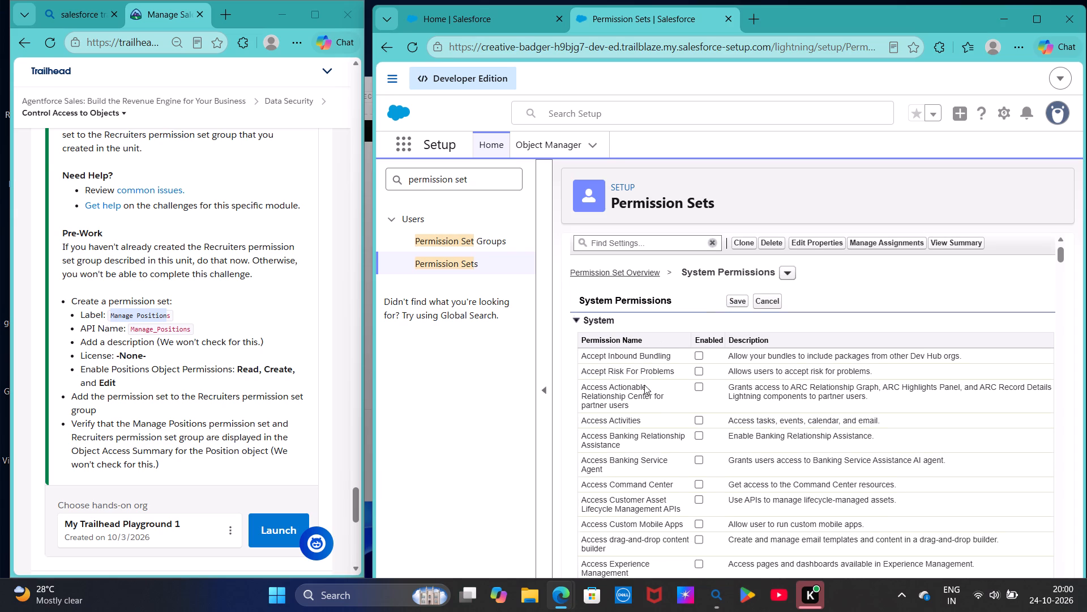
scroll(644, 385, "down", 1)
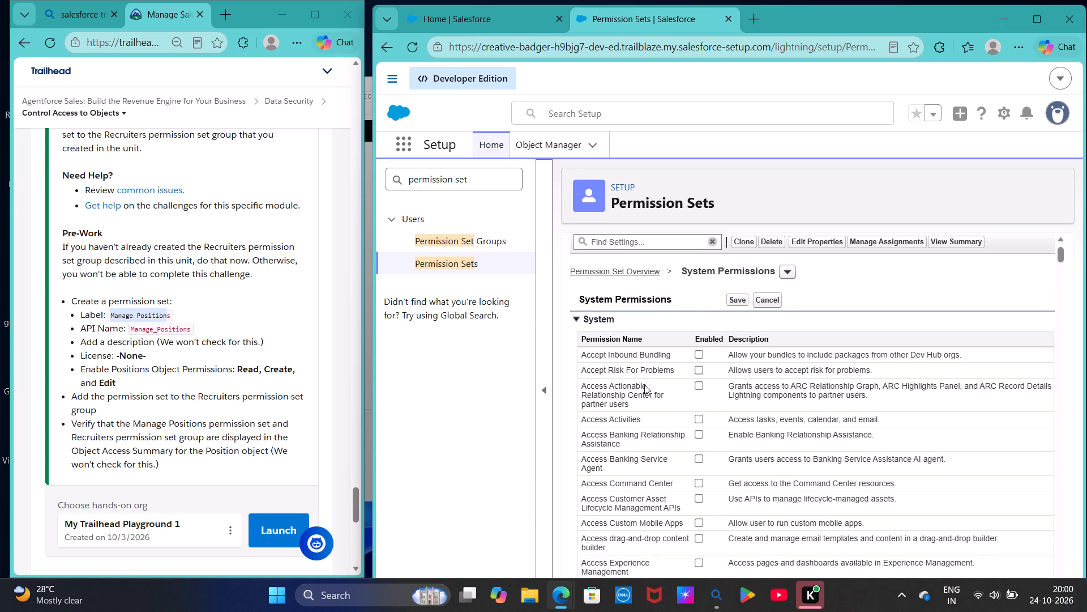
scroll(644, 385, "down", 3)
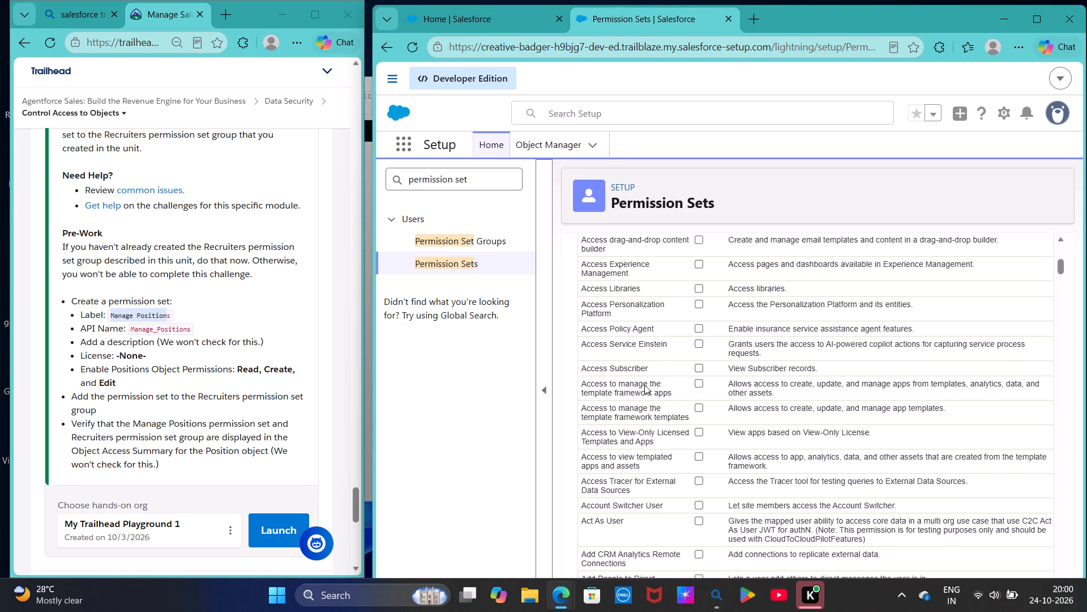
scroll(644, 385, "down", 7)
scroll(644, 385, "up", 11)
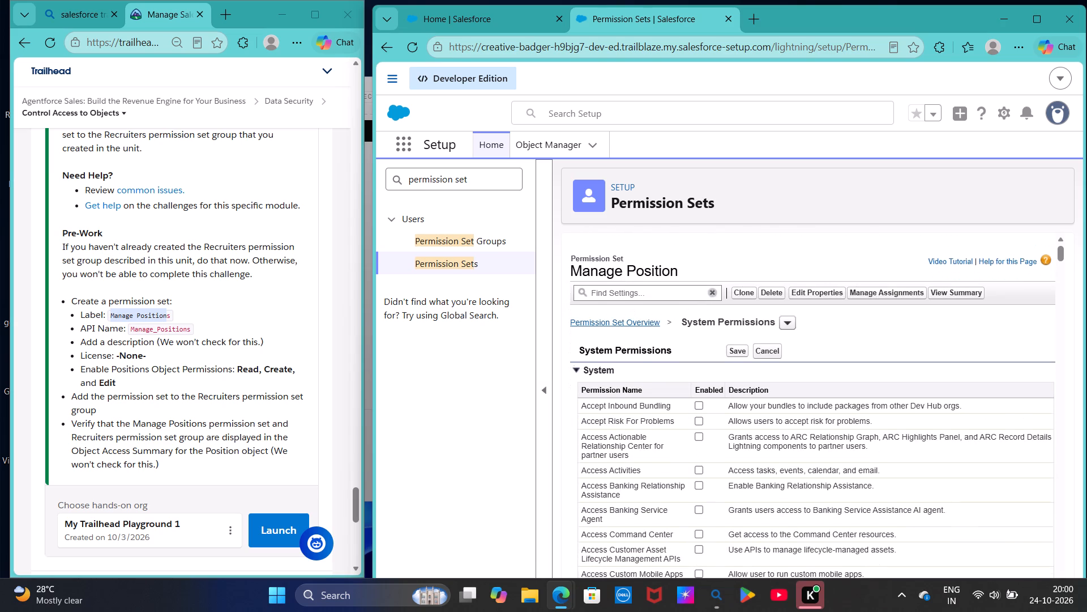
Return to the Permission Sets list, refresh it, and look through it for the Manage Position permission set.
left_click(468, 258)
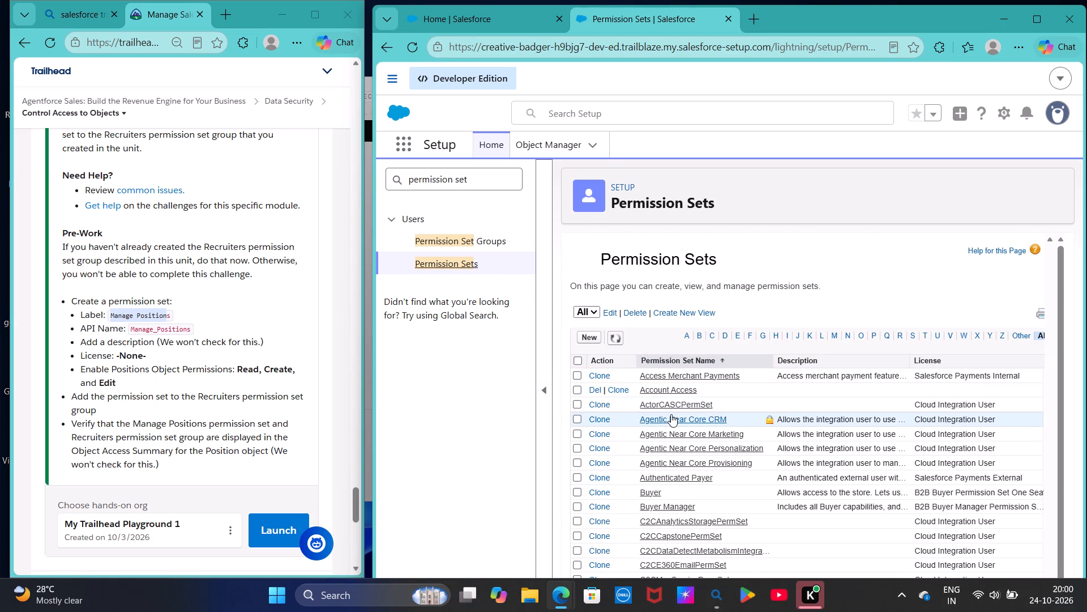
scroll(672, 414, "down", 4)
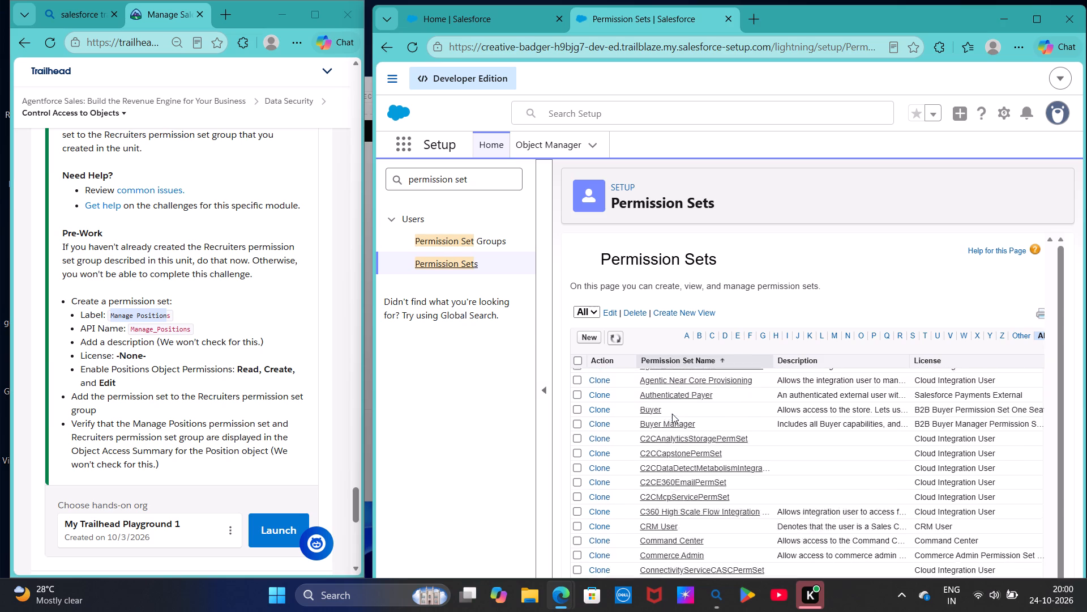
scroll(672, 414, "down", 5)
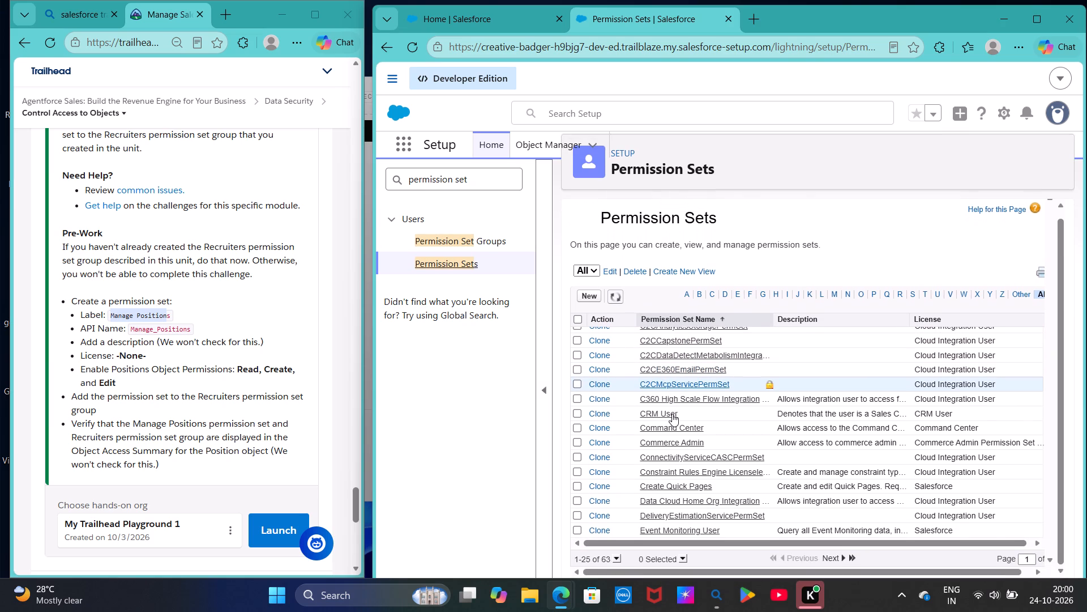
scroll(672, 414, "down", 2)
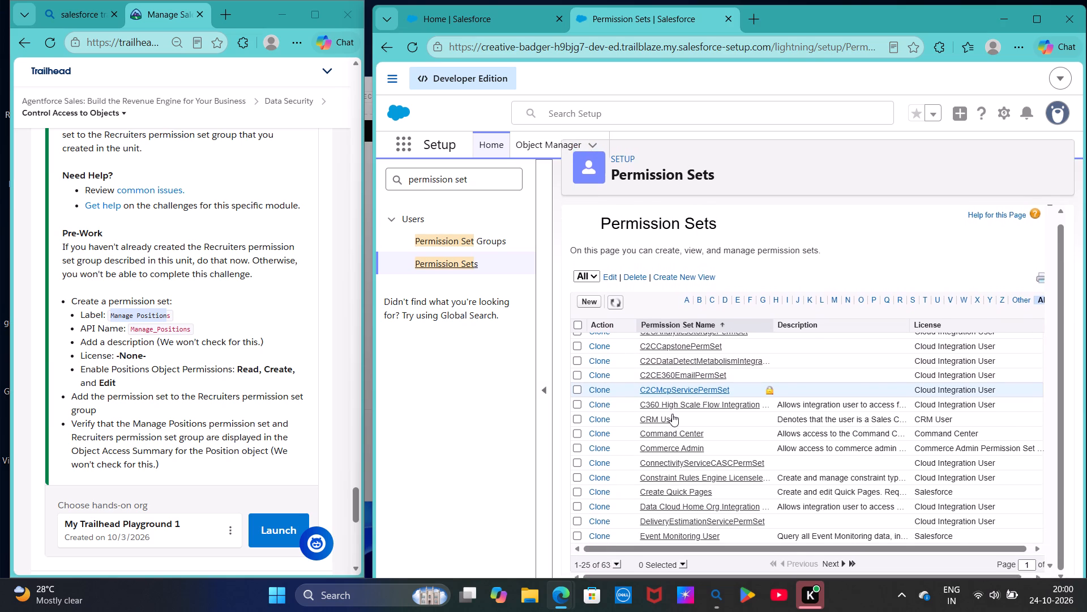
scroll(672, 414, "down", 1)
scroll(672, 414, "up", 2)
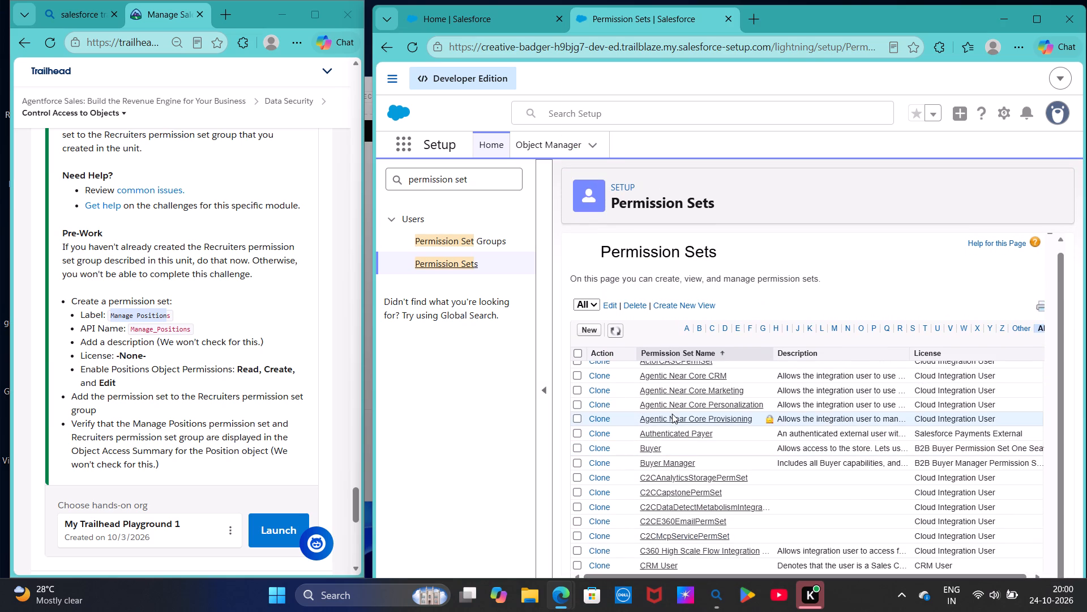
scroll(672, 414, "up", 1)
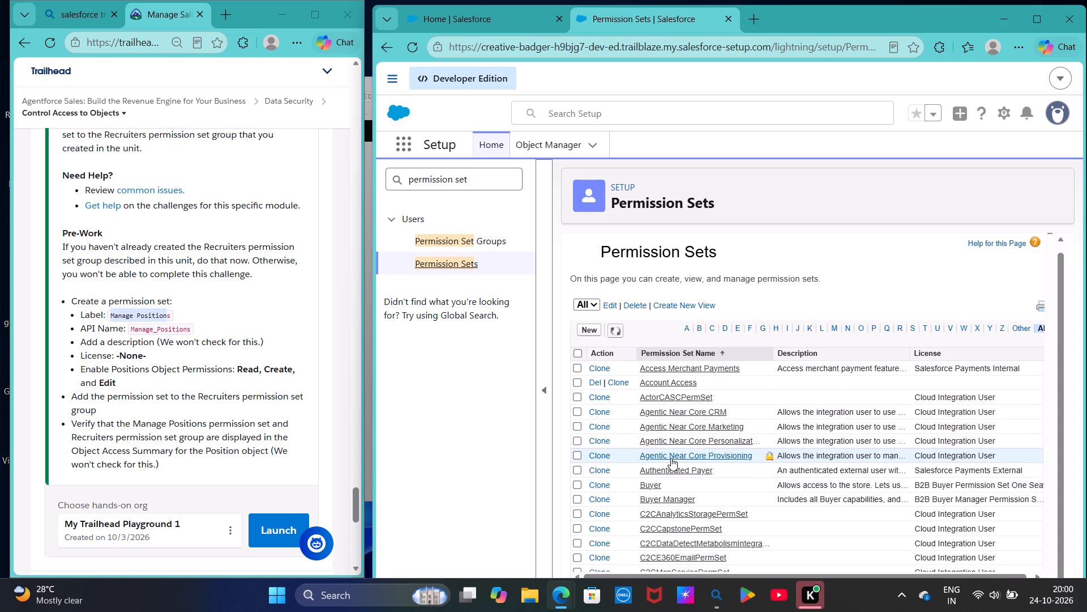
scroll(673, 484, "down", 2)
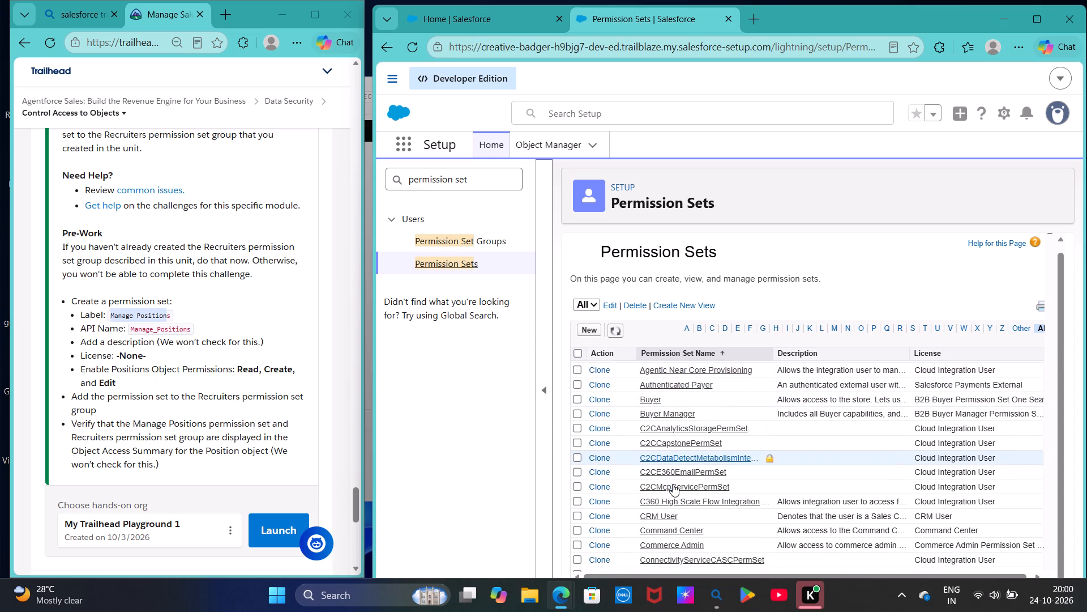
scroll(673, 484, "down", 2)
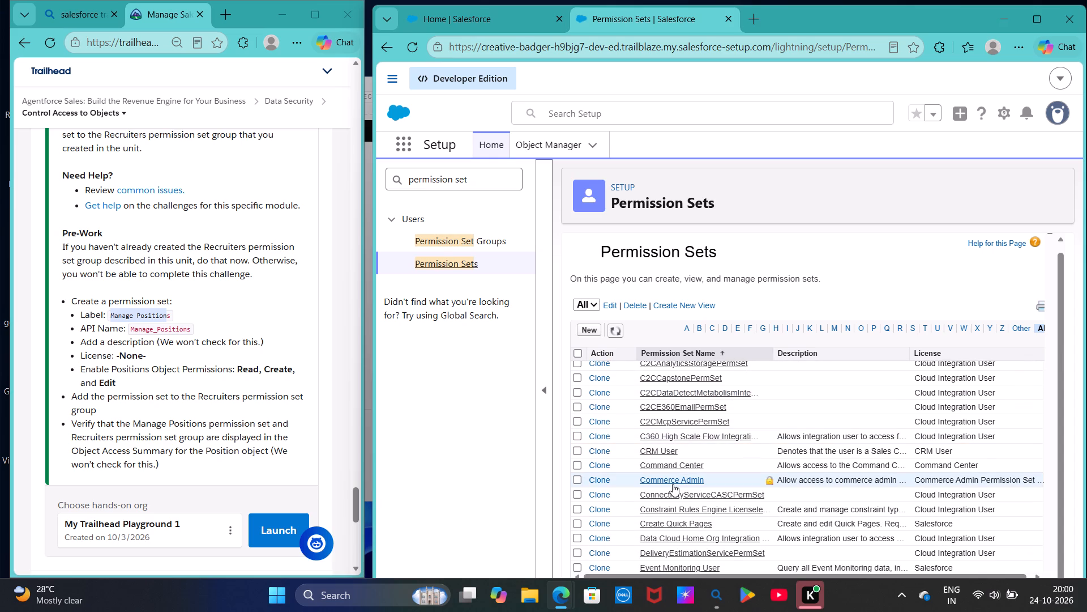
scroll(673, 484, "down", 2)
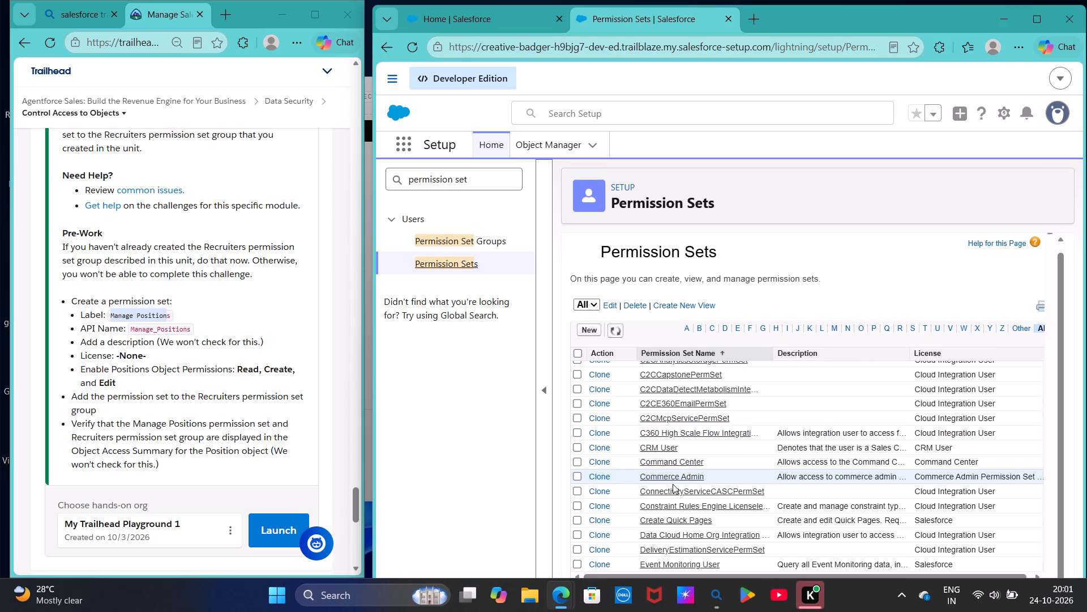
scroll(681, 430, "up", 6)
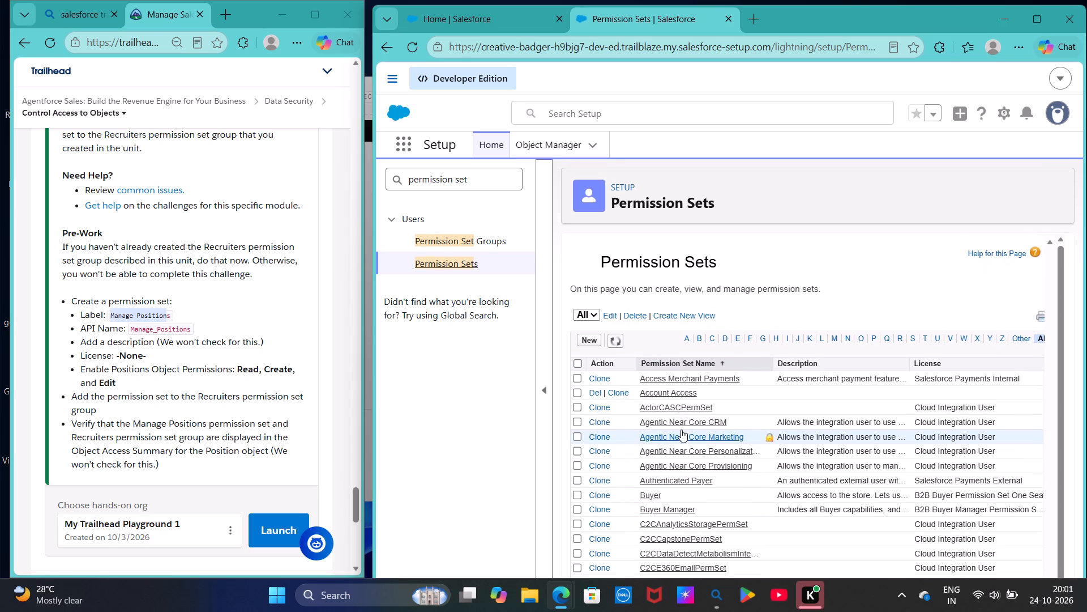
left_click(613, 337)
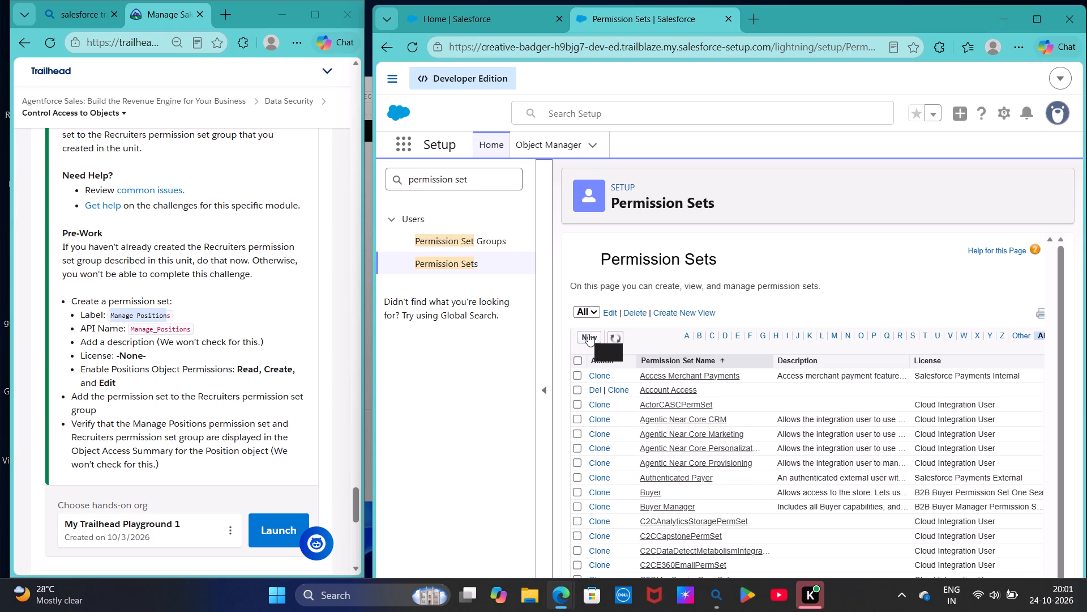
left_click(615, 317)
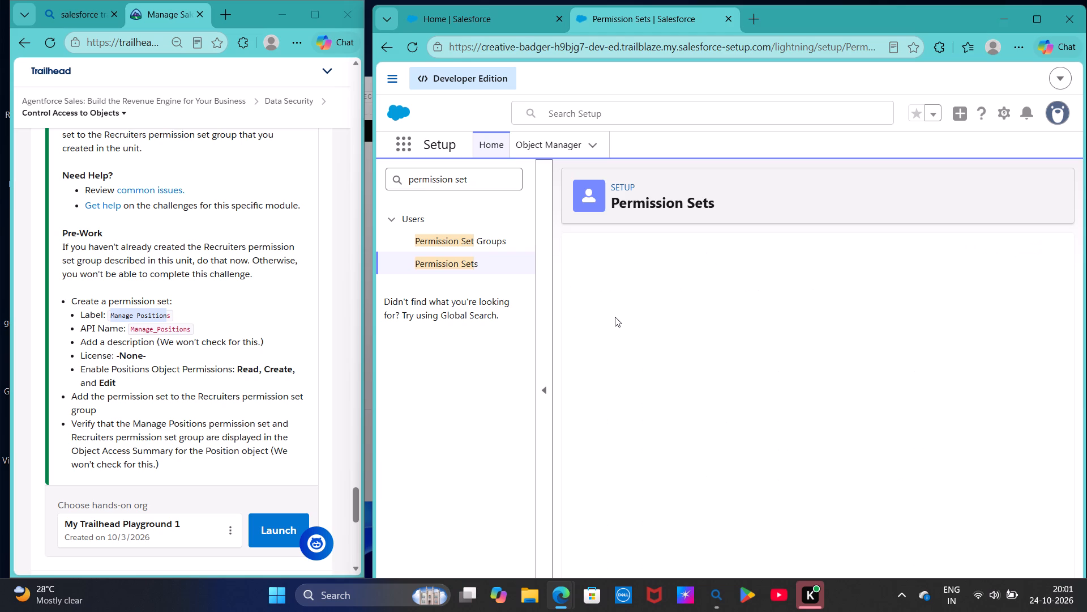
left_click(605, 305)
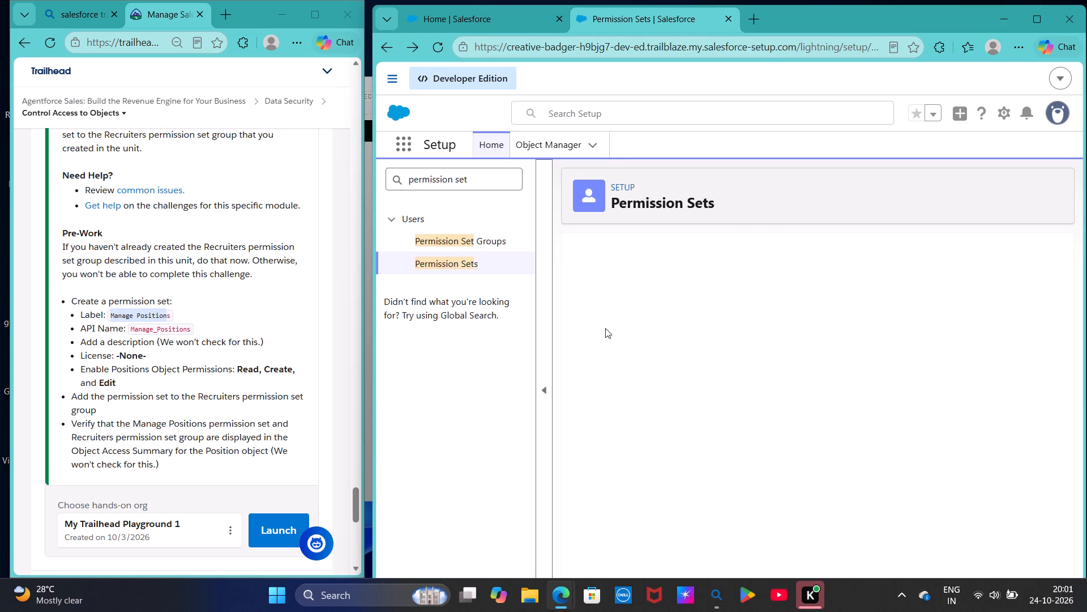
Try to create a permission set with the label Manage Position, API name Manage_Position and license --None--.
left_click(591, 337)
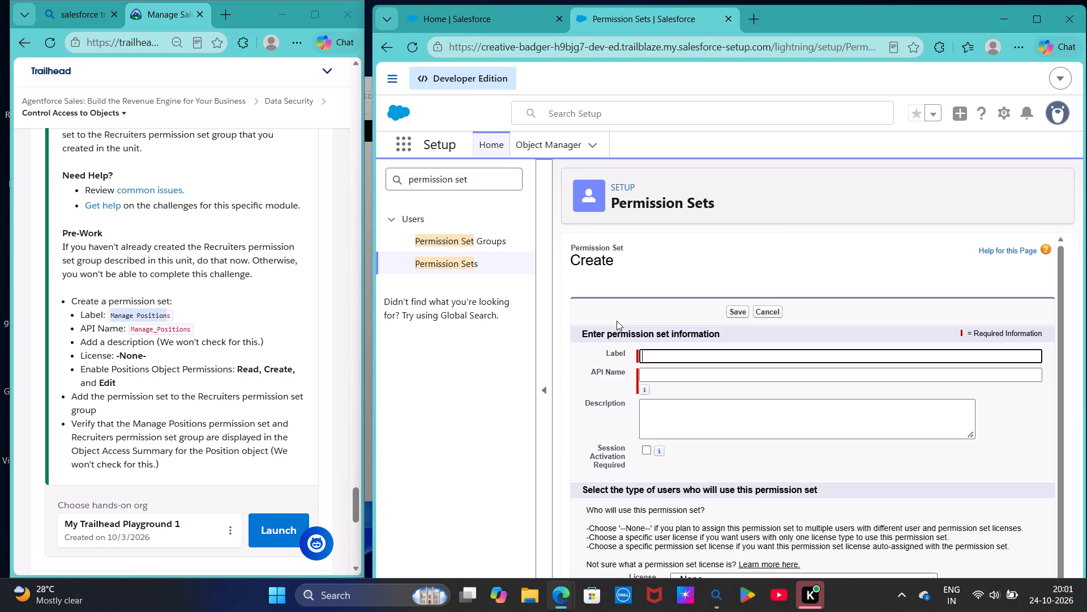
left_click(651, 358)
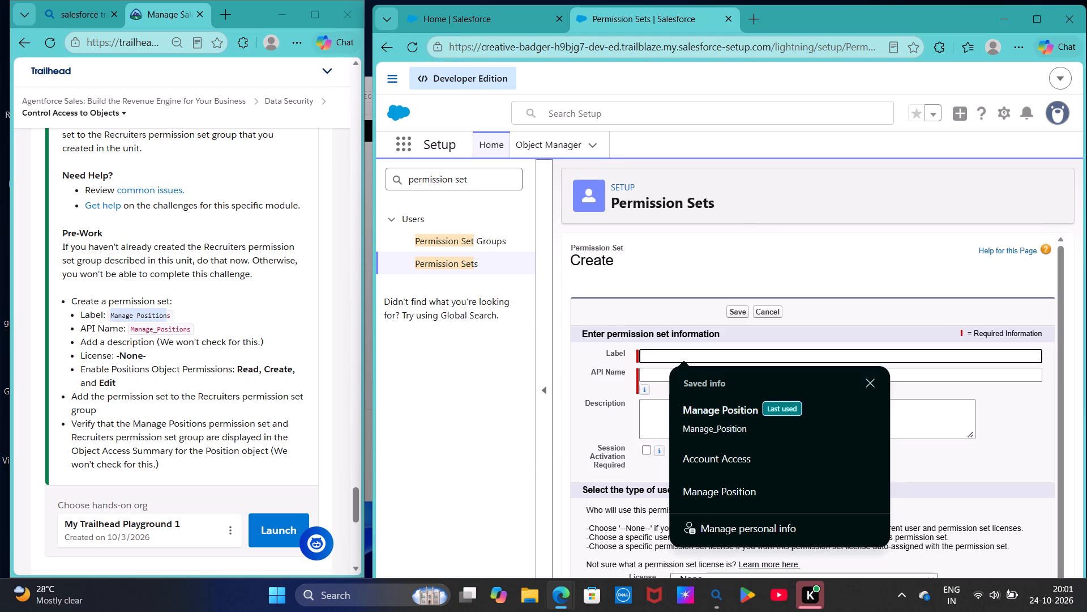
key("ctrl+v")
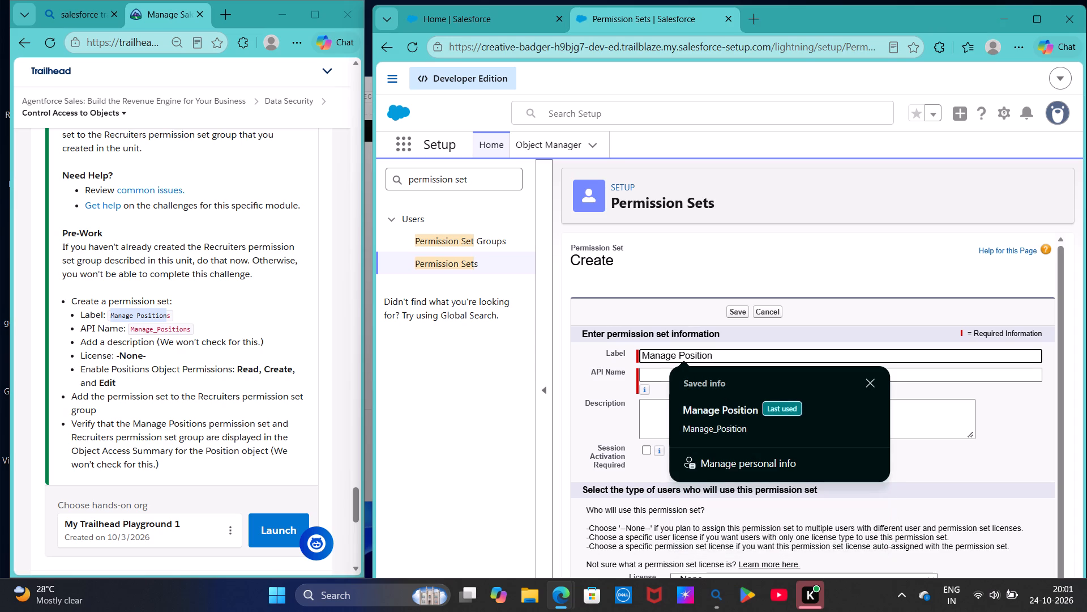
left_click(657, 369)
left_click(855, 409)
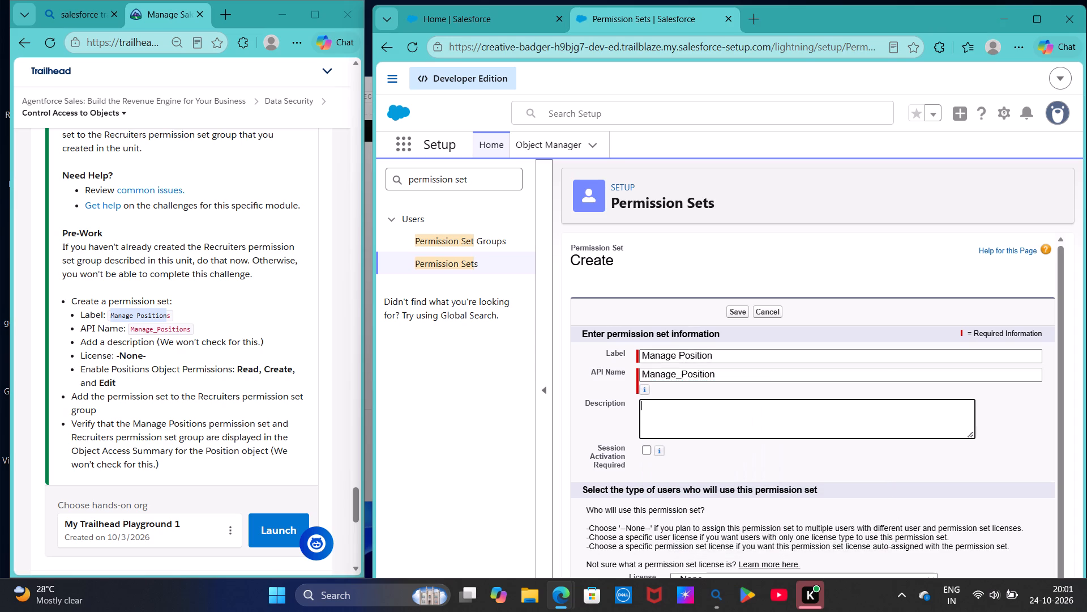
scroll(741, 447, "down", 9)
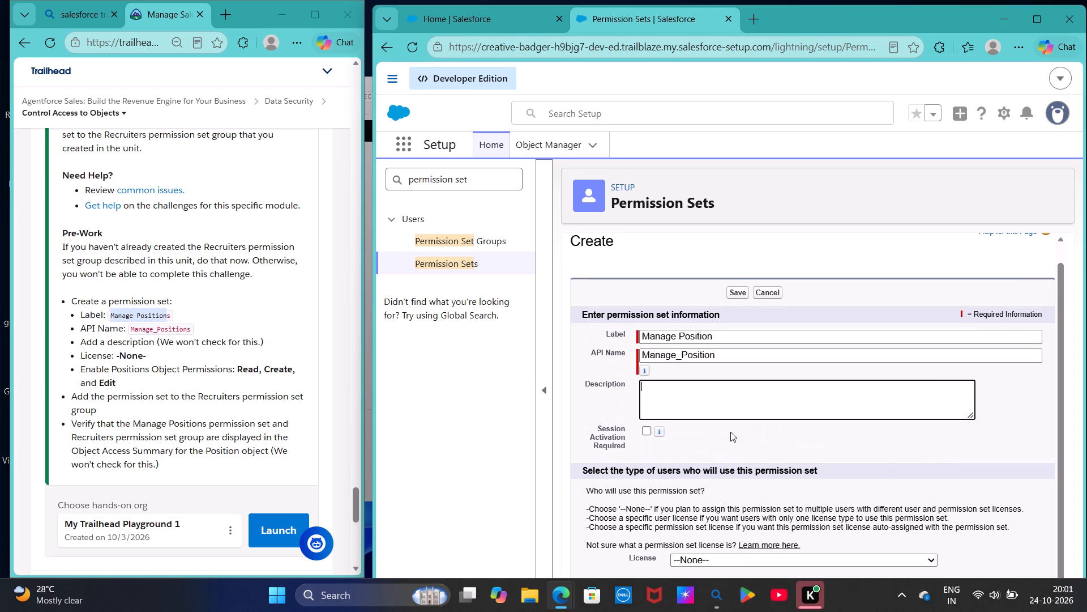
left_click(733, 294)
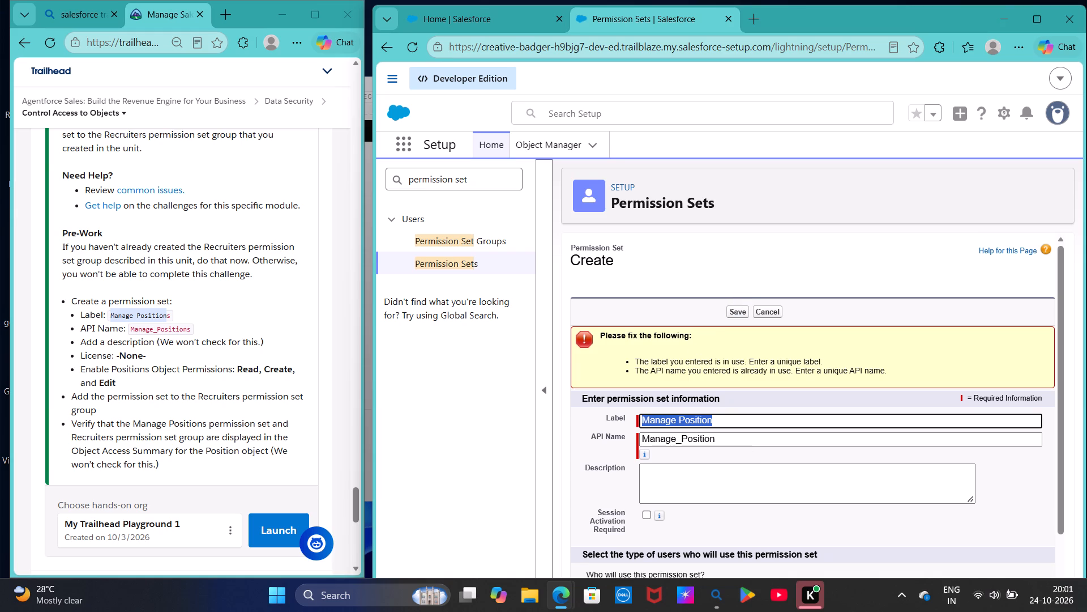
Return to the Permission Sets list and look through it and its available views for the existing Manage Position permission set.
left_click(457, 268)
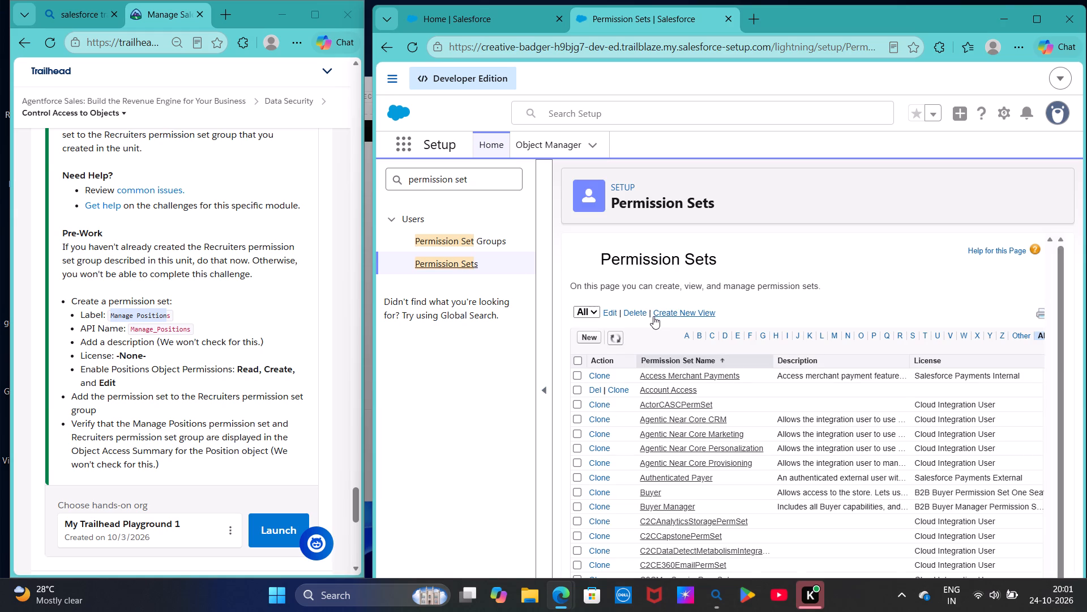
scroll(684, 370, "down", 1)
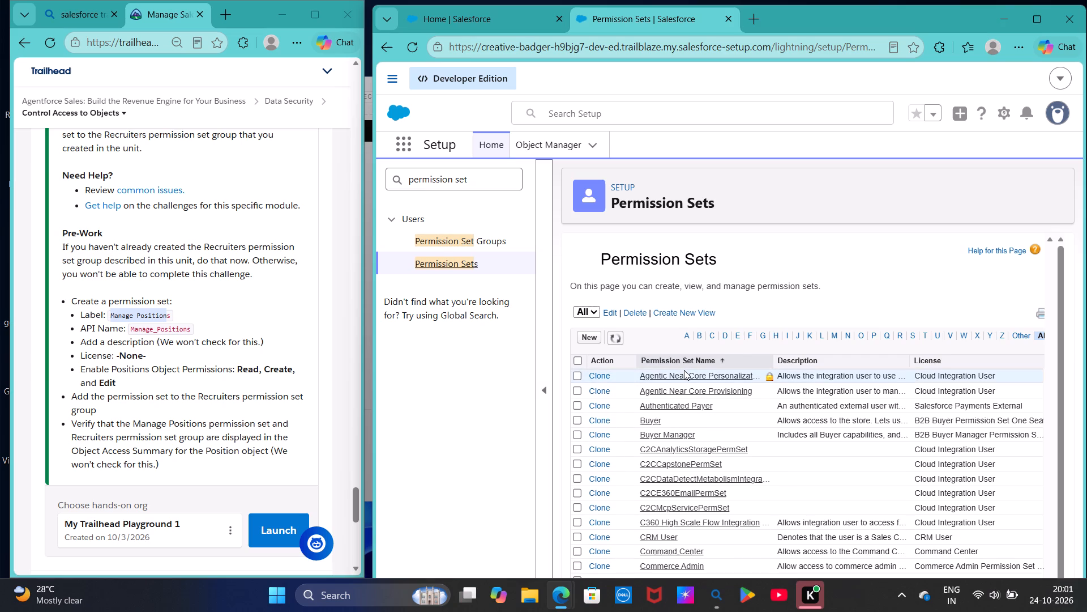
scroll(684, 370, "down", 2)
scroll(684, 370, "up", 1)
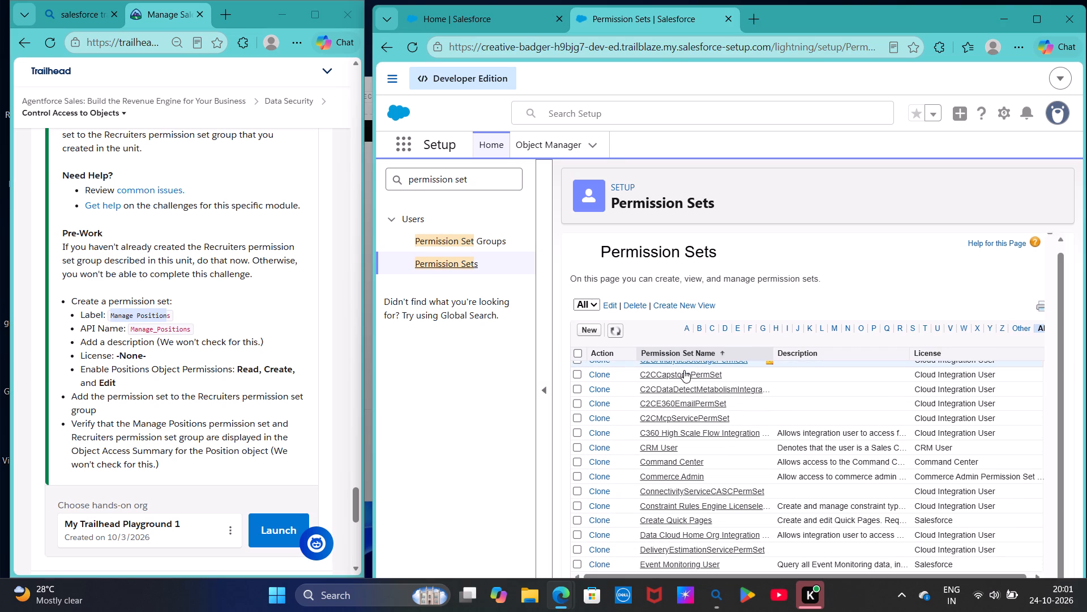
scroll(684, 370, "up", 2)
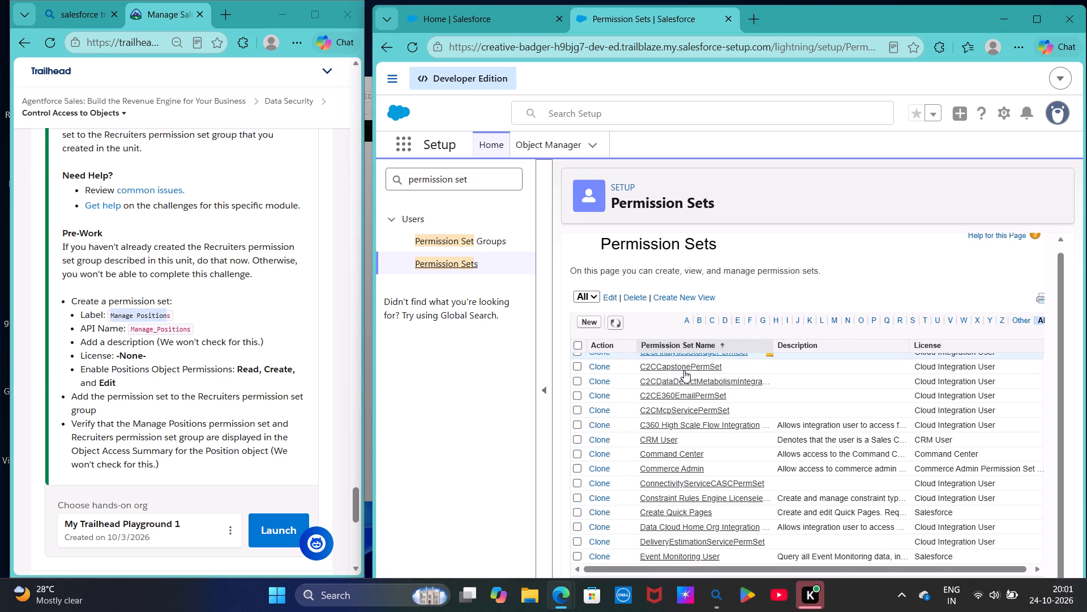
scroll(684, 370, "up", 5)
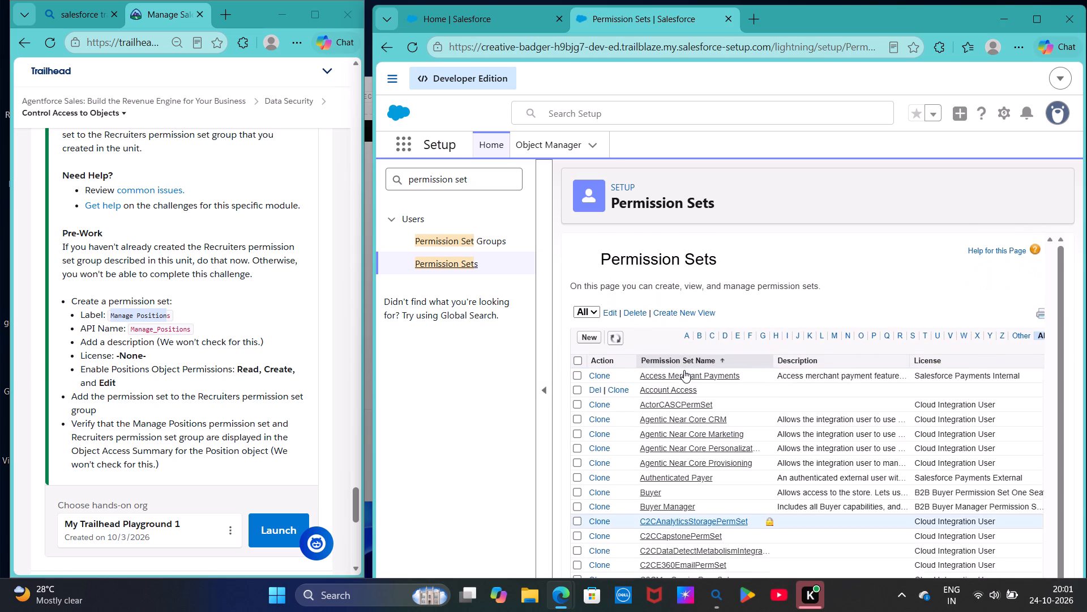
scroll(684, 370, "up", 2)
left_click(592, 309)
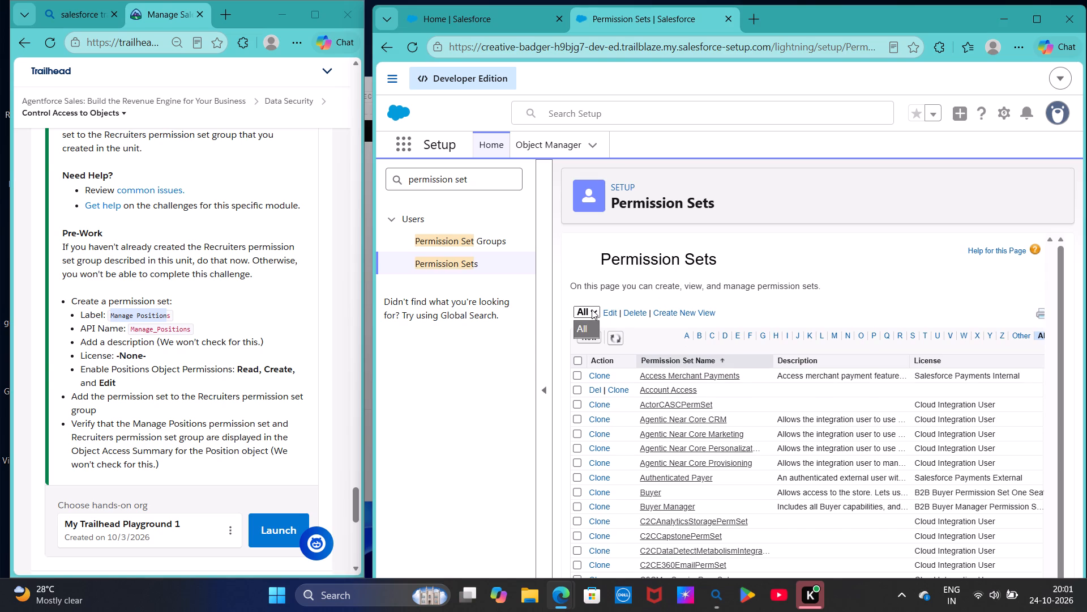
left_click(588, 325)
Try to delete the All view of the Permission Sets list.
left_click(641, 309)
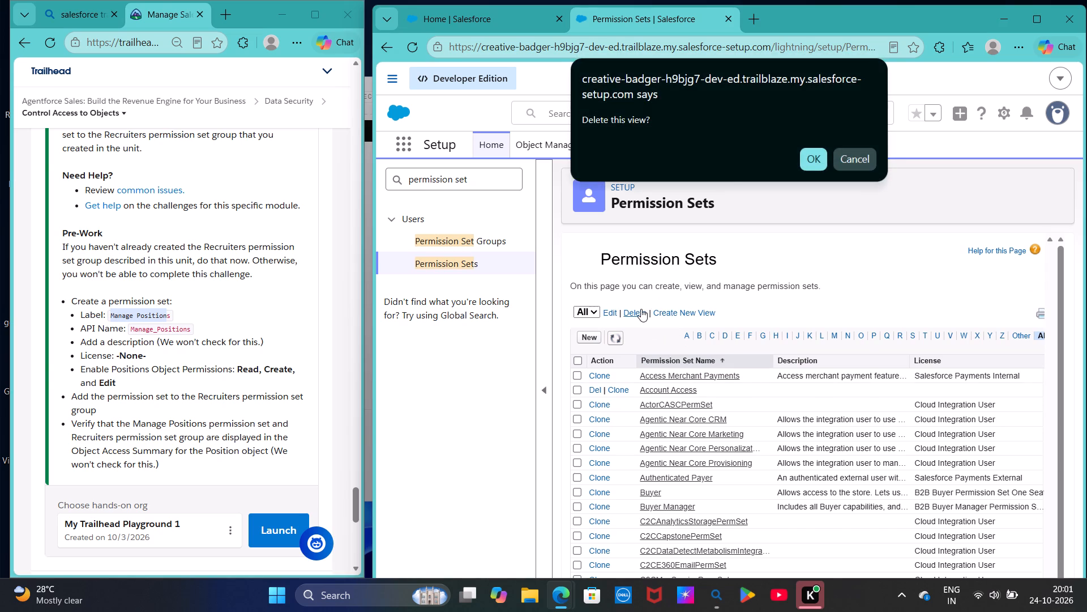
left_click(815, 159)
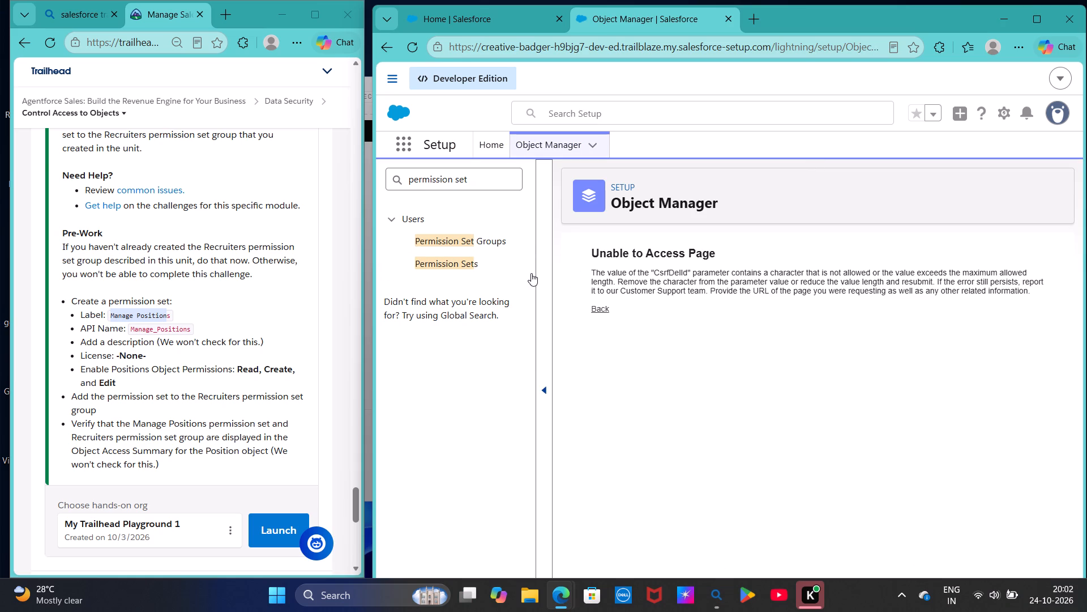
Reopen the Permission Sets list in Setup and look through its first page for the Manage Position permission set.
left_click(453, 265)
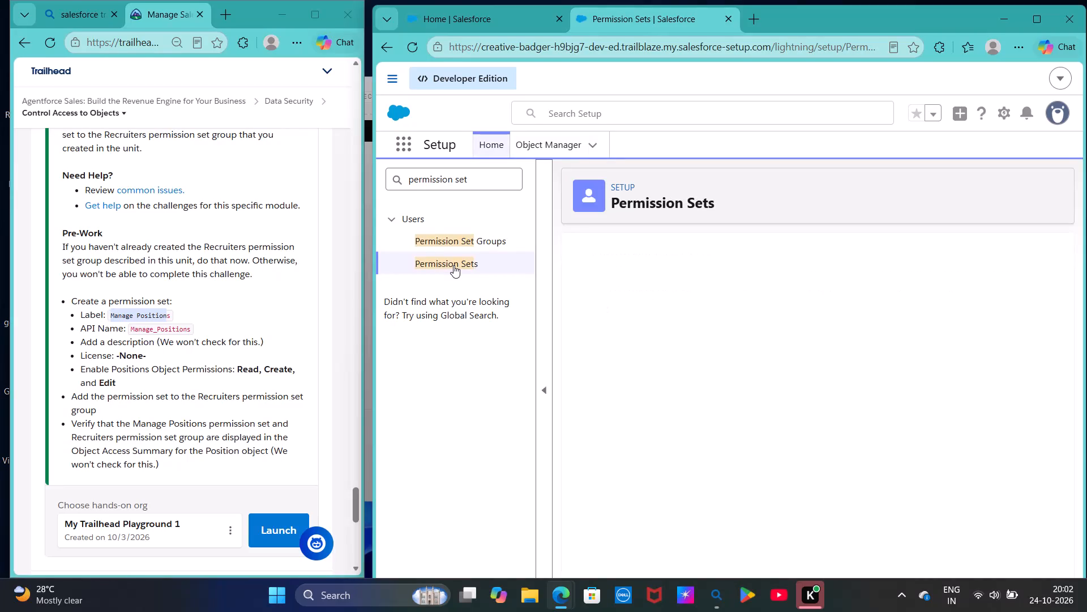
left_click(453, 265)
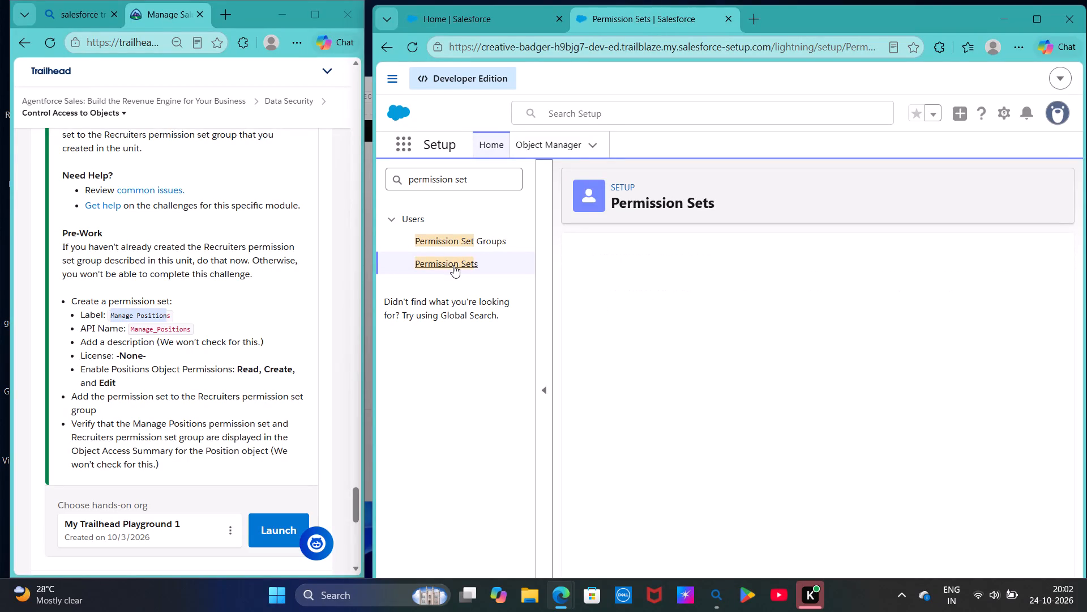
left_click(461, 260)
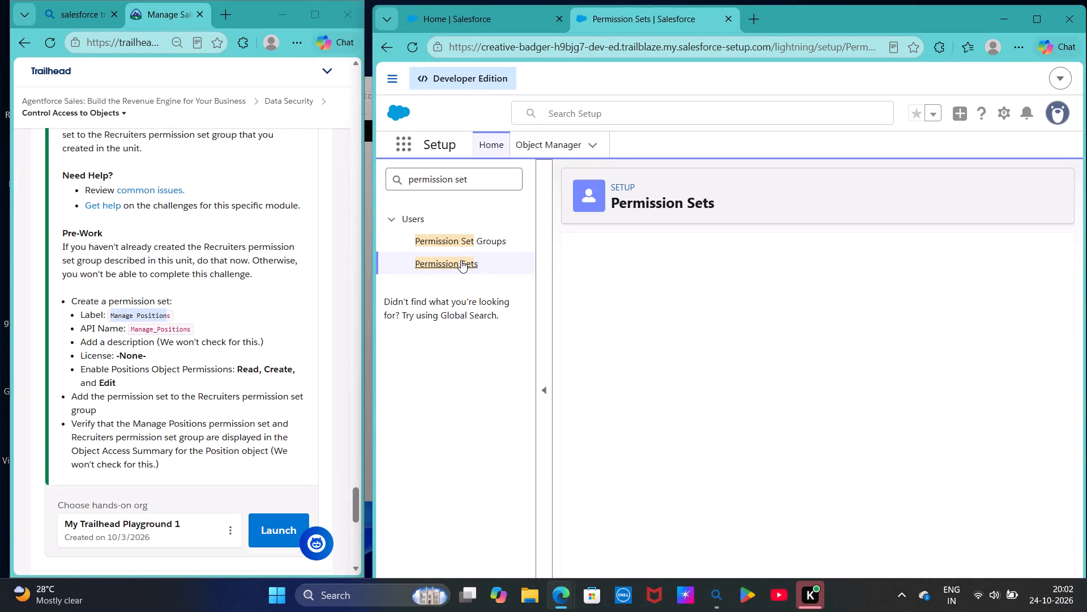
double_click(461, 260)
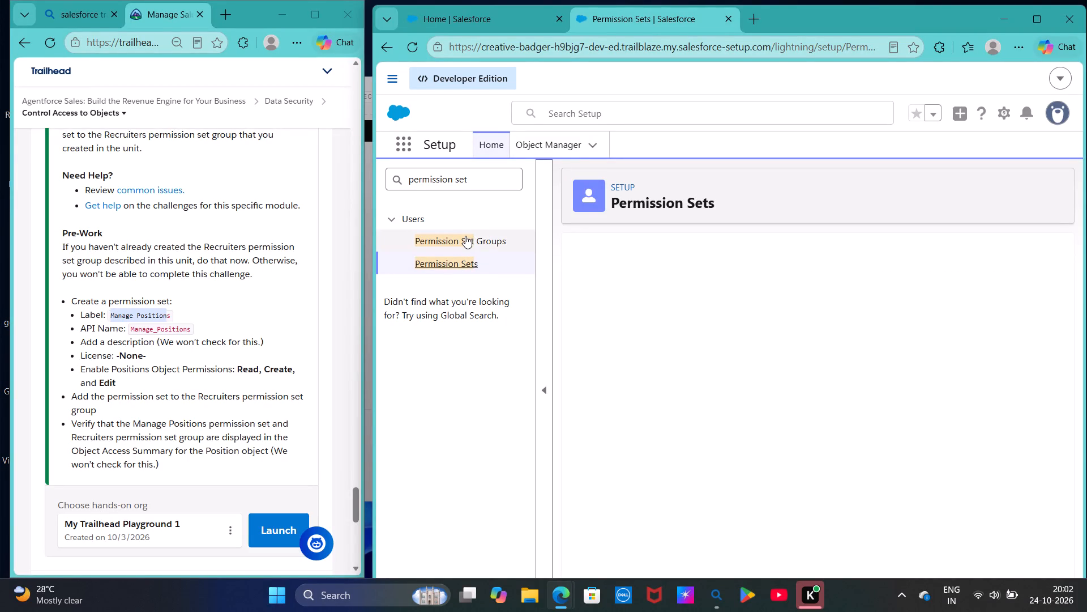
left_click(465, 236)
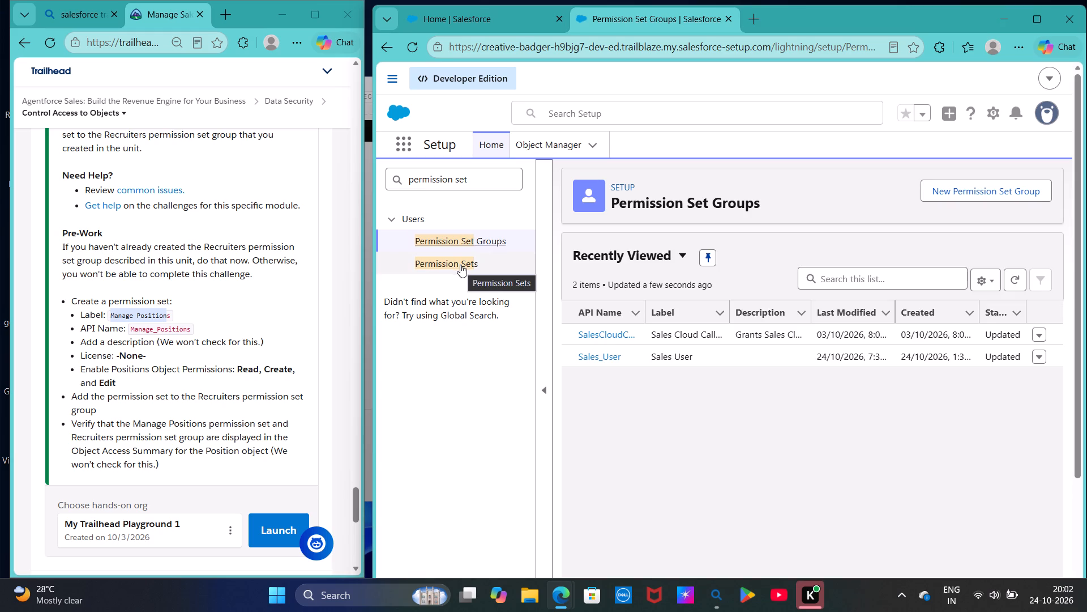
left_click(460, 264)
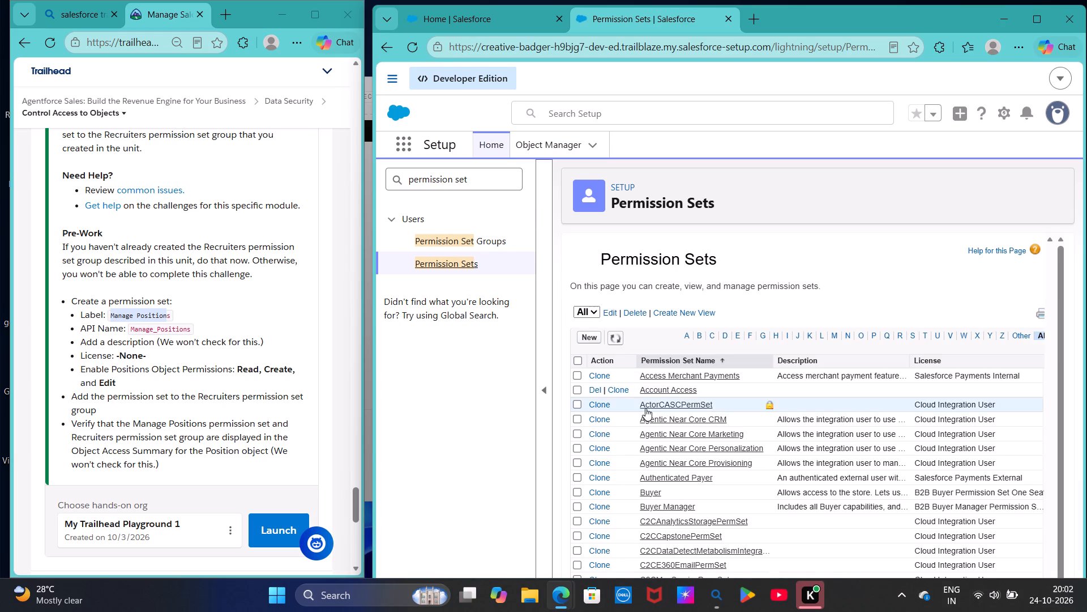
scroll(669, 374, "down", 3)
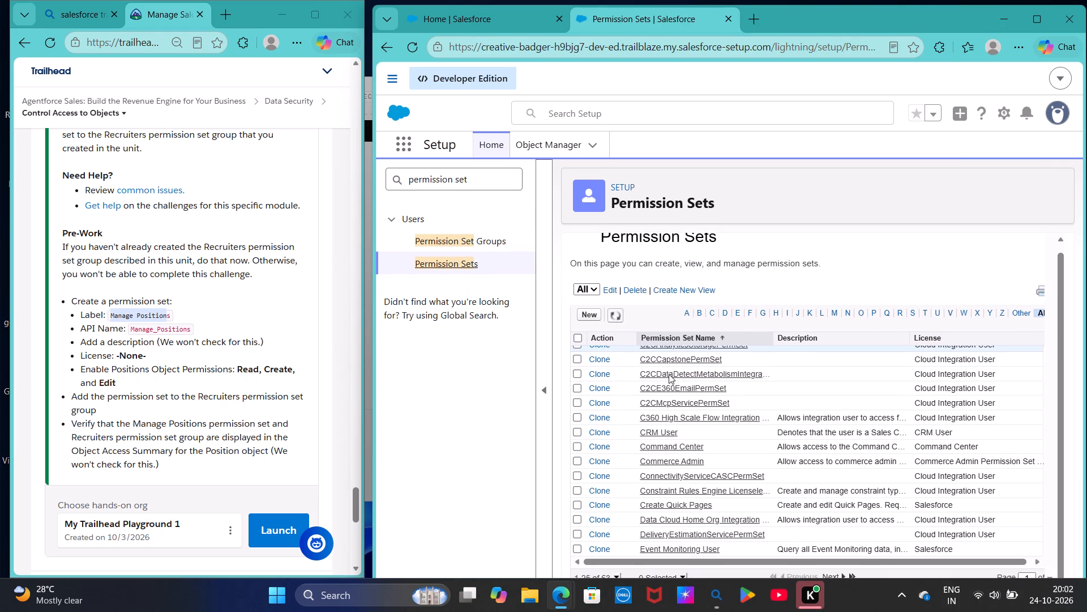
scroll(669, 374, "down", 2)
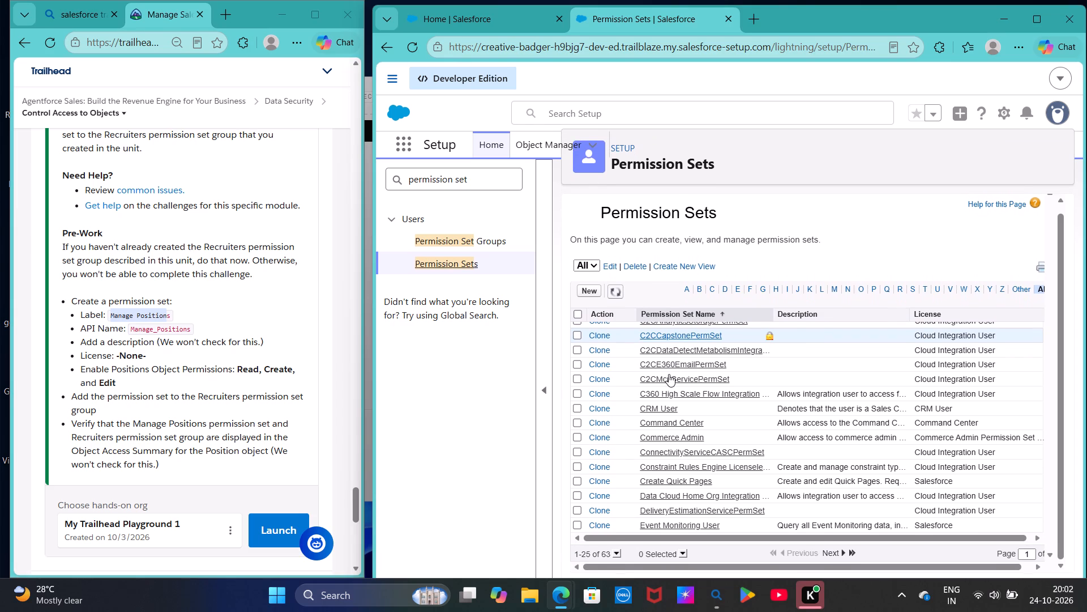
scroll(669, 374, "down", 4)
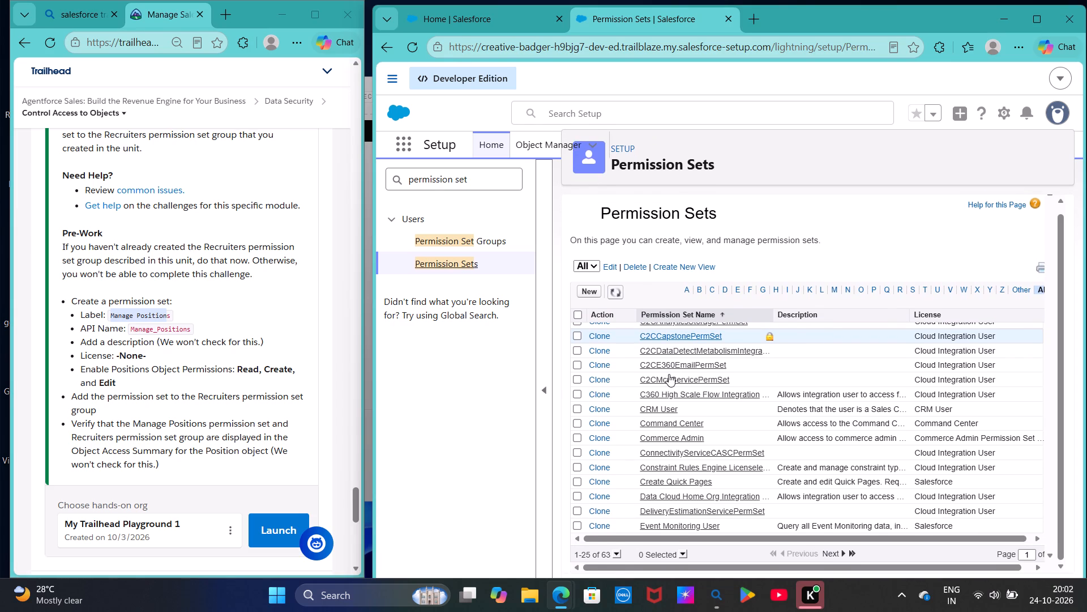
scroll(669, 374, "down", 1)
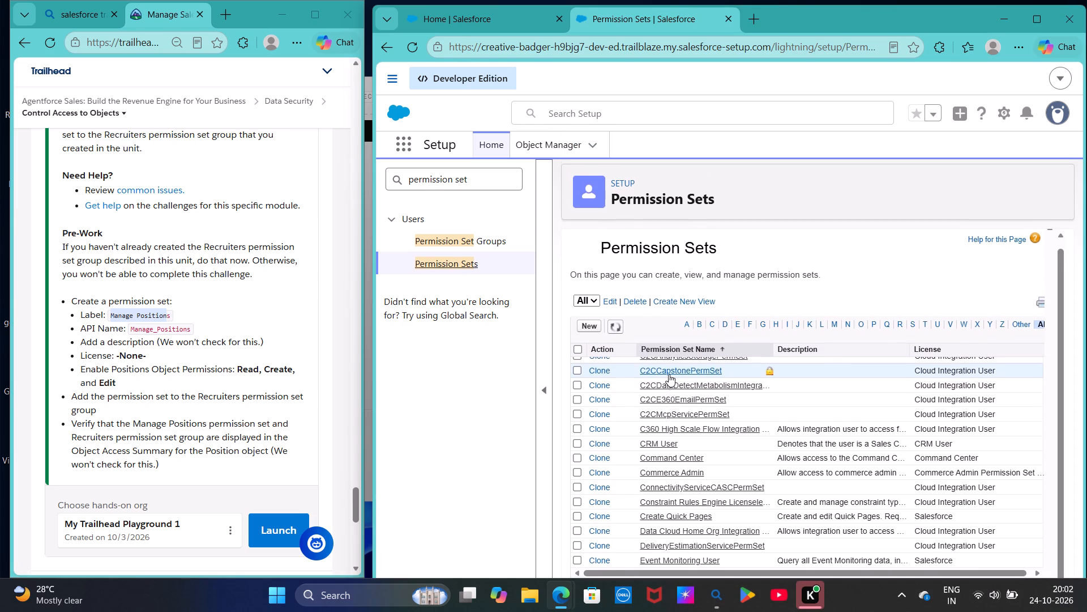
scroll(669, 374, "up", 4)
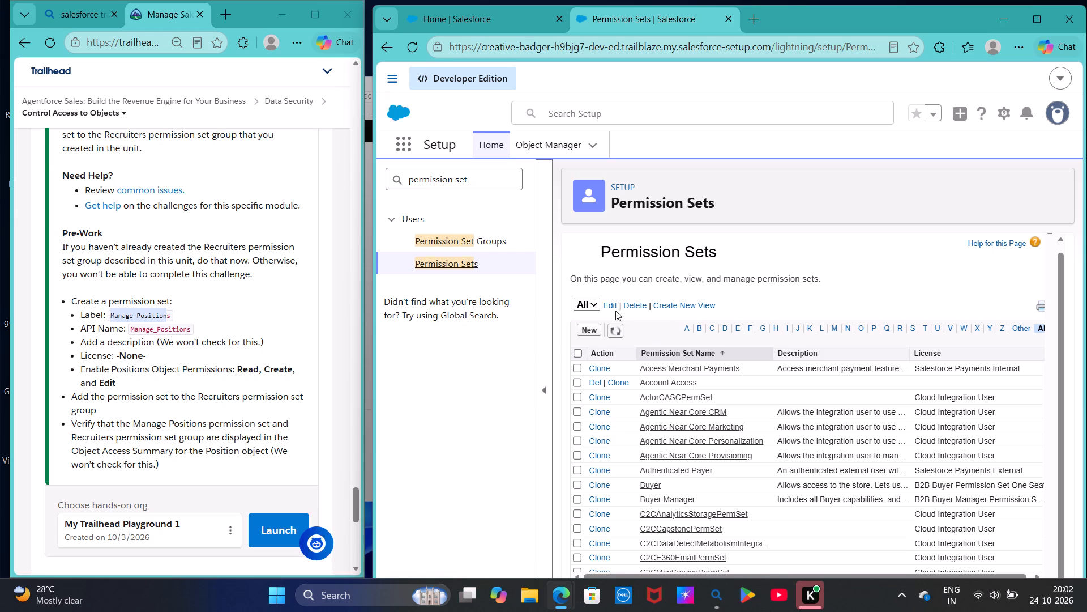
Create and save a new permission set with the label Manage Position and the API name Manage_Position.
left_click(580, 334)
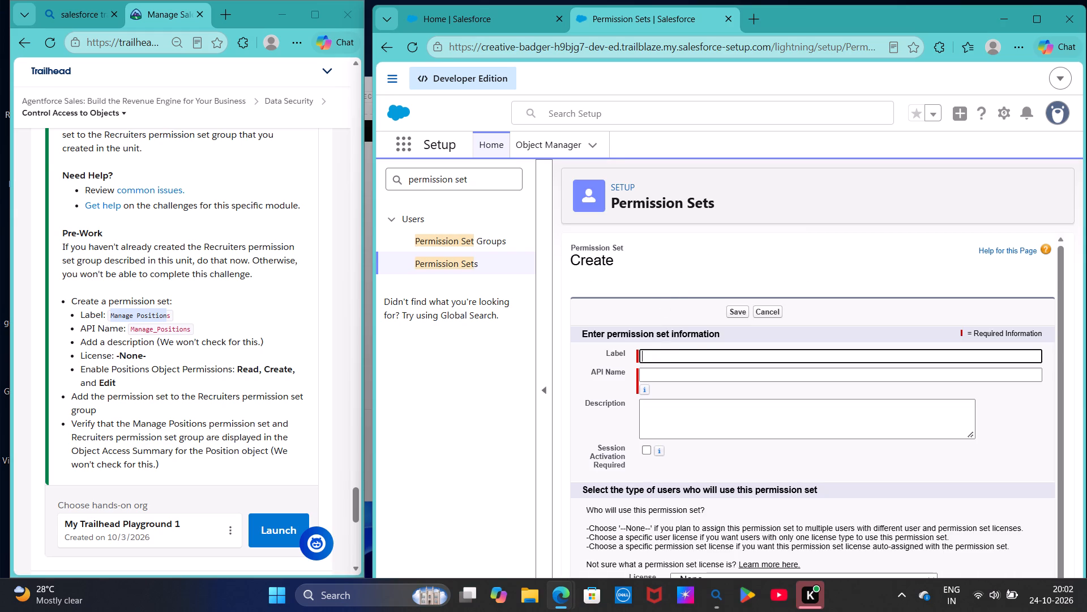
key("ctrl+v")
left_click(687, 377)
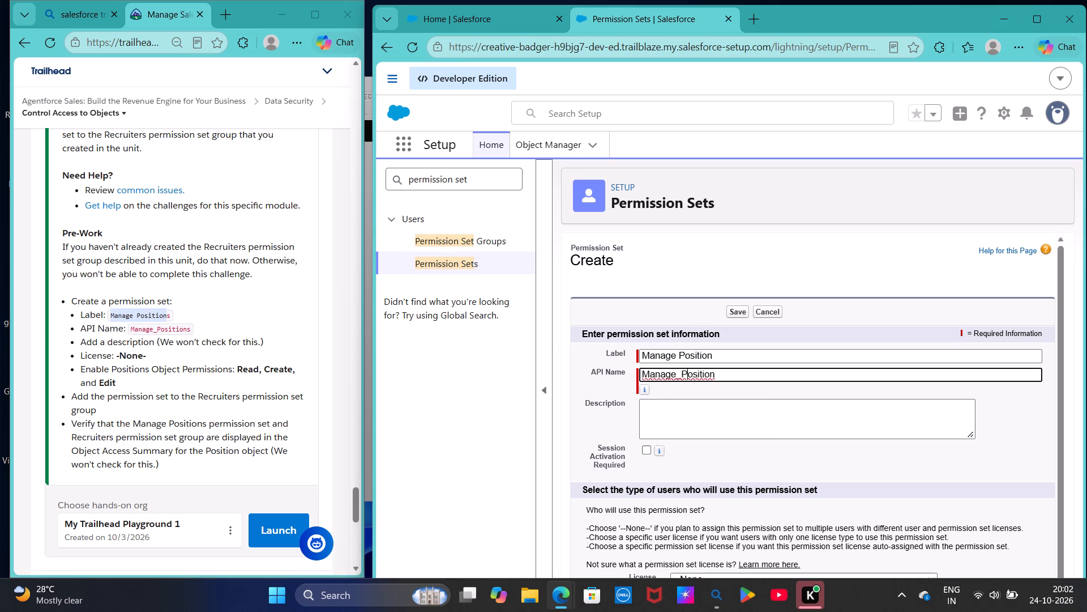
left_click(738, 316)
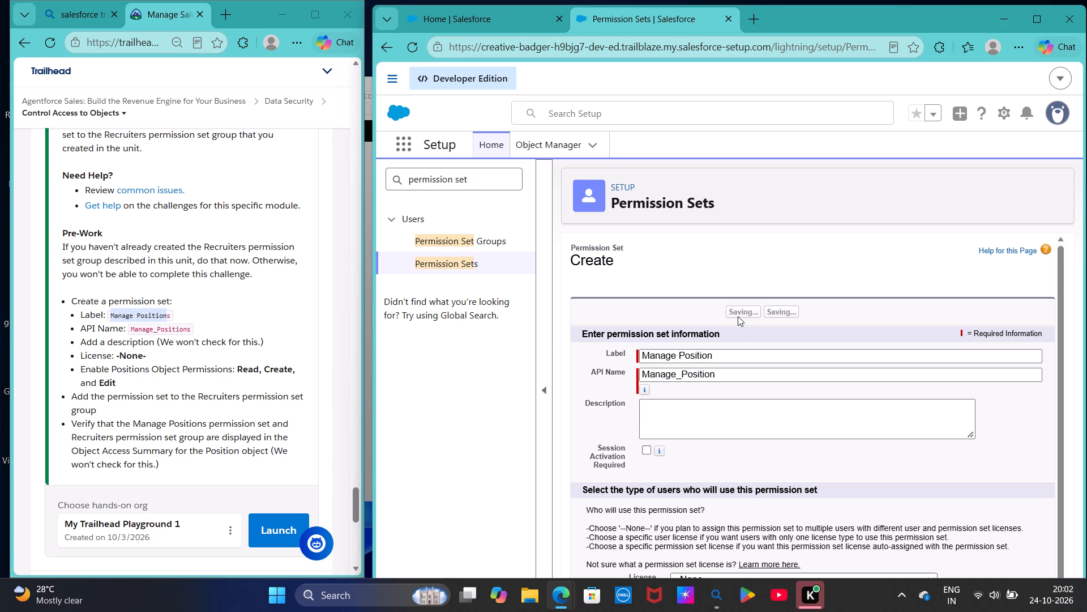
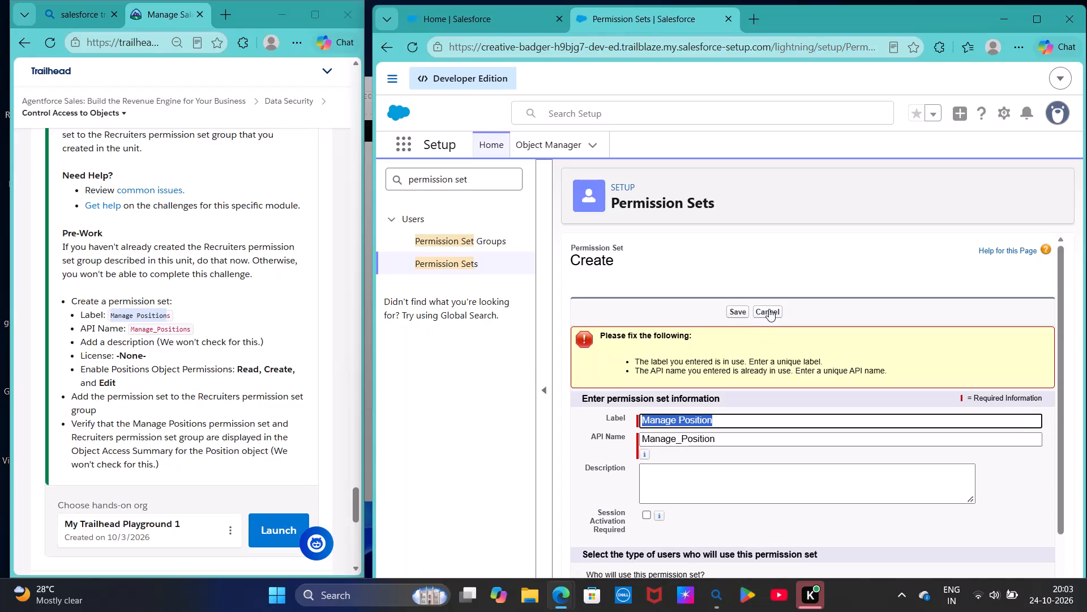
Cancel the new permission set form and look through the Permission Sets list for the existing Manage Position permission set.
left_click(769, 309)
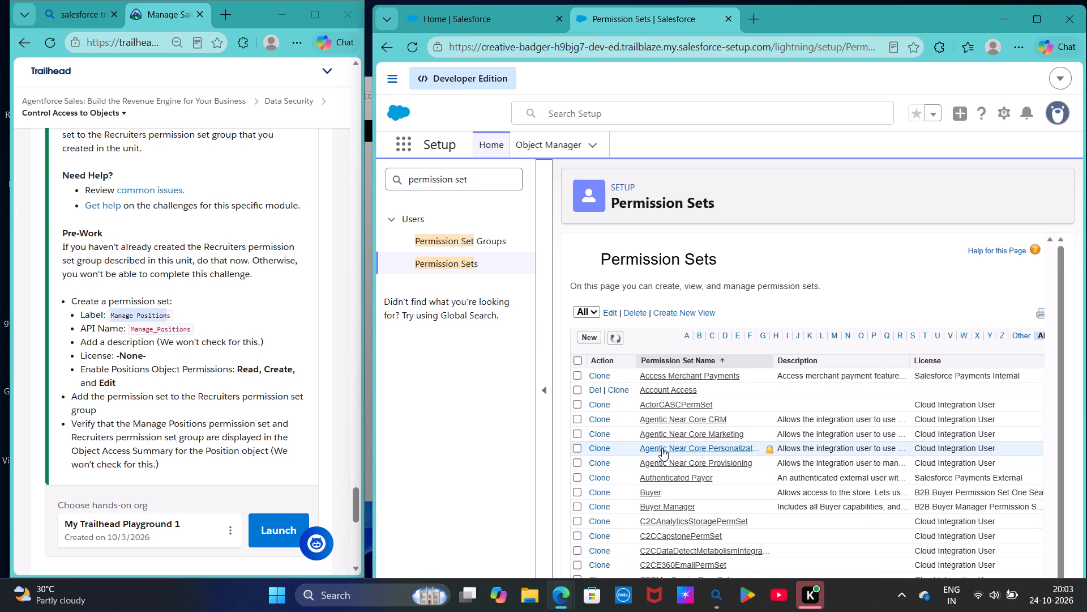
scroll(662, 448, "down", 4)
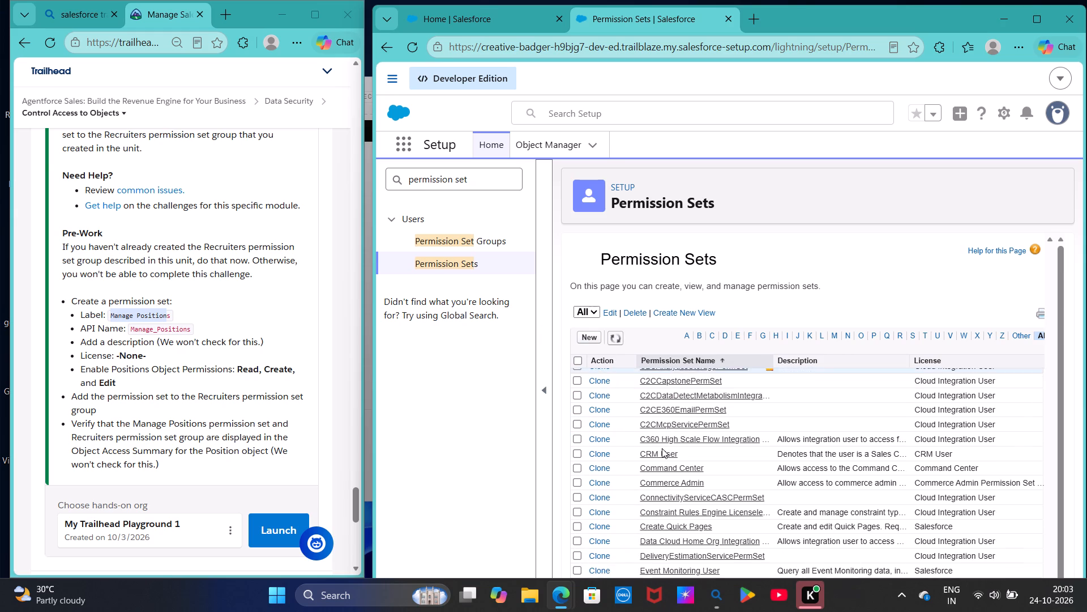
scroll(662, 448, "down", 1)
scroll(662, 448, "up", 7)
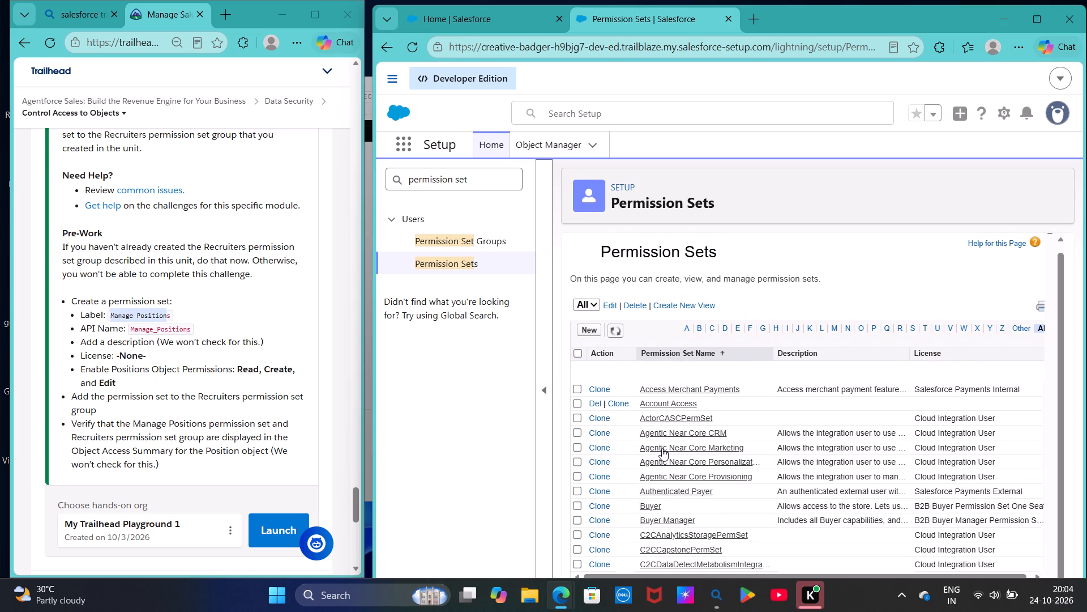
scroll(662, 448, "up", 7)
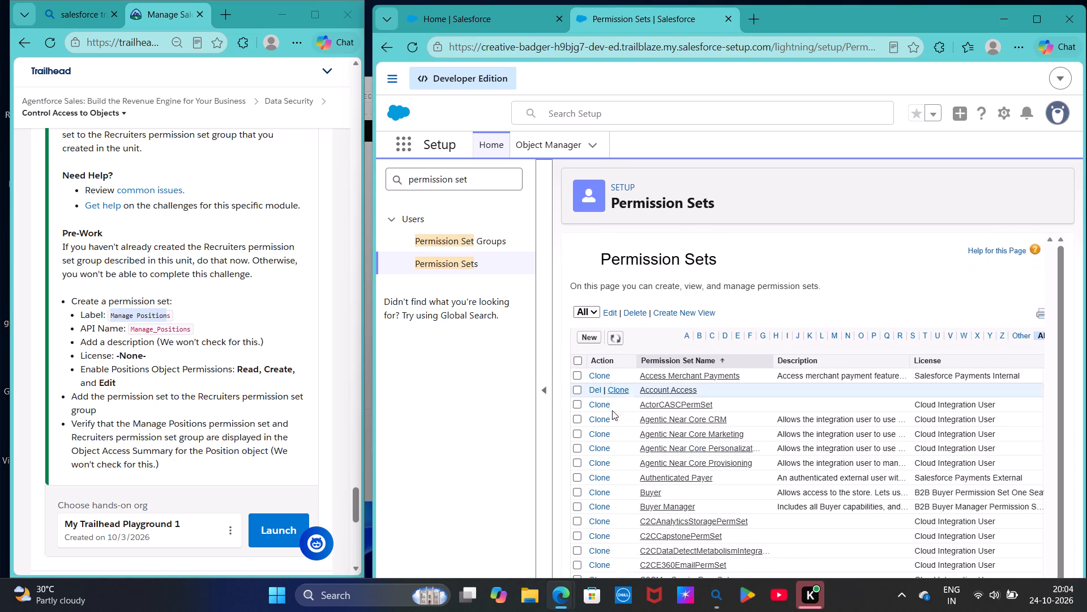
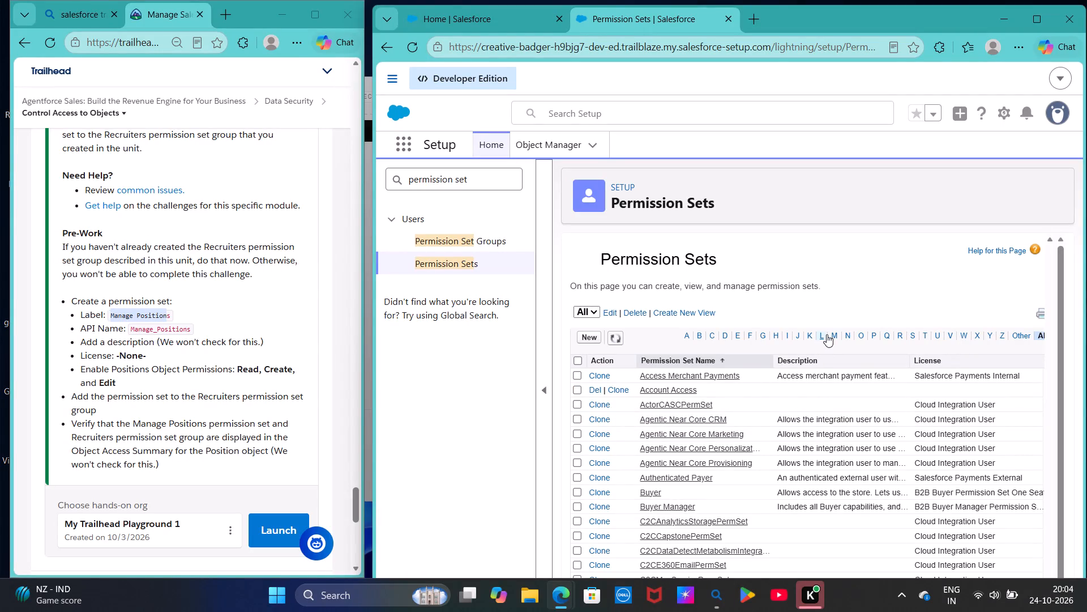
Filter the permission sets by the letter M and open the Object Settings of the Manage Position permission set.
left_click(838, 334)
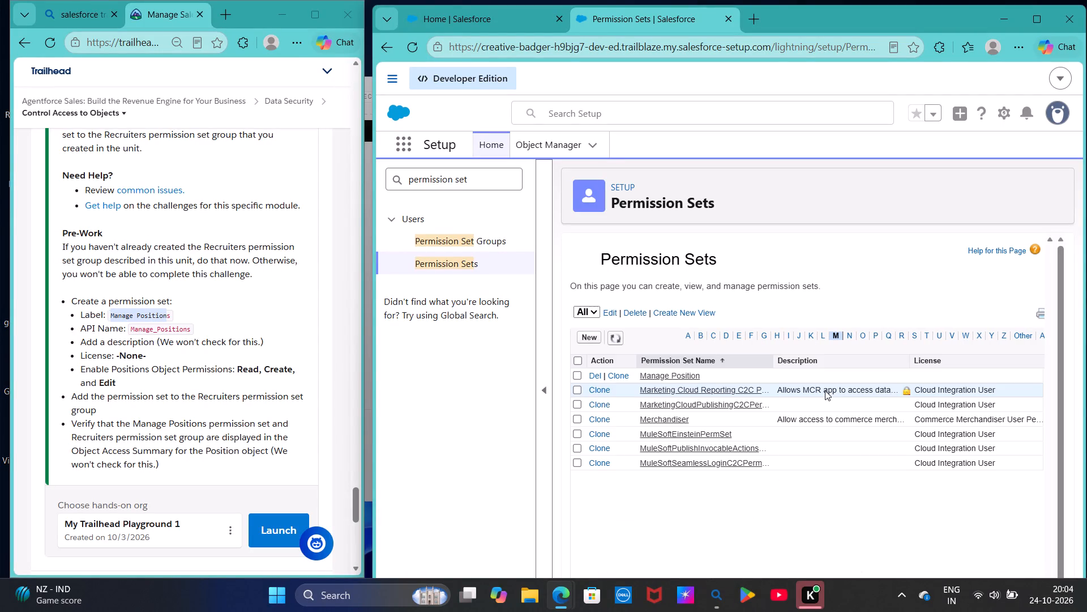
left_click(686, 378)
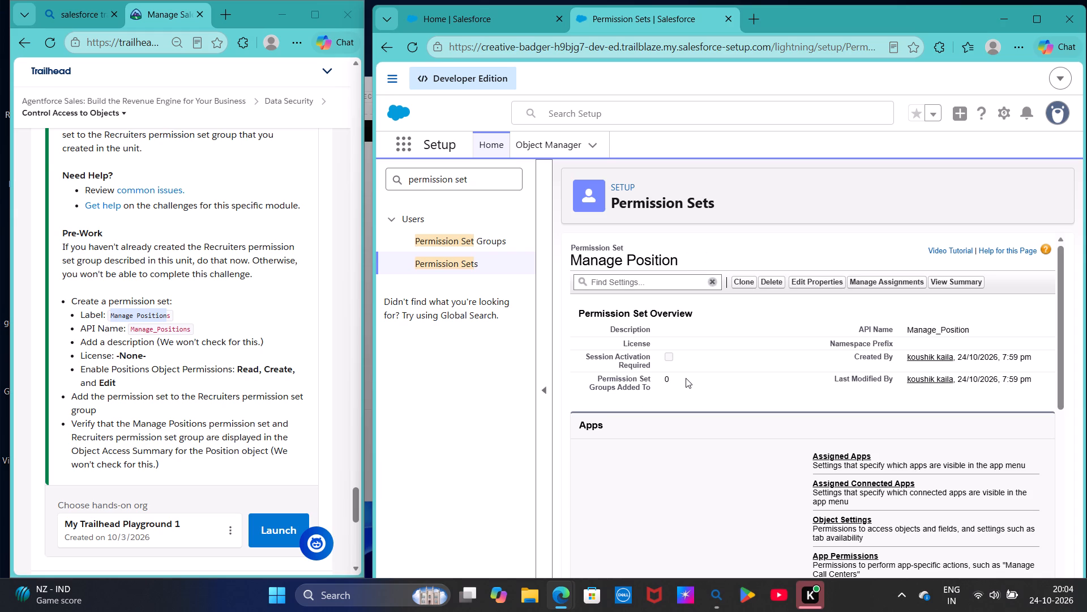
scroll(754, 468, "down", 1)
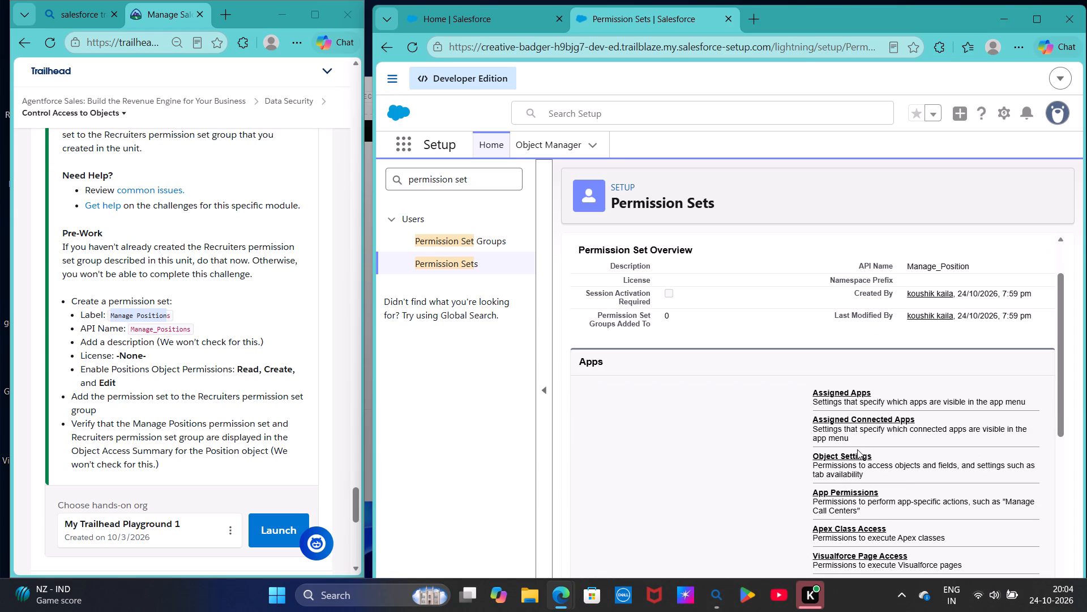
left_click_drag(857, 449, 853, 455)
left_click(853, 455)
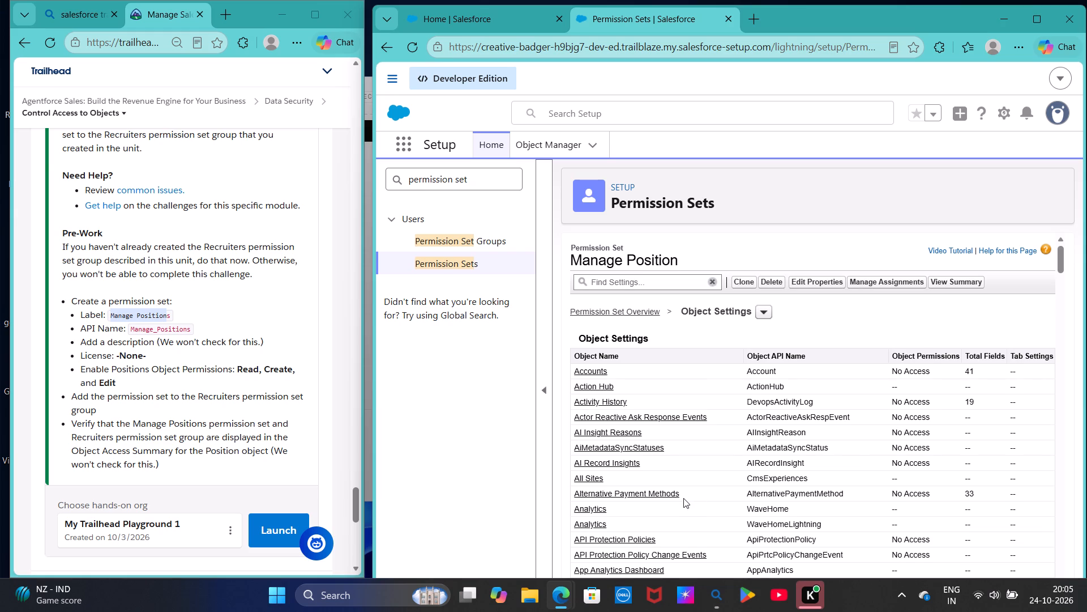
Look through the Object Settings list for the Positions object, checking the entries that start with P.
scroll(683, 498, "down", 2)
scroll(683, 498, "up", 4)
scroll(683, 498, "down", 4)
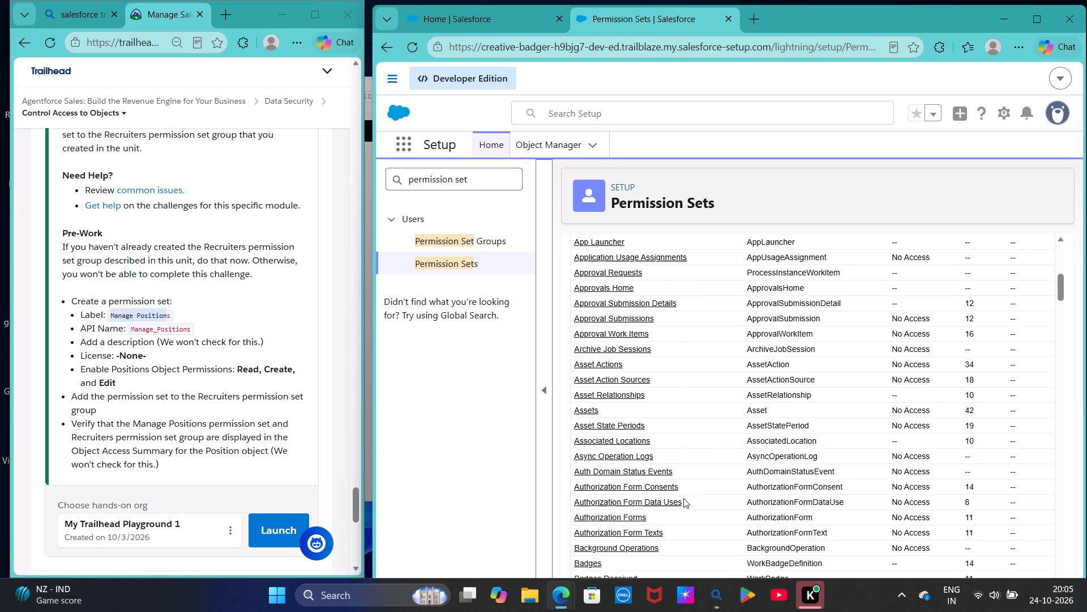
scroll(683, 498, "down", 8)
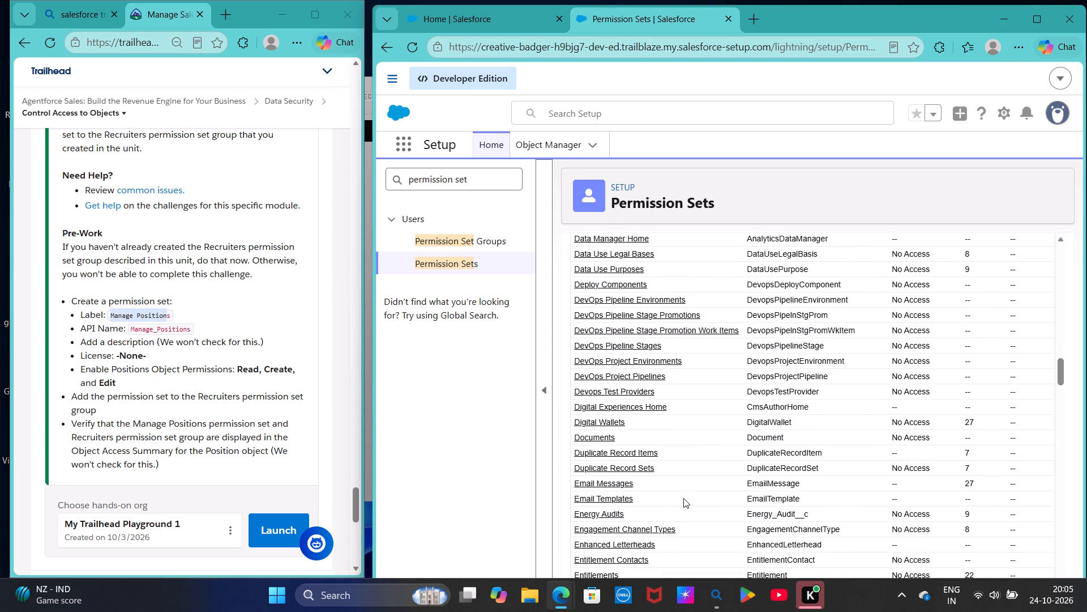
scroll(683, 498, "down", 8)
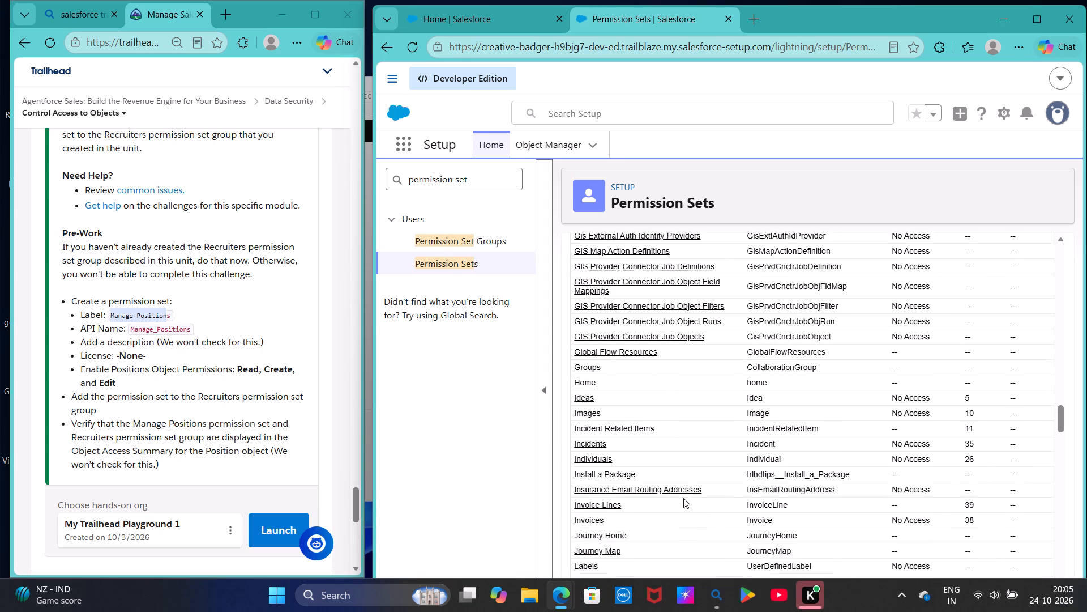
scroll(683, 498, "down", 6)
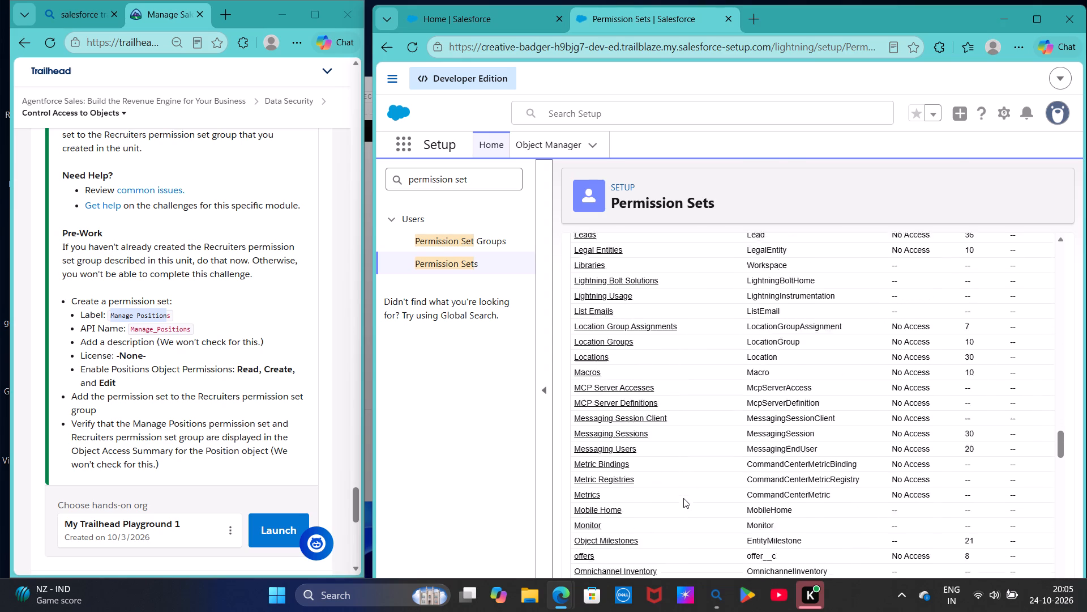
scroll(683, 498, "down", 4)
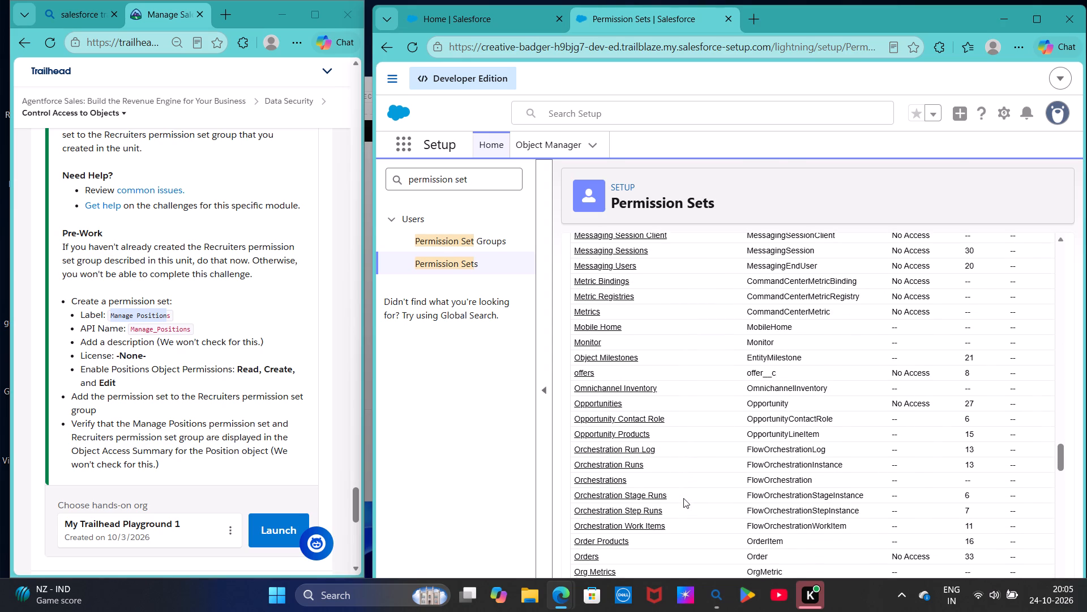
scroll(683, 498, "down", 2)
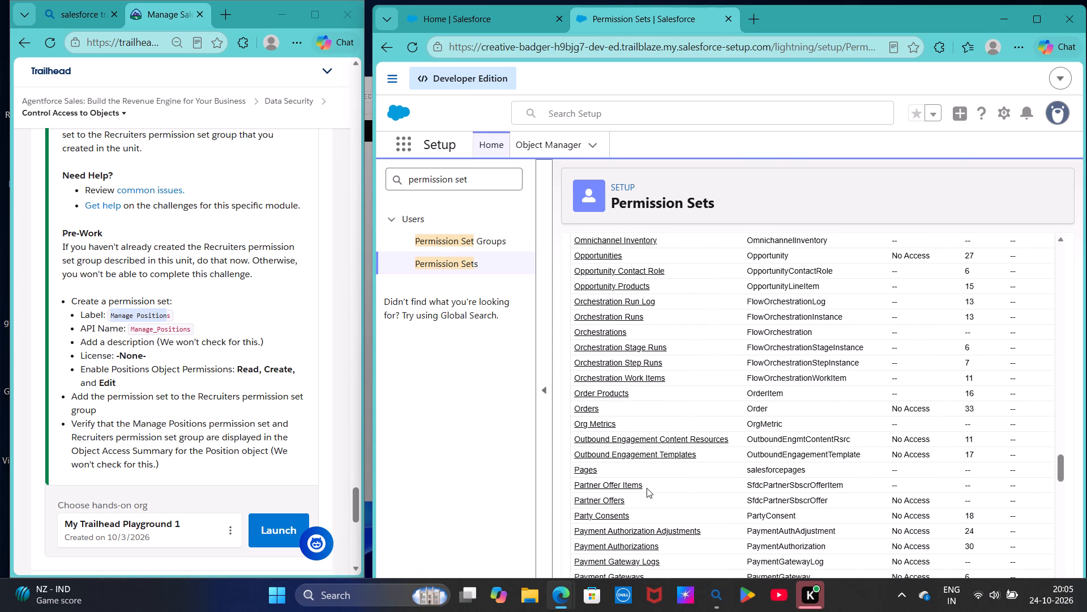
scroll(643, 488, "down", 2)
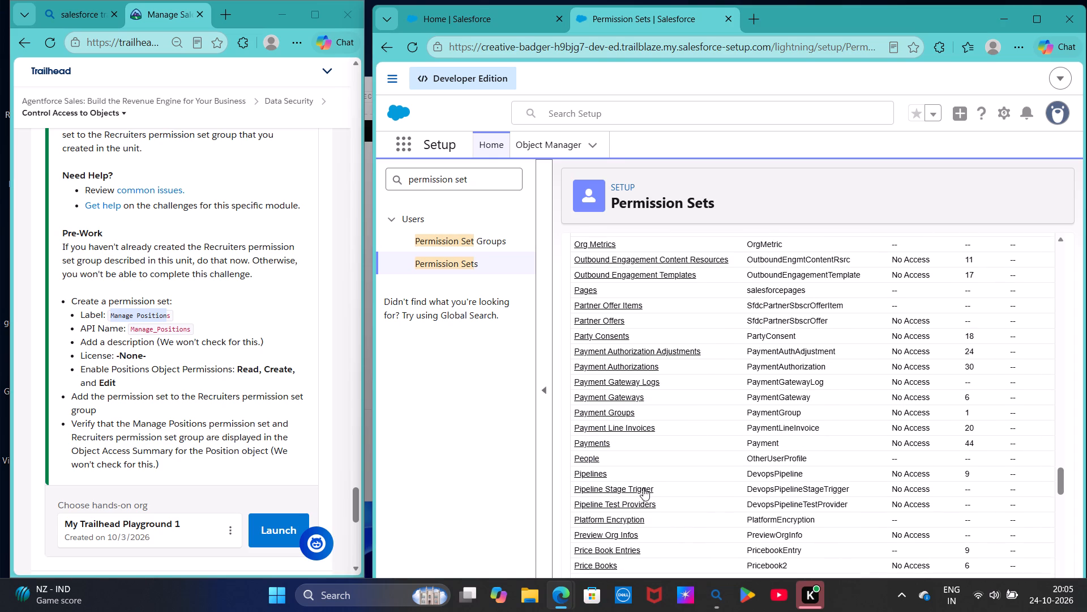
scroll(643, 488, "down", 3)
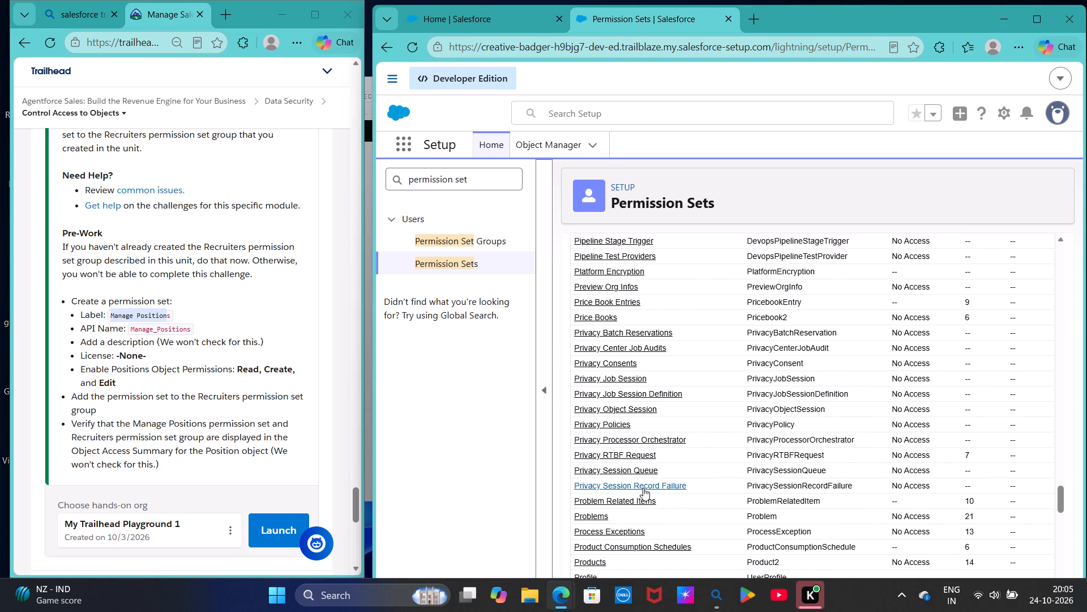
scroll(643, 488, "down", 1)
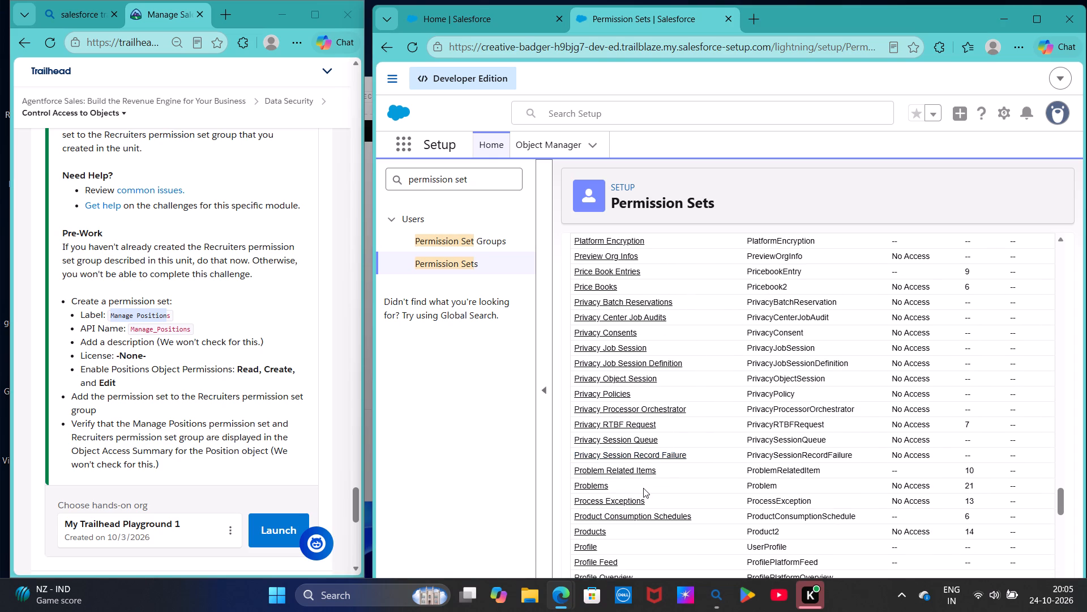
scroll(643, 488, "down", 1)
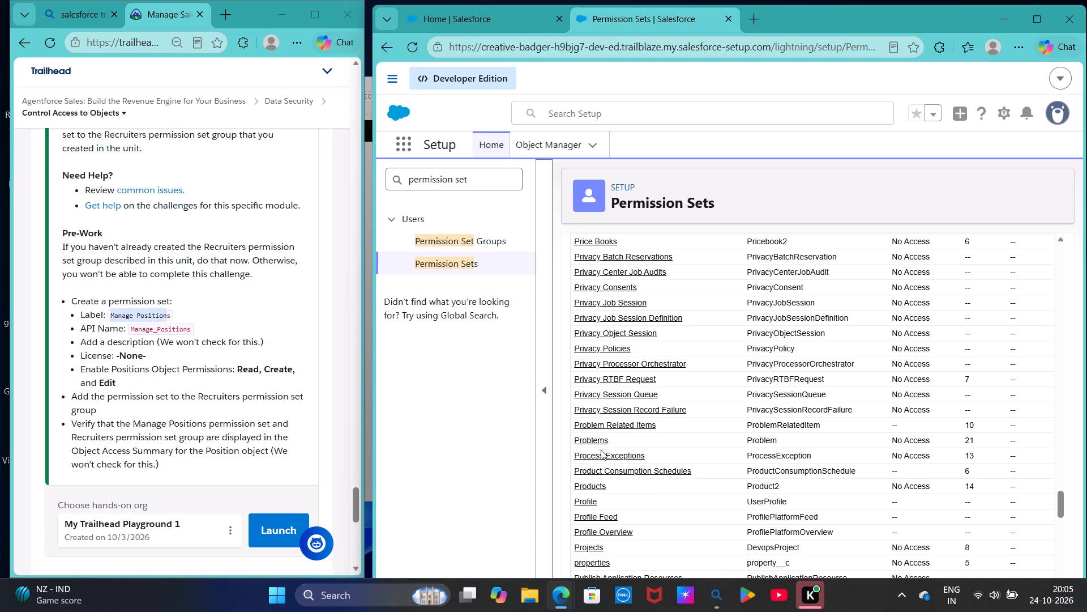
scroll(594, 522, "down", 1)
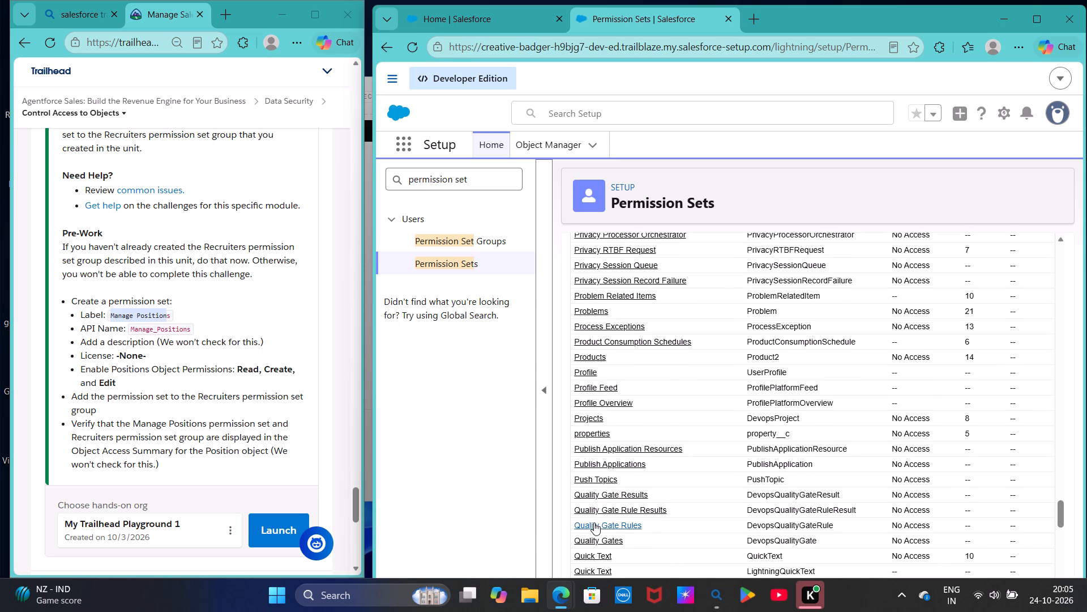
scroll(594, 522, "up", 1)
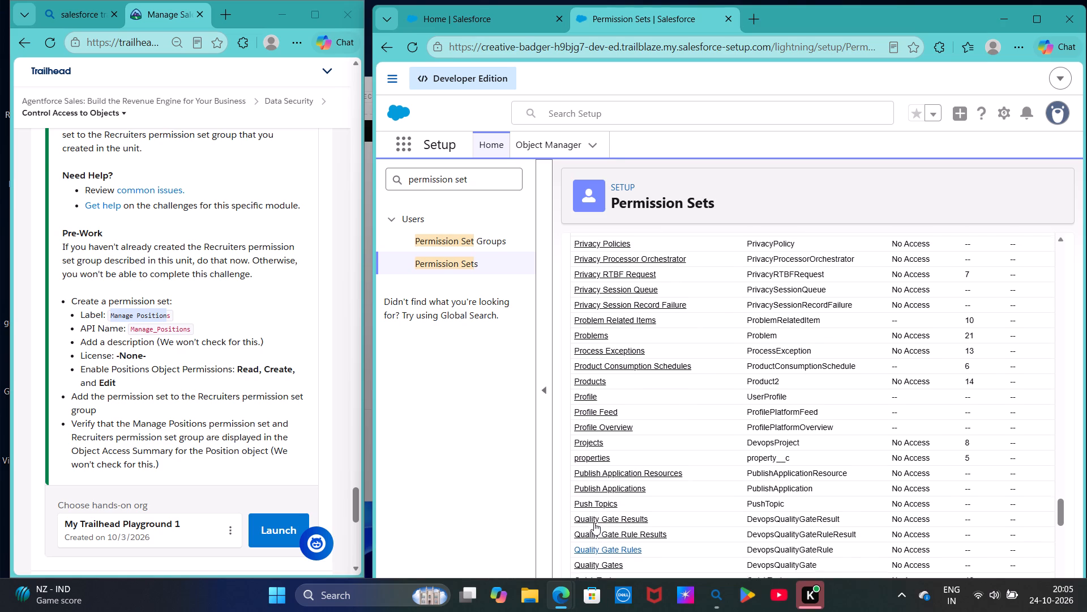
scroll(594, 522, "up", 2)
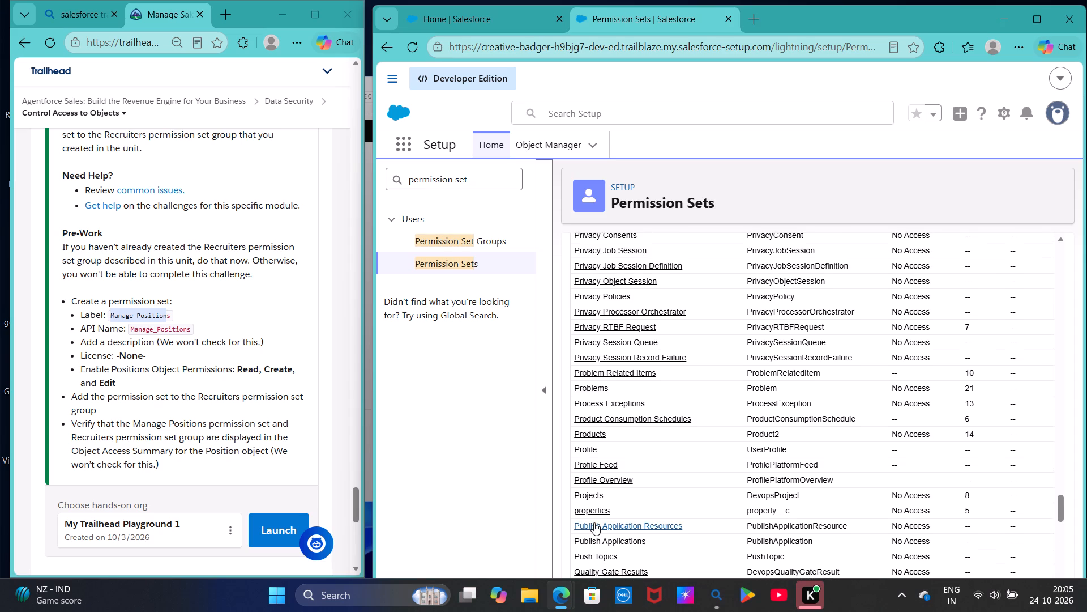
scroll(594, 522, "up", 4)
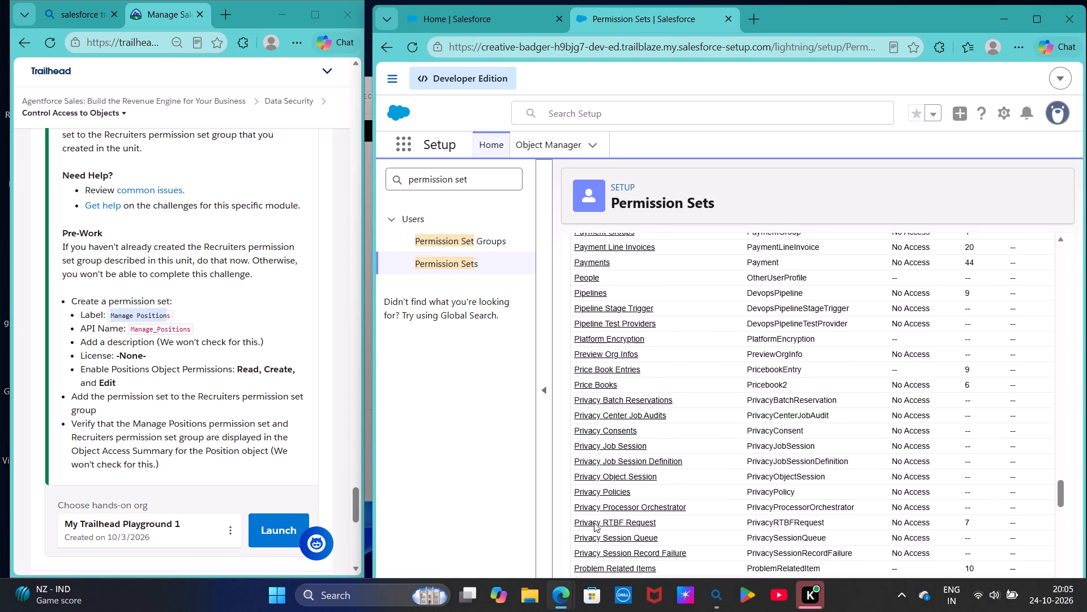
scroll(594, 522, "up", 4)
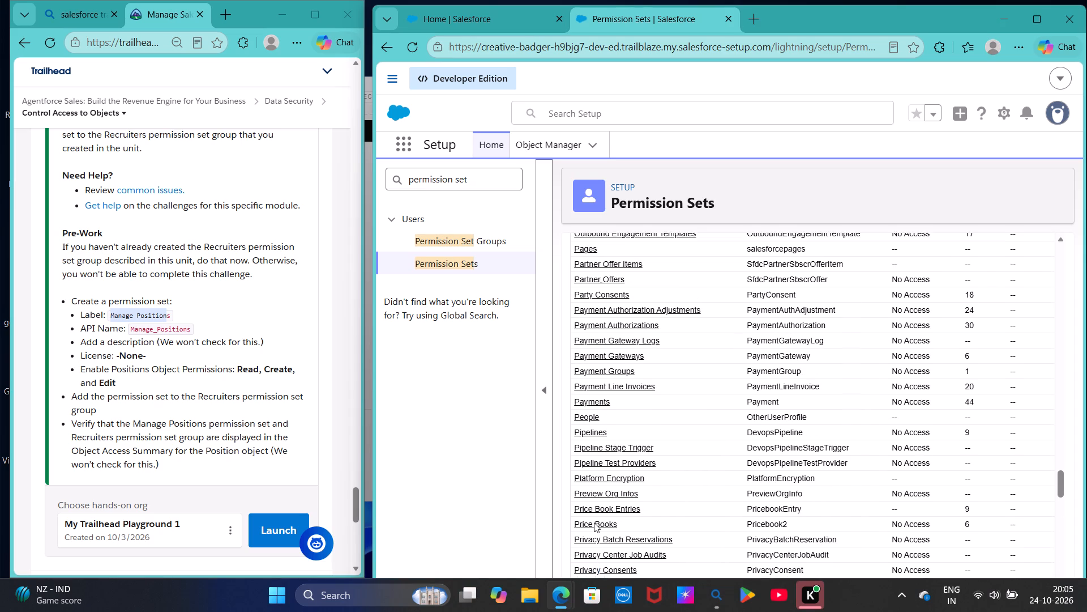
scroll(594, 522, "up", 2)
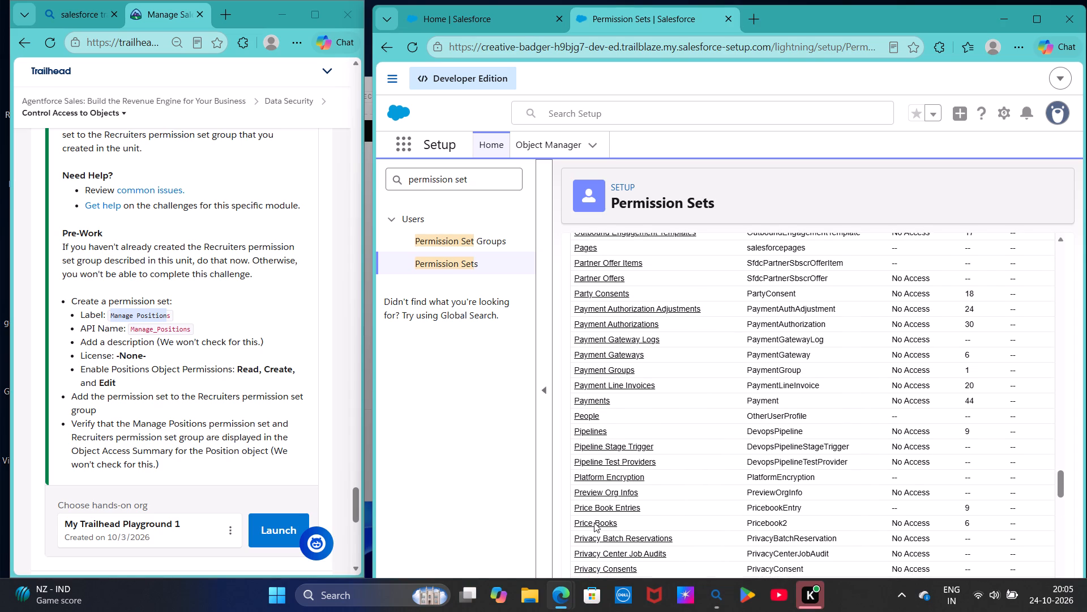
Search the permission set's settings for "positions".
scroll(594, 522, "up", 12)
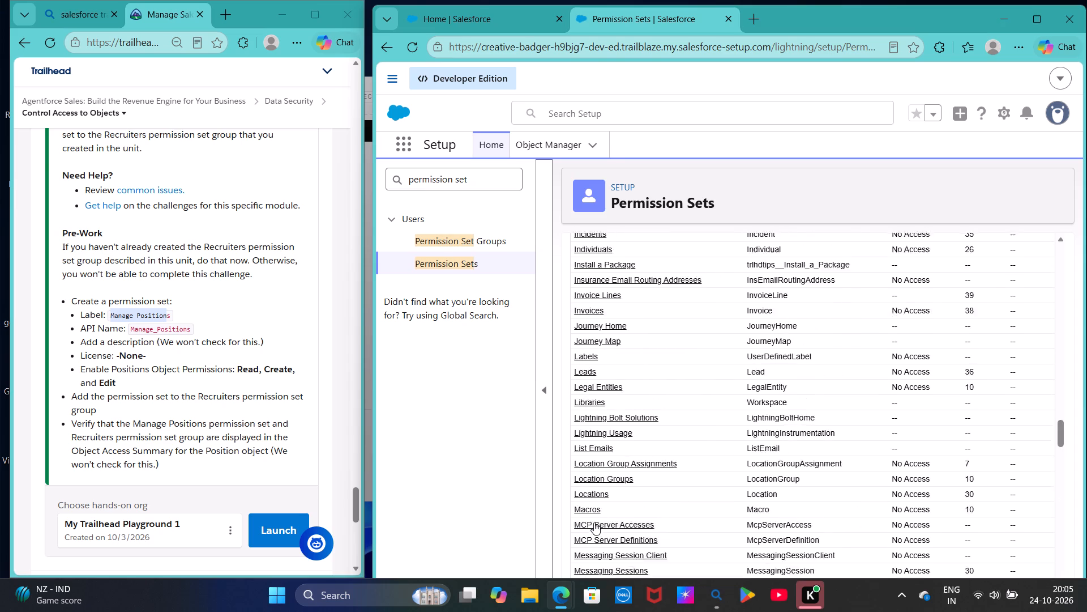
scroll(594, 522, "up", 18)
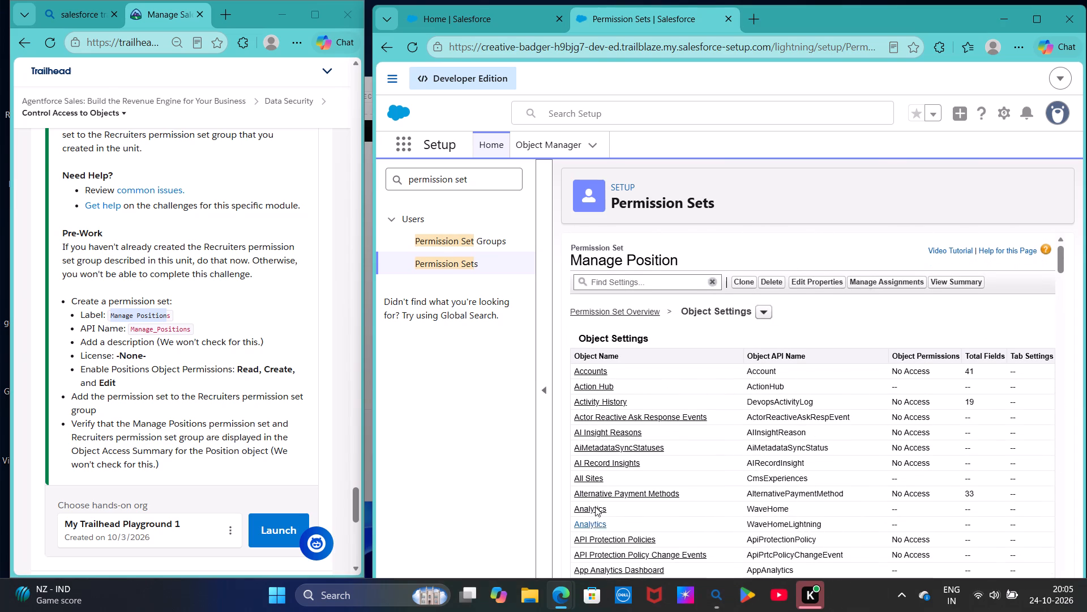
left_click(661, 283)
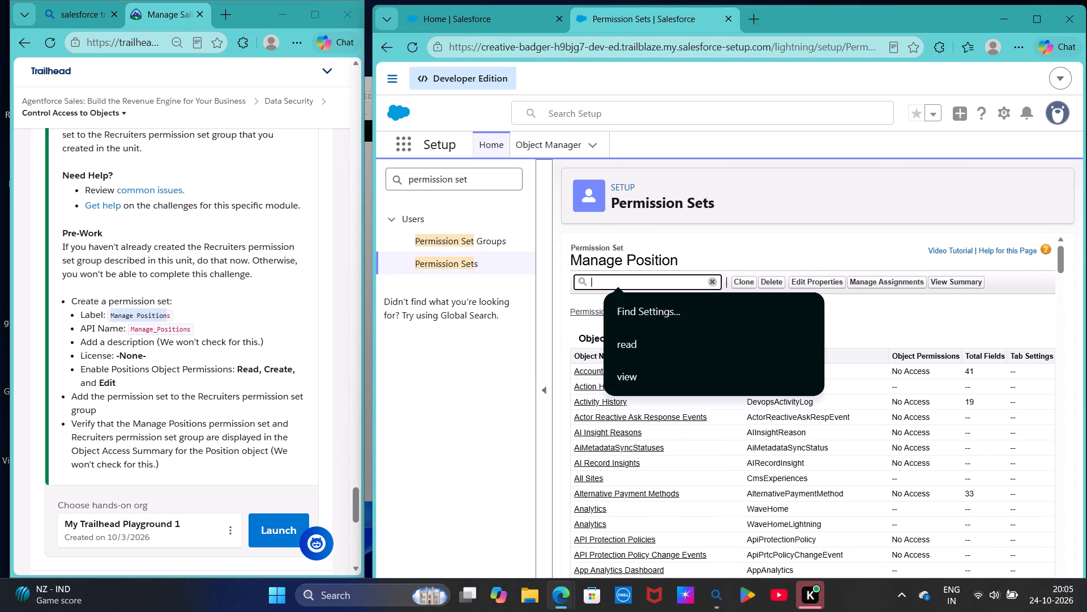
type("po")
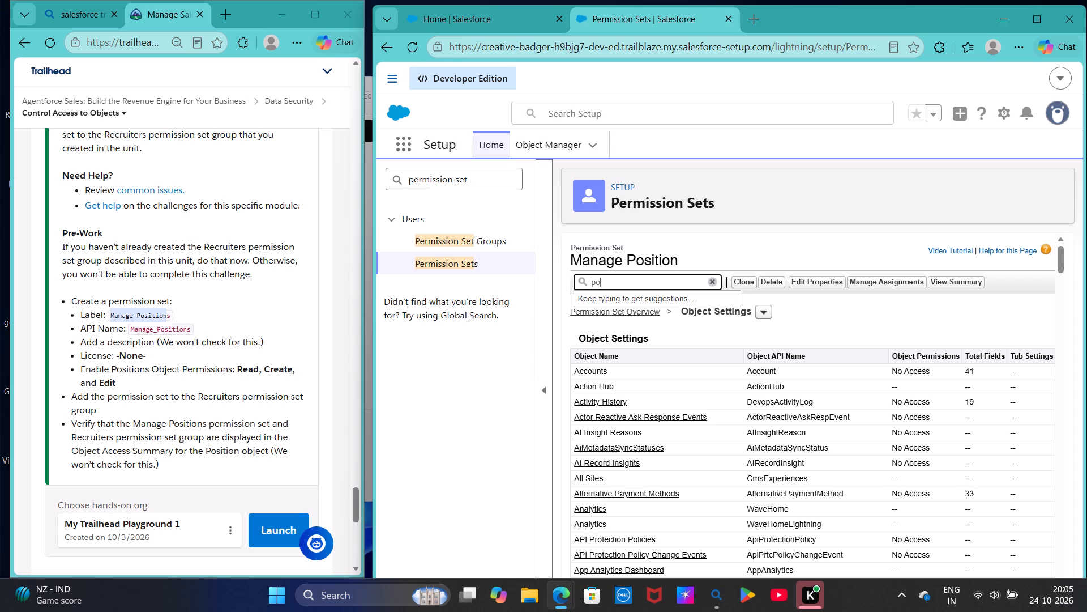
key("s")
type("itions")
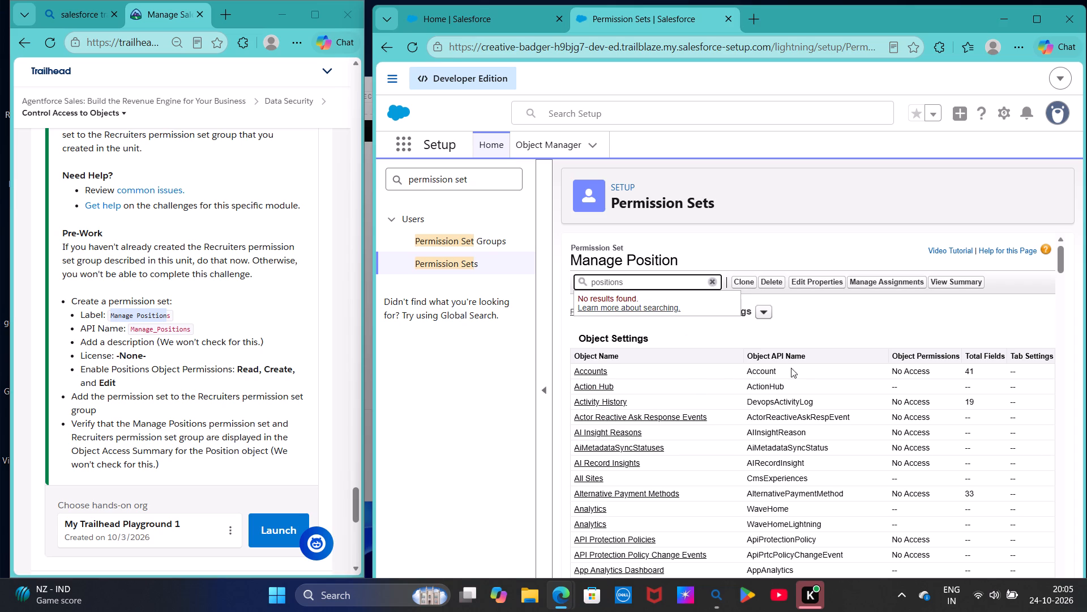
left_click(694, 378)
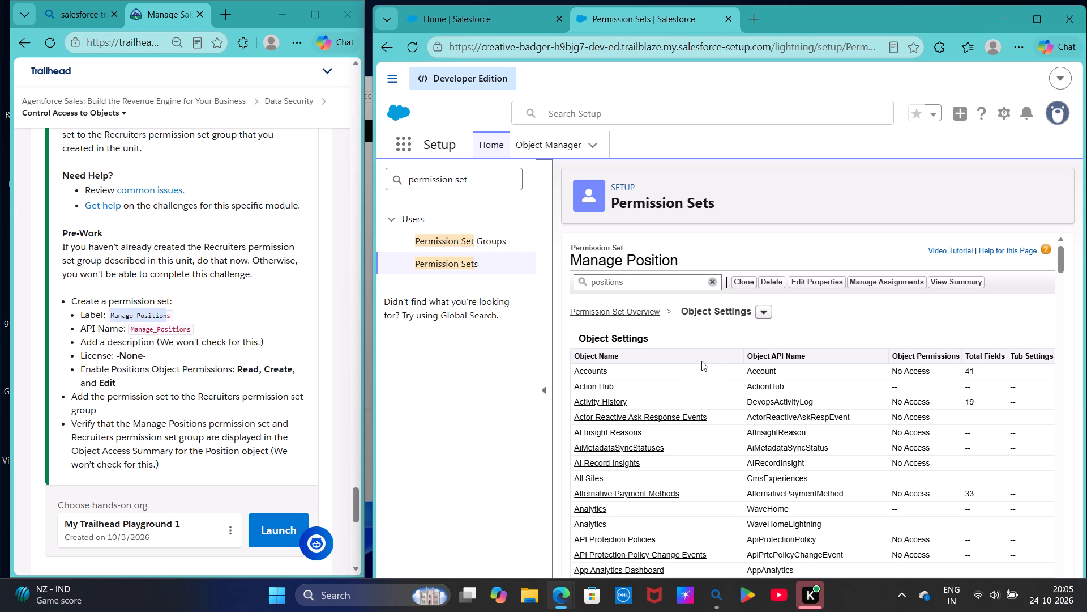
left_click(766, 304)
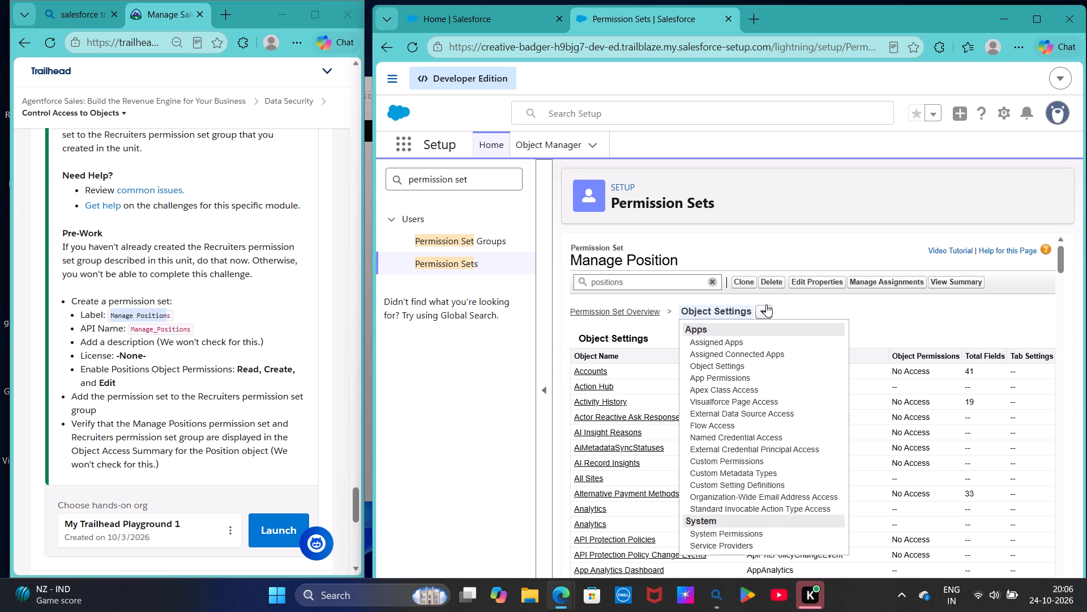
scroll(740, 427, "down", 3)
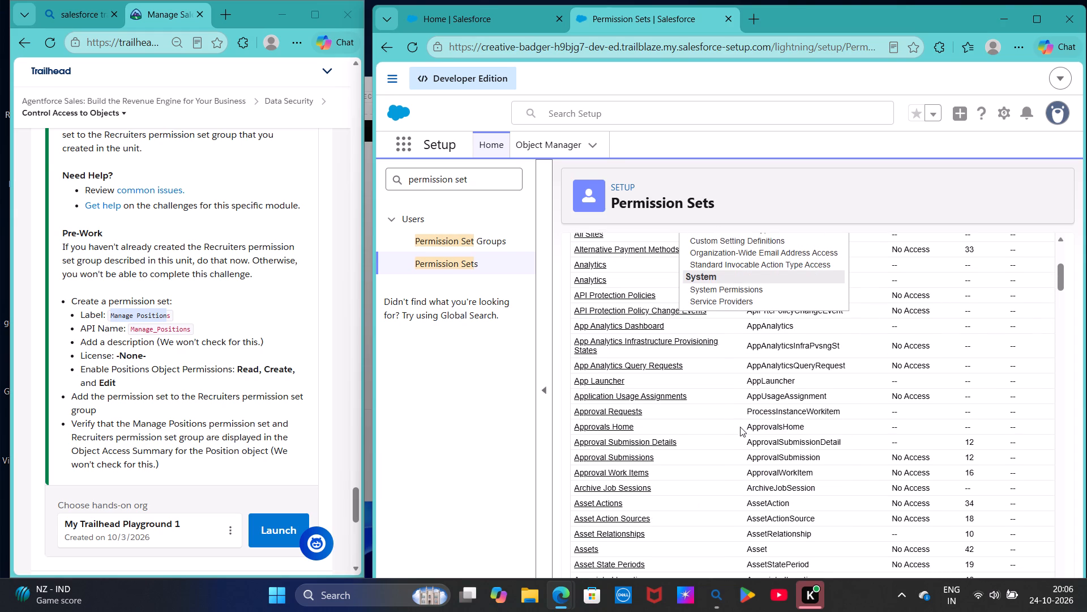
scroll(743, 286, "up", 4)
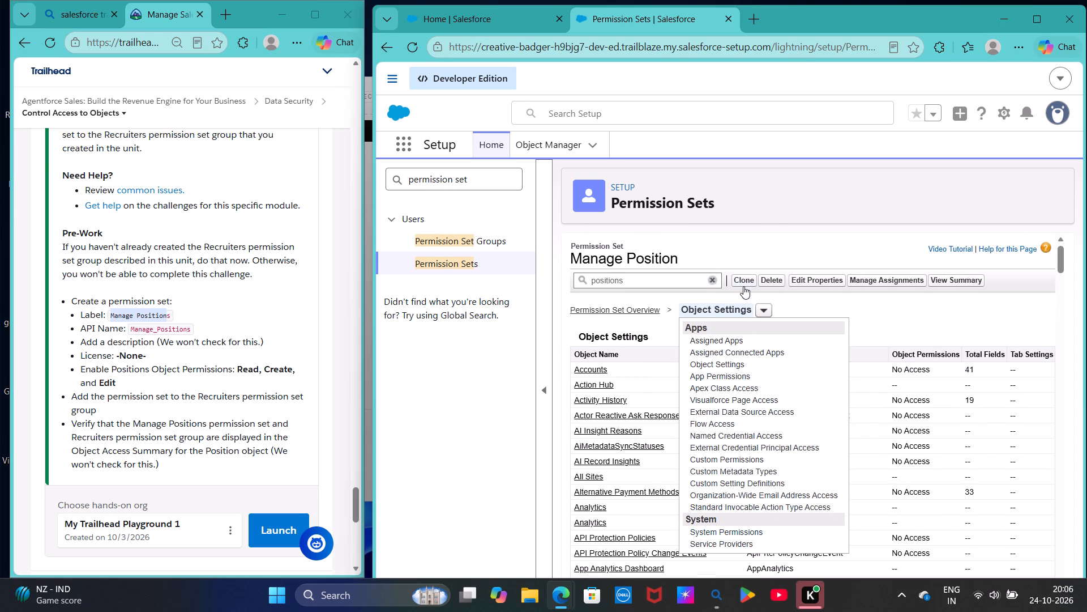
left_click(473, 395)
Look through the Manage Position permission set's Object Settings list for the Positions object, down through the entries starting with P.
scroll(627, 423, "down", 4)
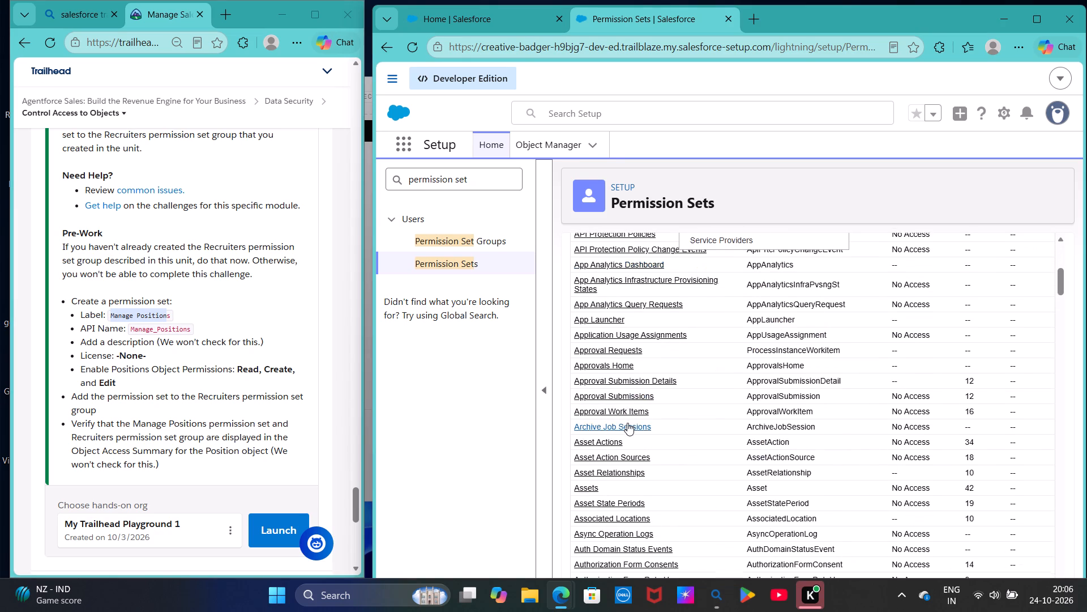
scroll(627, 423, "down", 6)
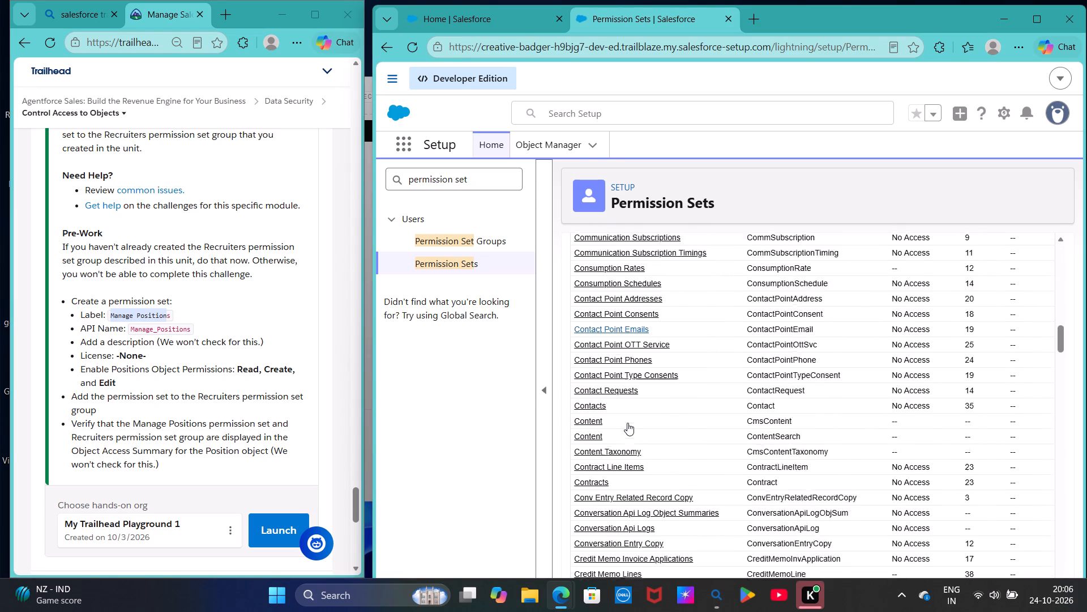
scroll(627, 423, "down", 7)
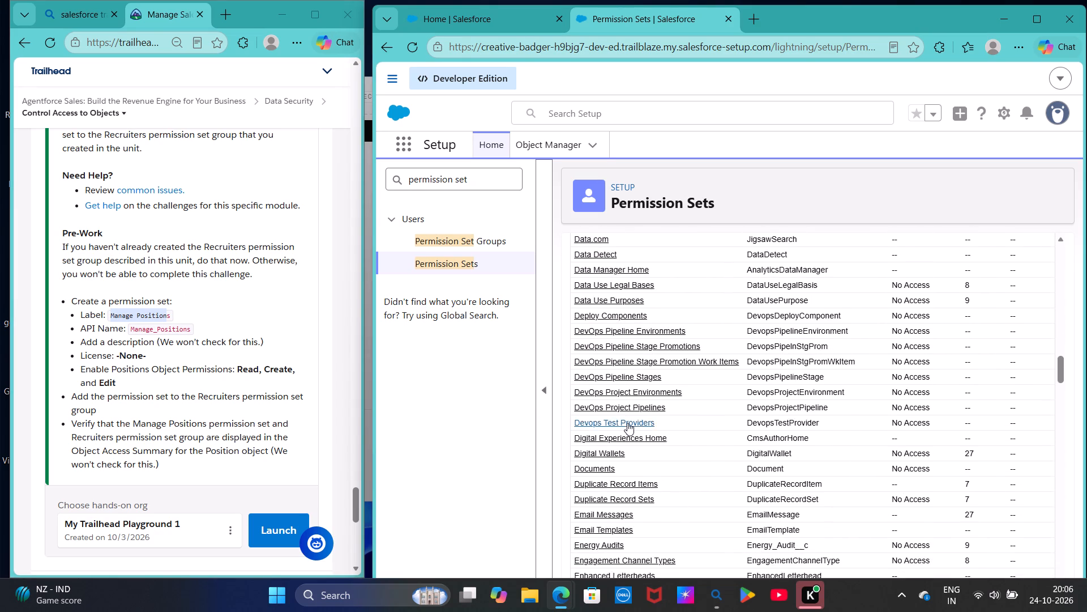
scroll(627, 423, "down", 5)
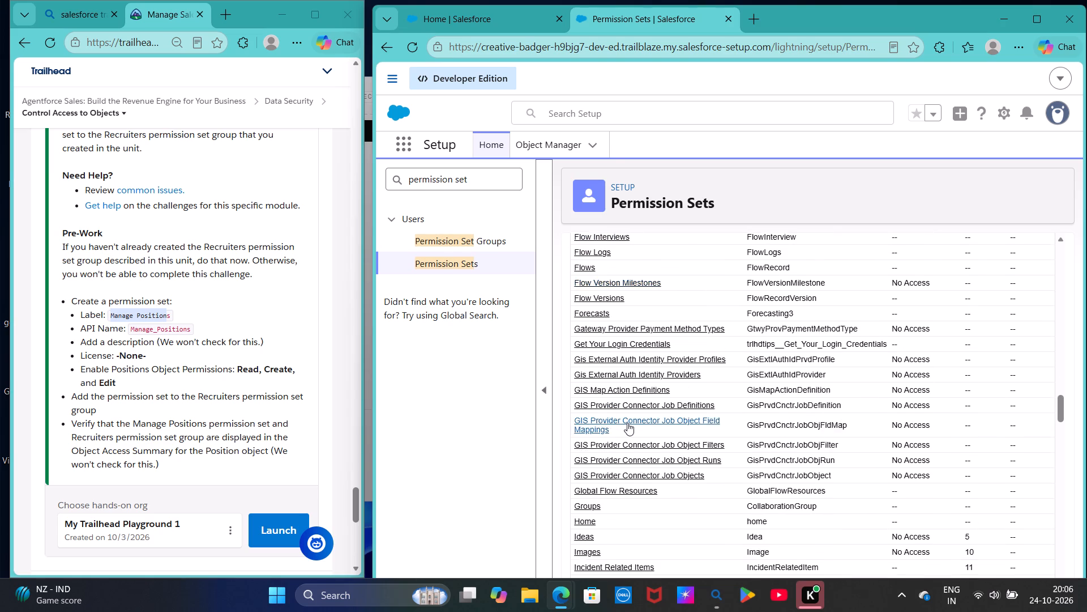
scroll(627, 423, "down", 4)
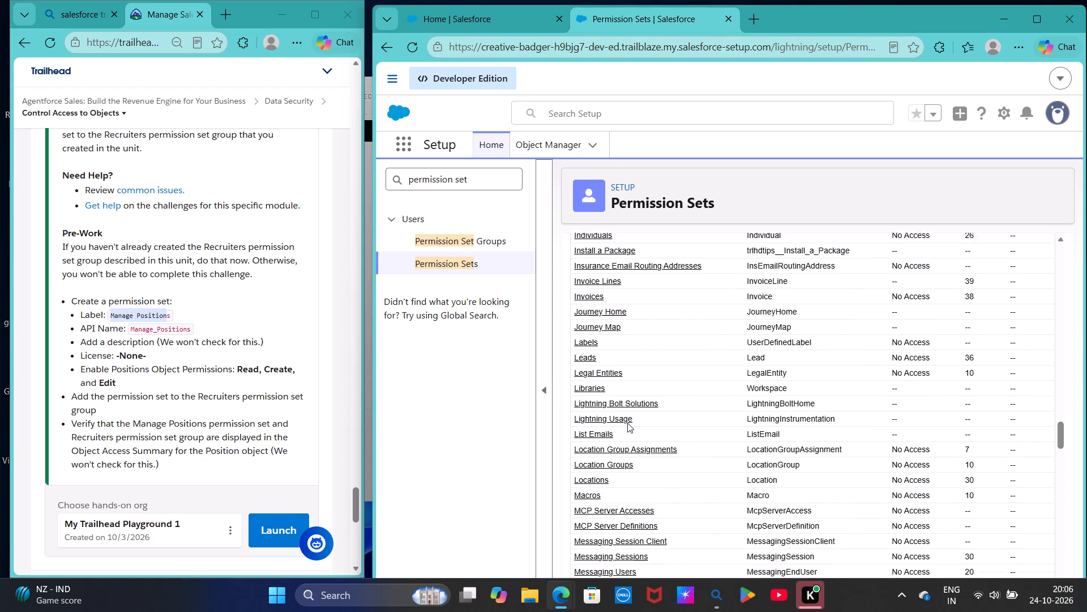
scroll(627, 423, "down", 2)
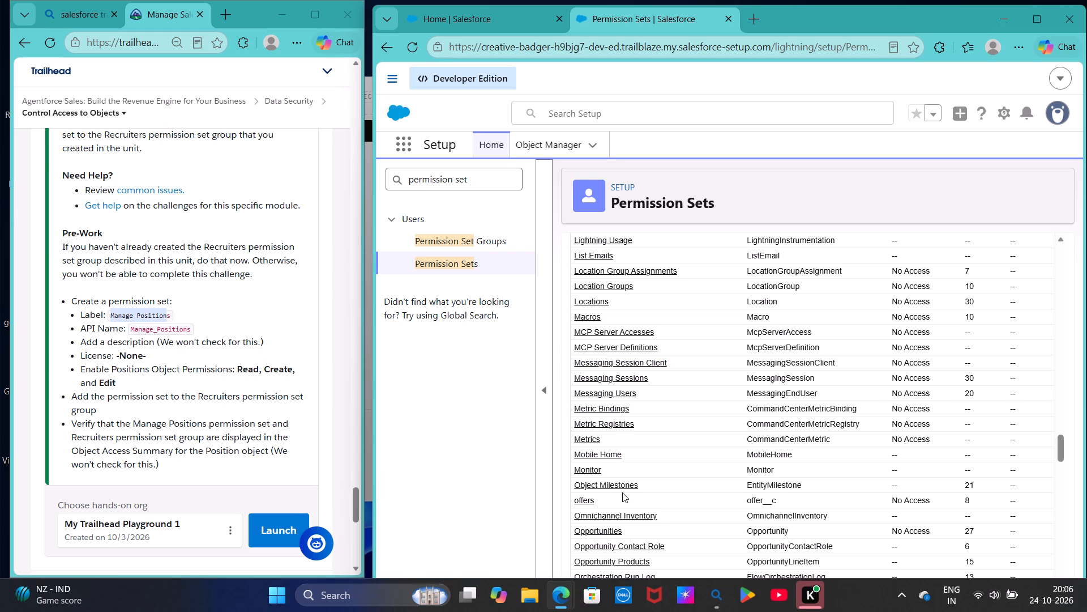
scroll(622, 492, "down", 6)
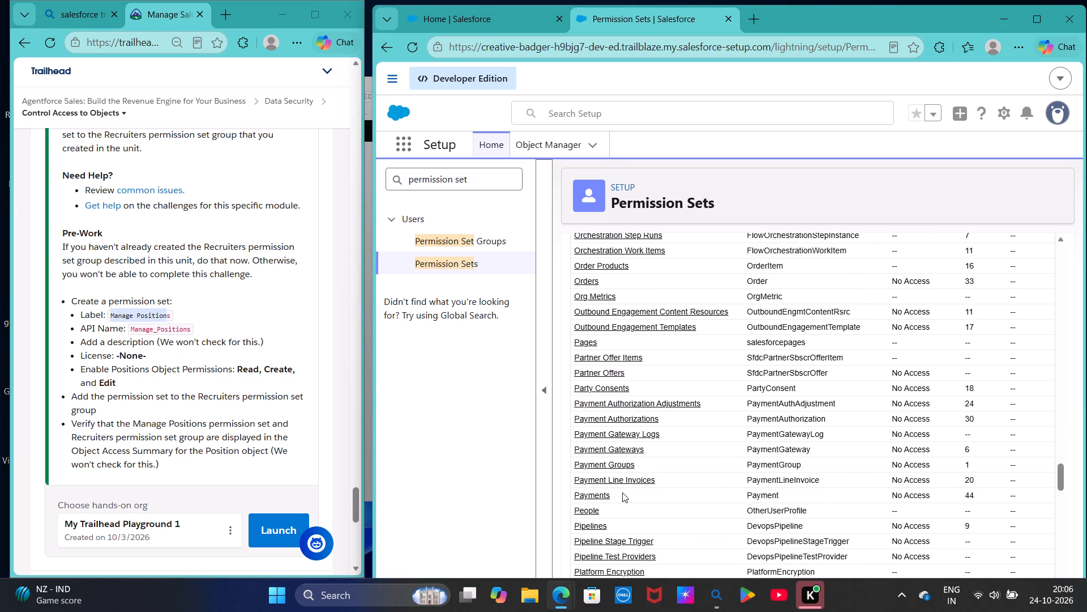
scroll(622, 492, "down", 2)
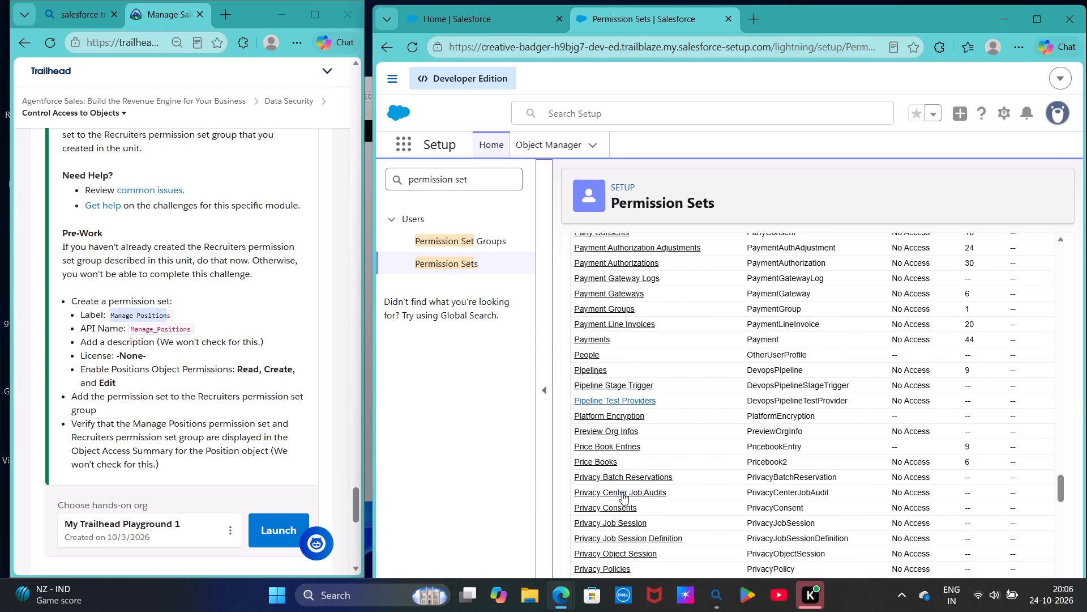
scroll(622, 492, "down", 4)
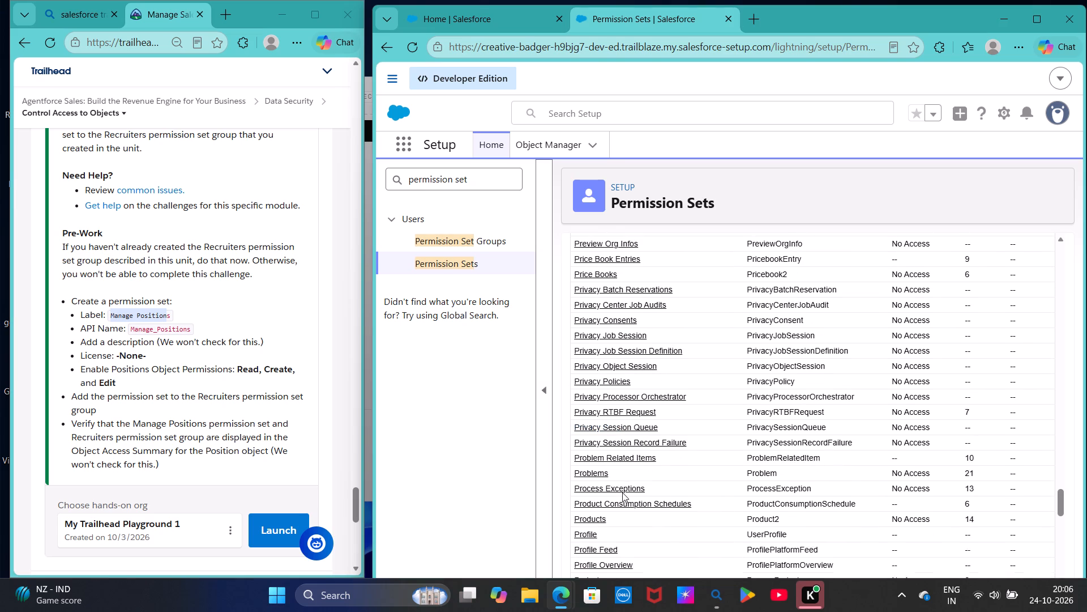
scroll(622, 492, "down", 3)
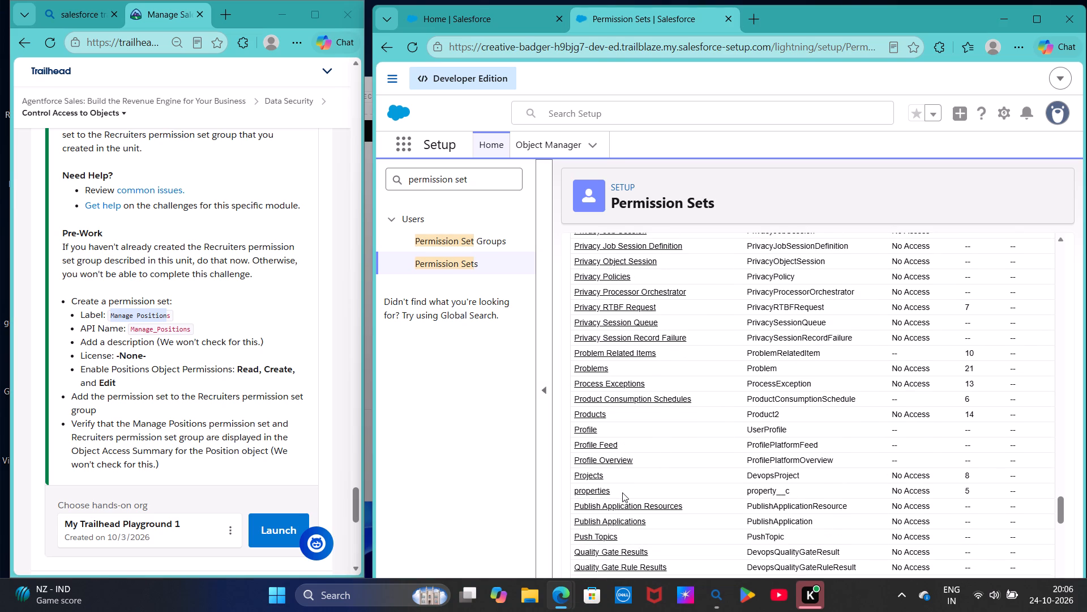
scroll(622, 492, "down", 2)
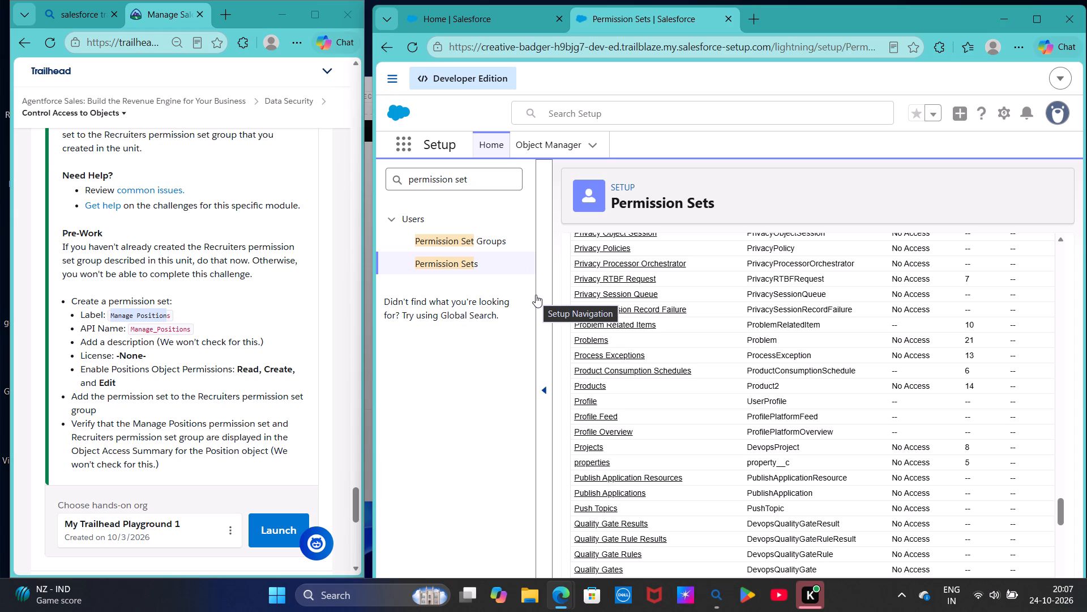
Return to the Permission Sets list, filter it by the letter M, and reopen the Object Settings of the Manage Position permission set.
left_click(465, 263)
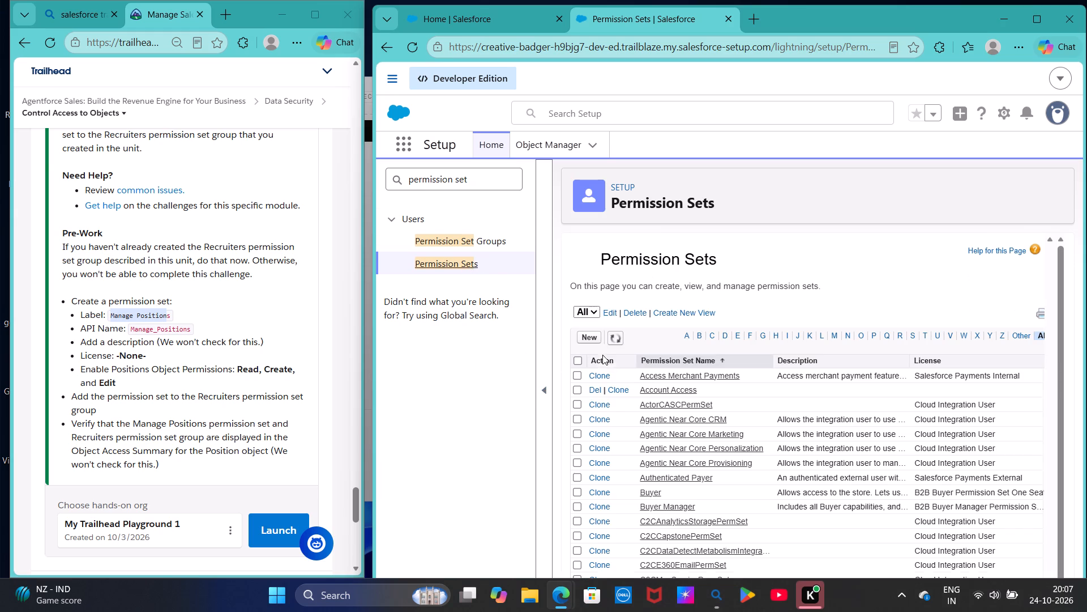
left_click(839, 334)
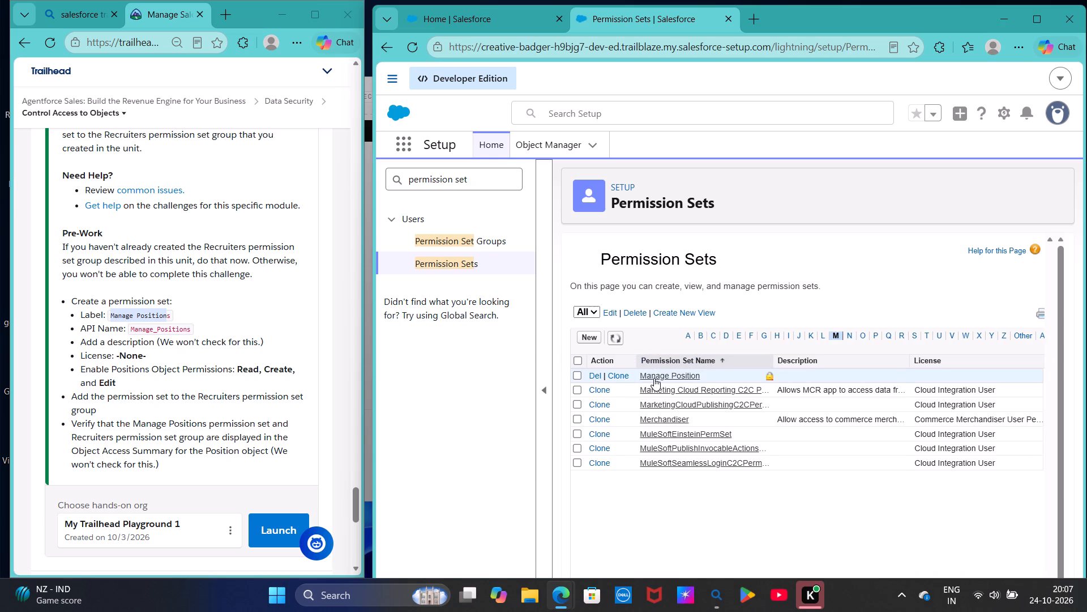
left_click(656, 378)
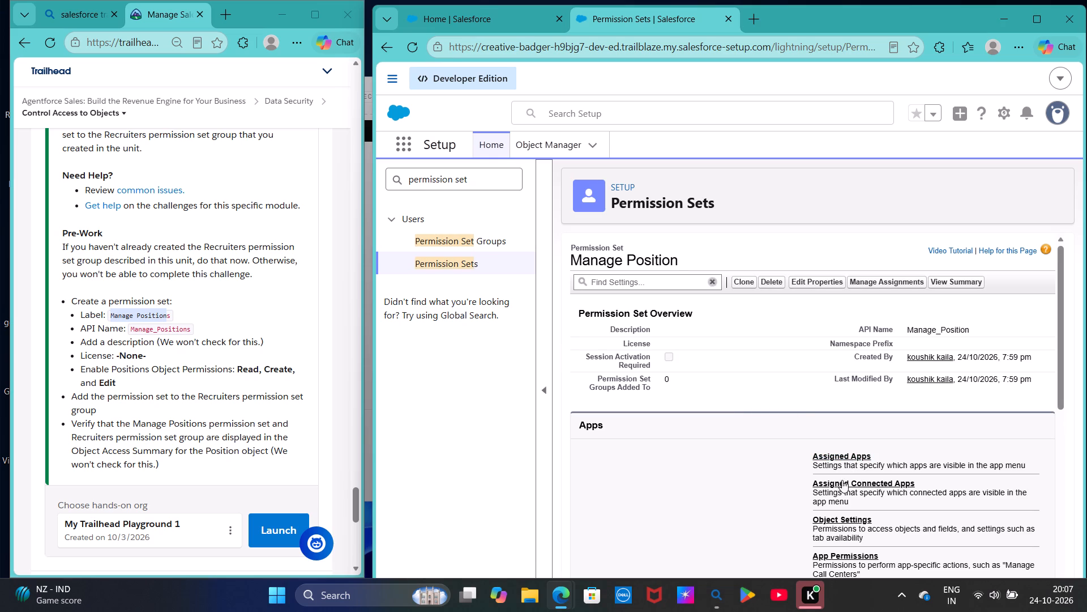
left_click(840, 514)
left_click(838, 515)
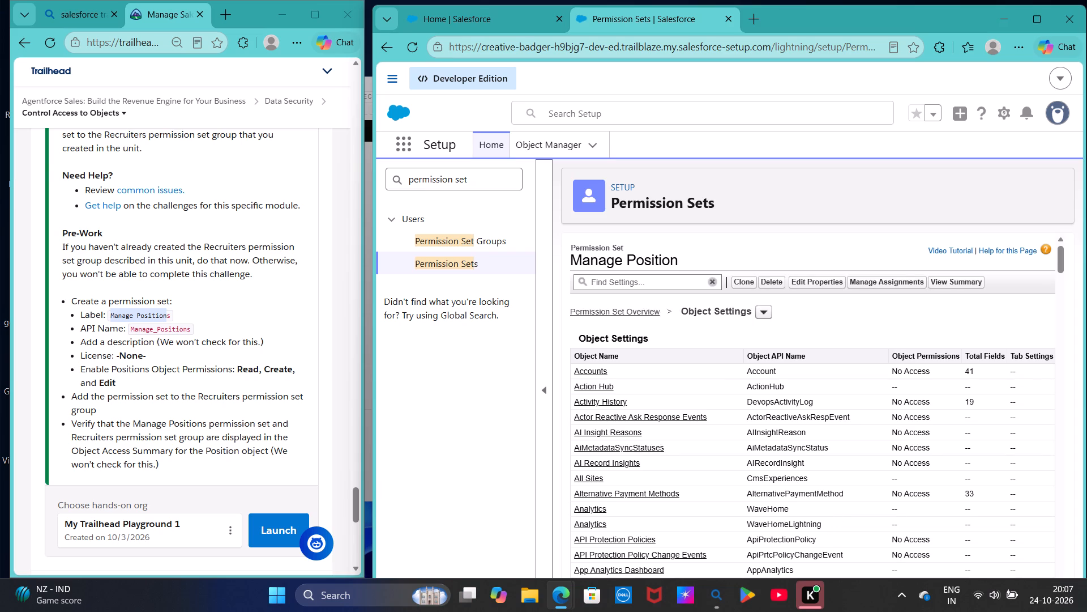
Look through the reopened Object Settings list for the Positions object, from the first entries to the end of the list.
scroll(651, 359, "down", 2)
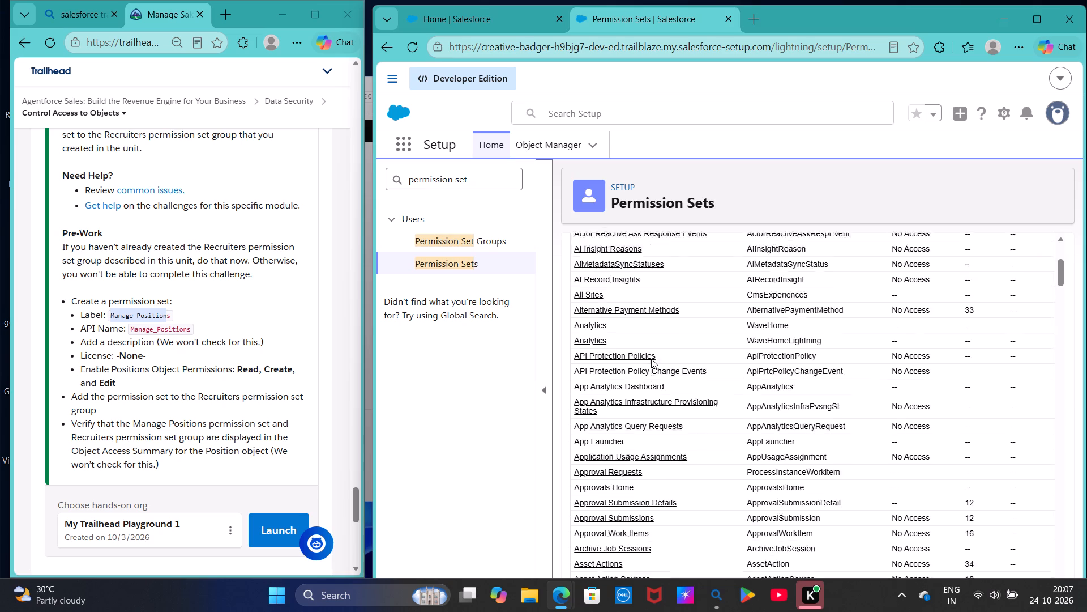
scroll(651, 359, "down", 8)
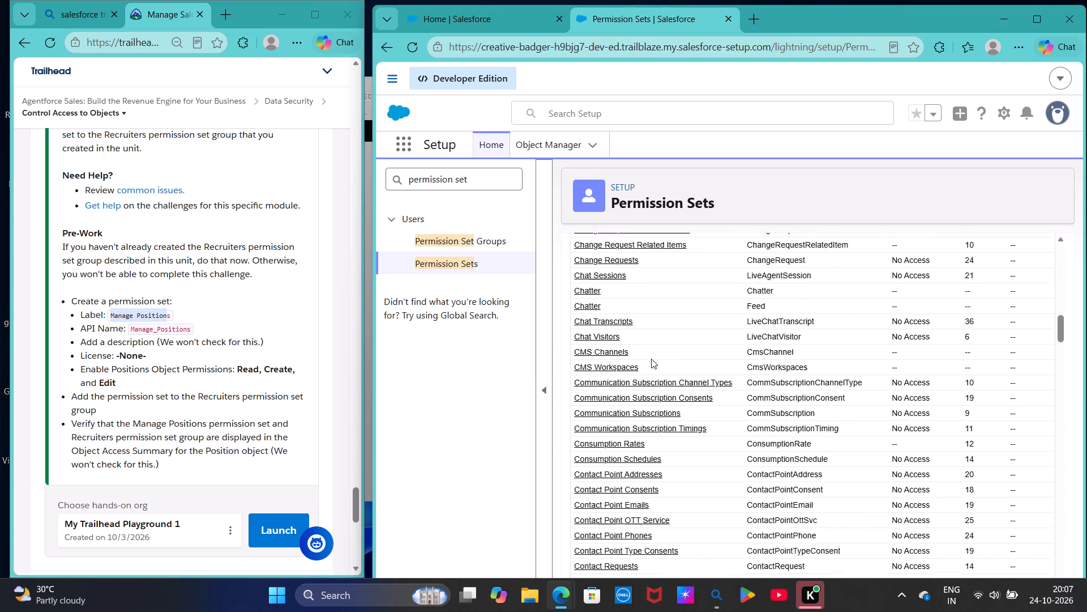
scroll(651, 359, "down", 5)
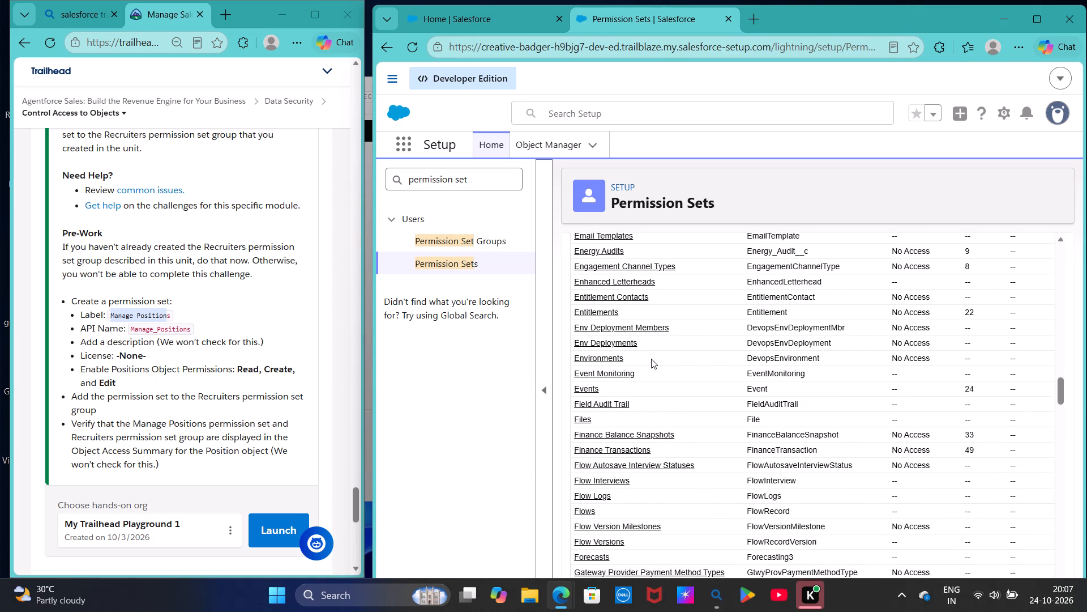
scroll(651, 359, "down", 5)
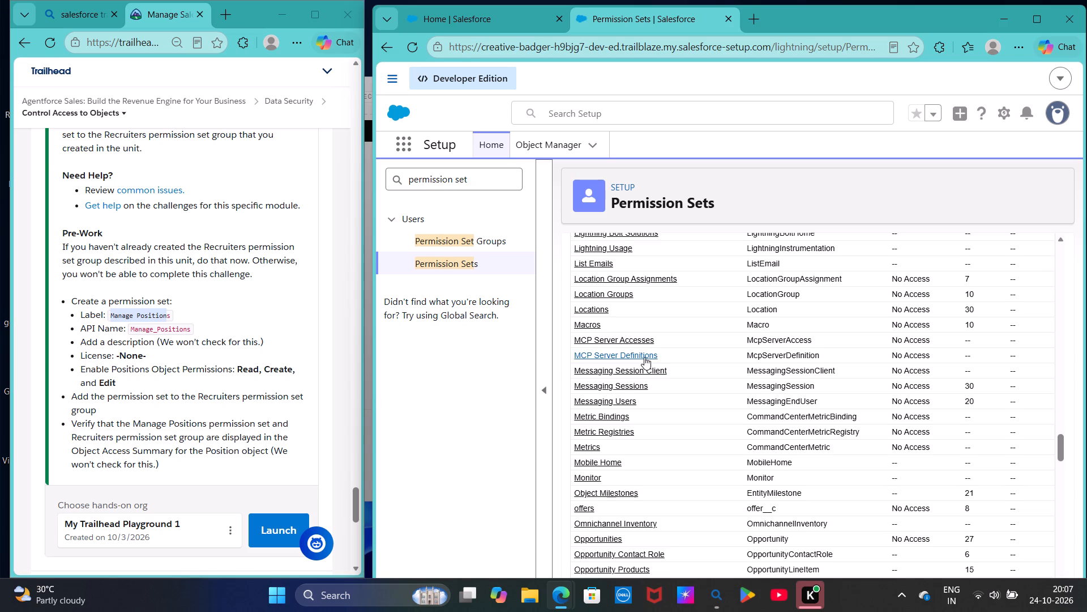
scroll(644, 357, "down", 5)
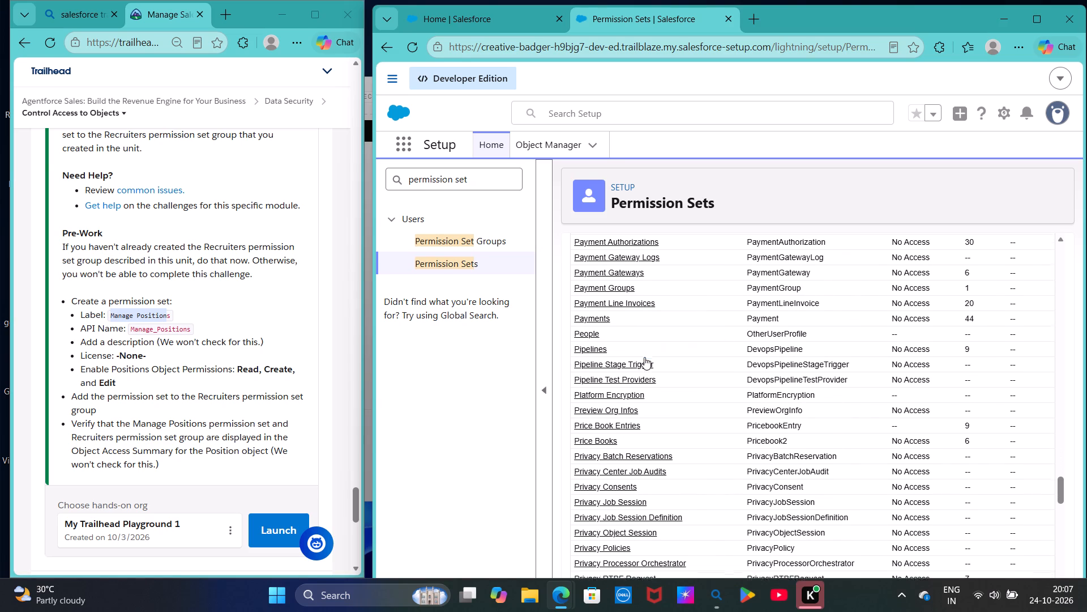
scroll(644, 357, "down", 3)
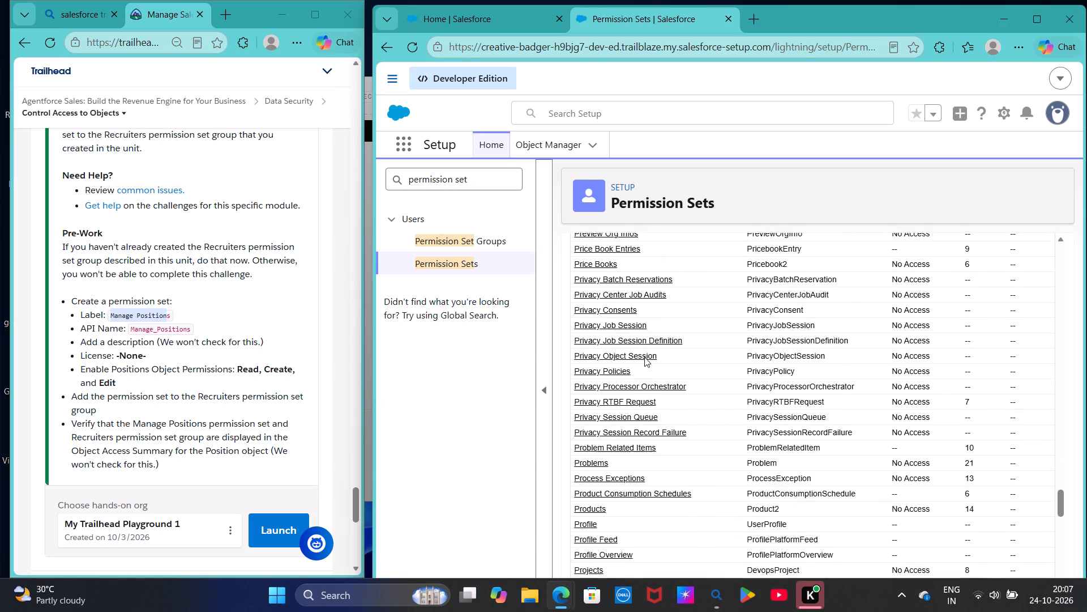
scroll(644, 357, "down", 2)
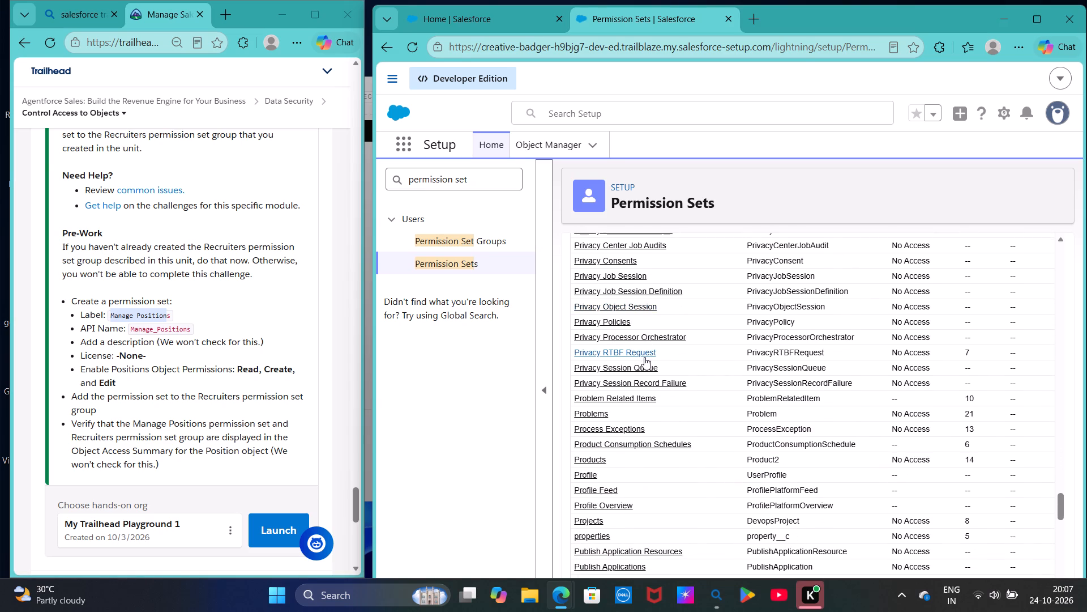
scroll(644, 357, "down", 1)
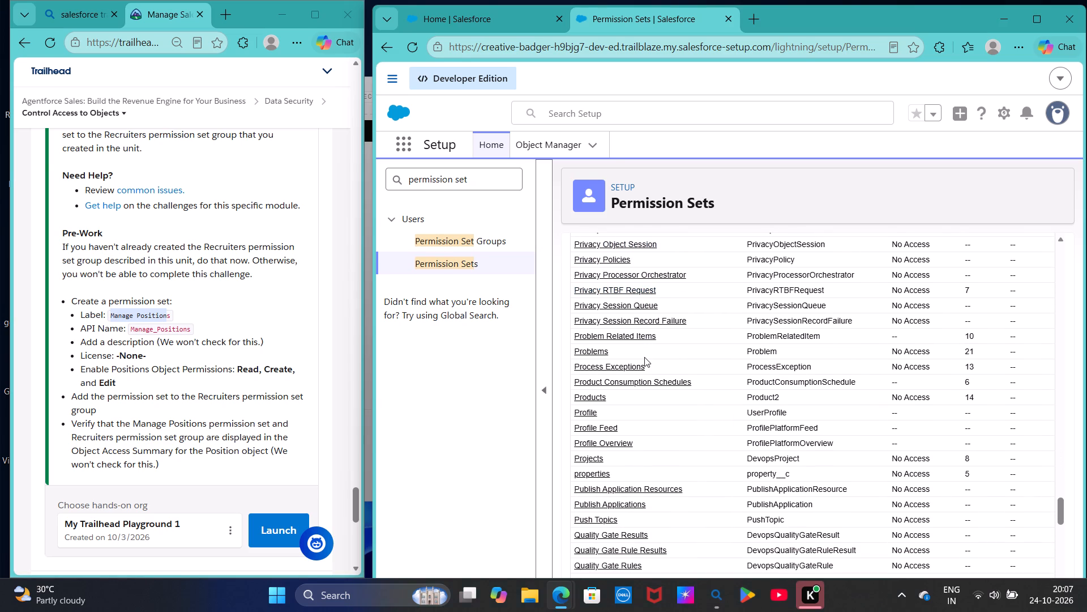
scroll(644, 357, "down", 13)
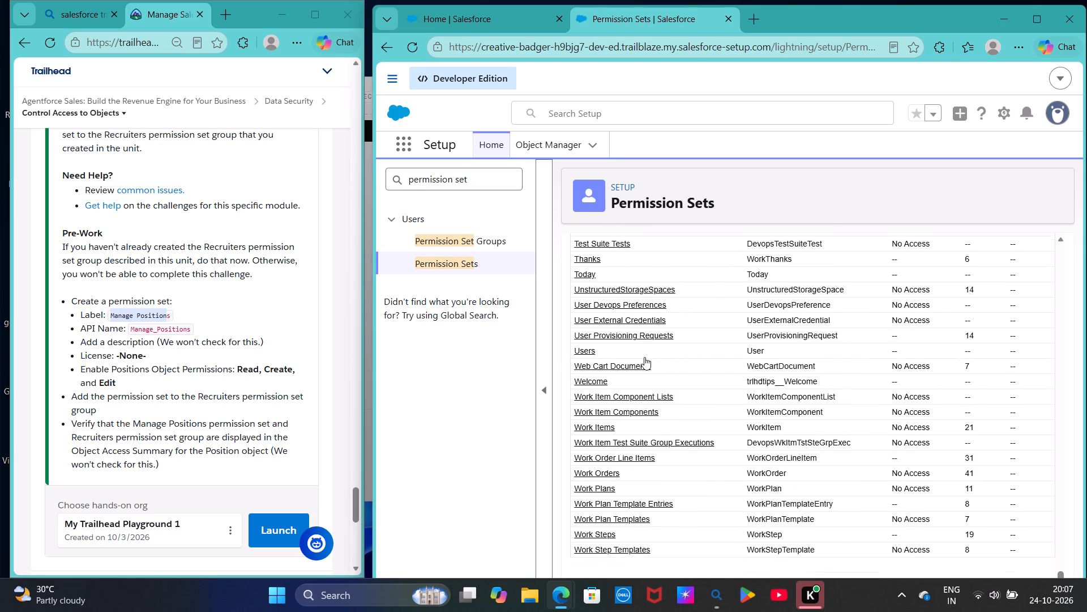
scroll(644, 357, "down", 2)
Go back up the Object Settings list and recheck the entries starting with P for the Positions object.
scroll(644, 357, "up", 3)
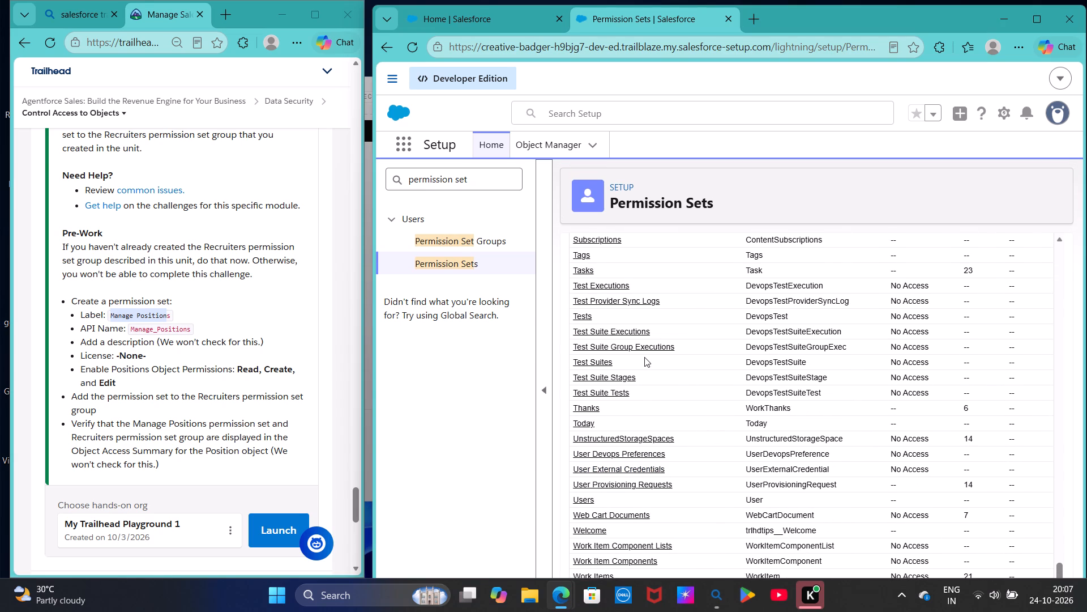
scroll(644, 357, "up", 7)
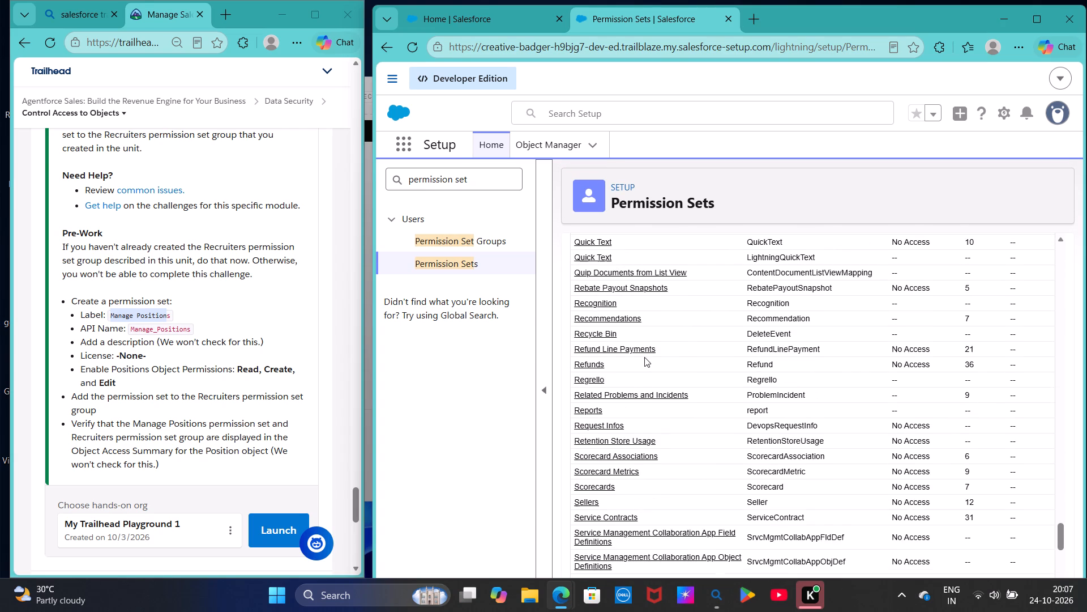
scroll(644, 357, "up", 3)
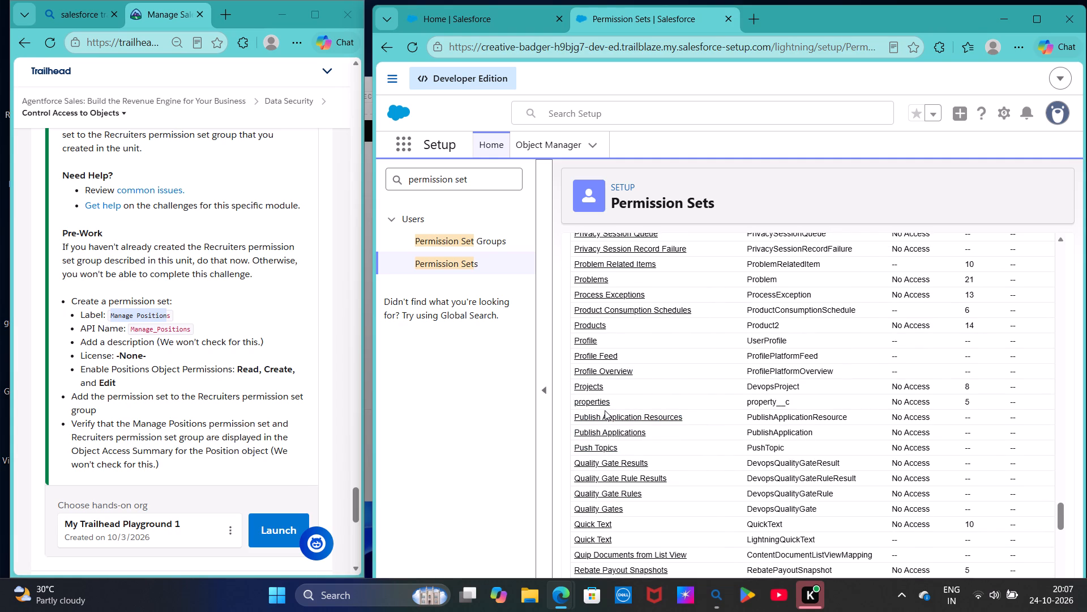
scroll(601, 403, "up", 2)
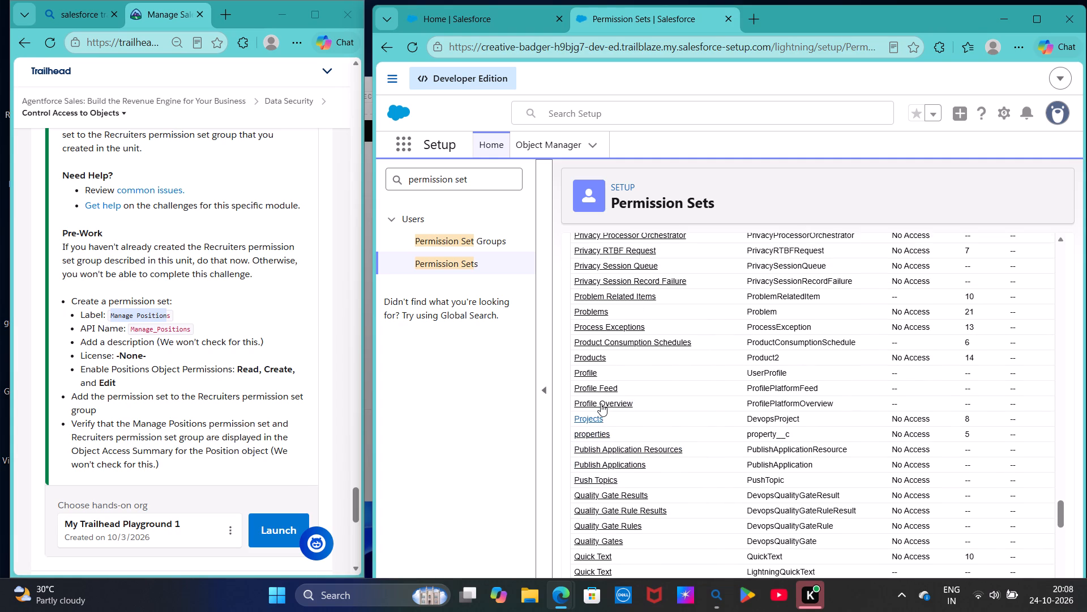
scroll(601, 403, "up", 3)
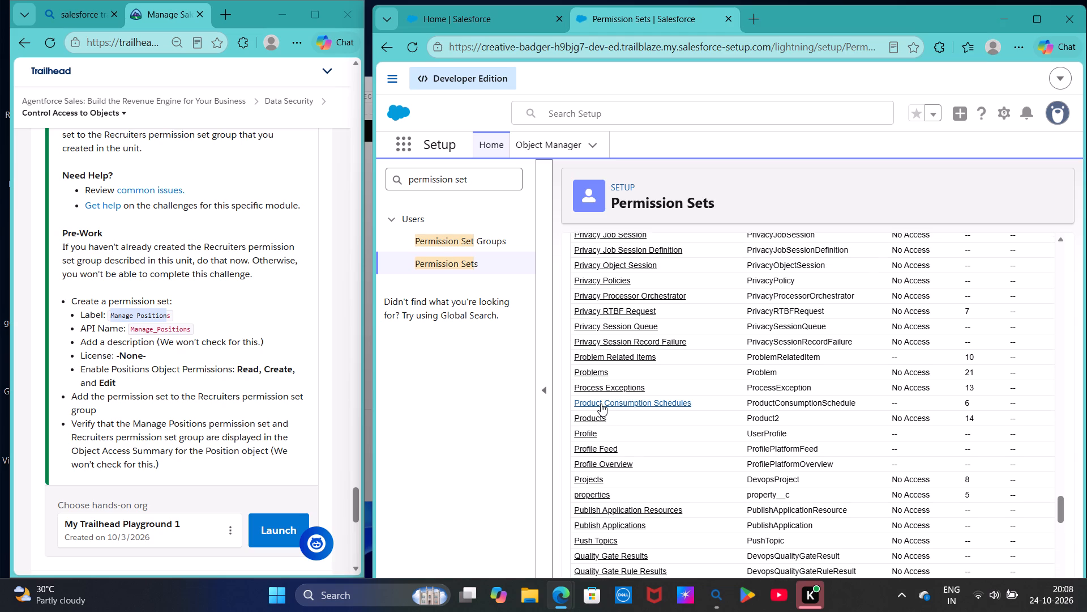
scroll(601, 403, "up", 3)
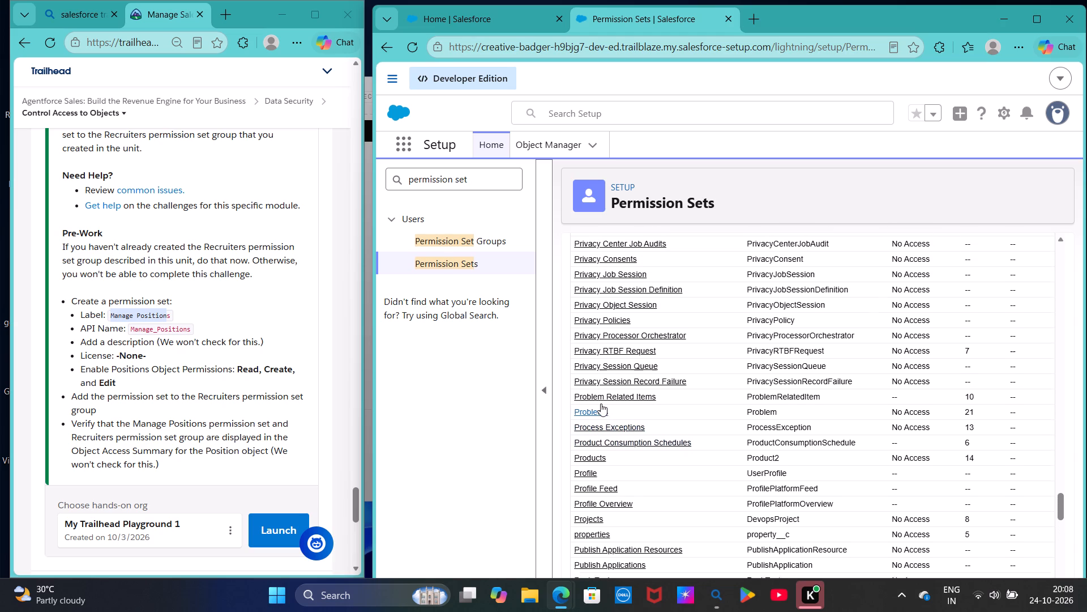
scroll(601, 403, "up", 2)
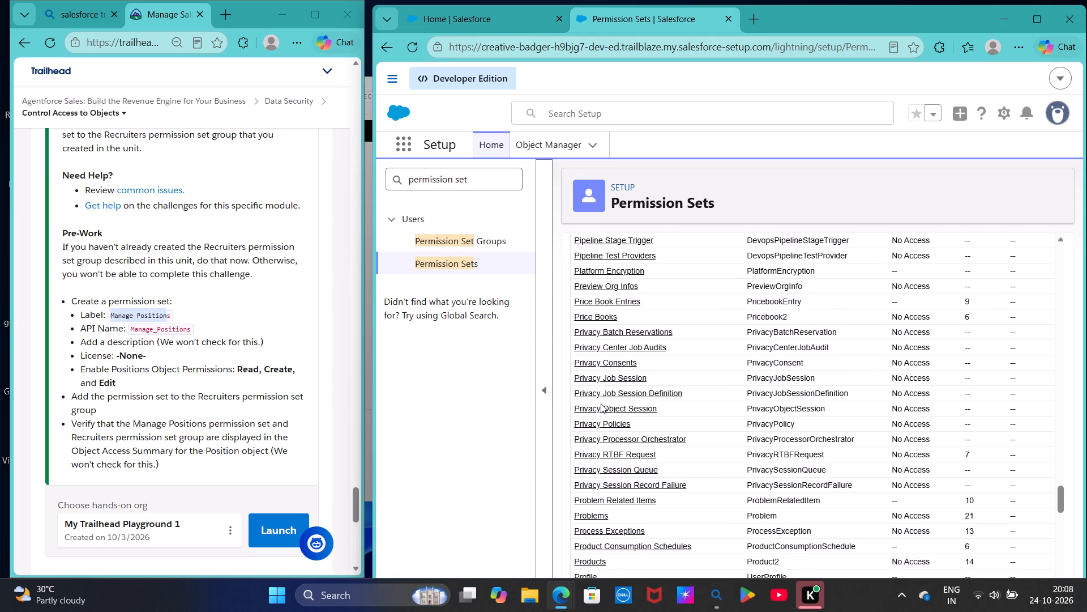
scroll(601, 403, "up", 2)
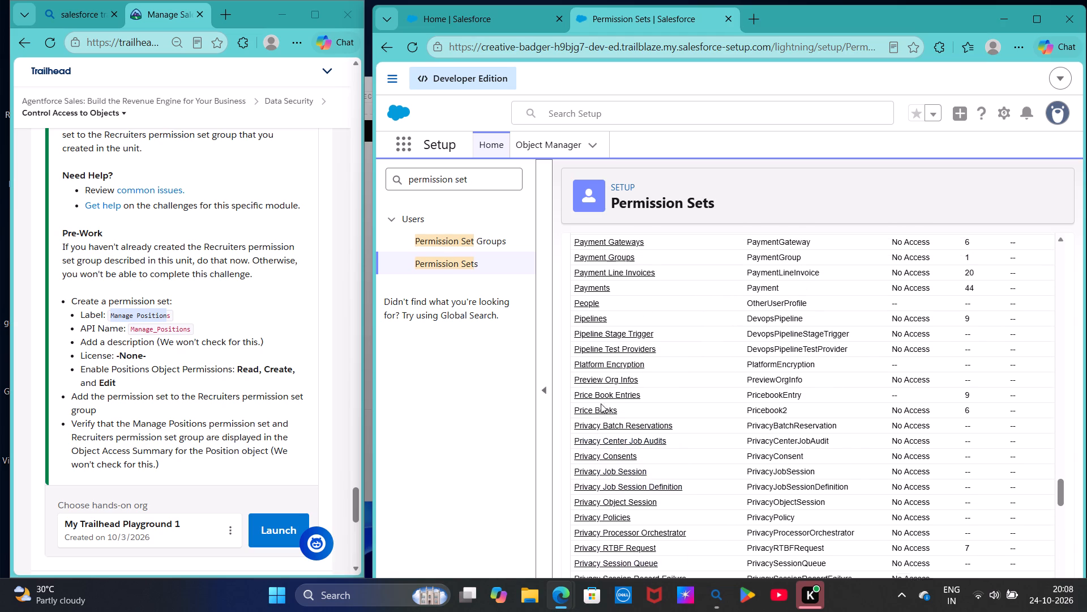
scroll(601, 403, "up", 3)
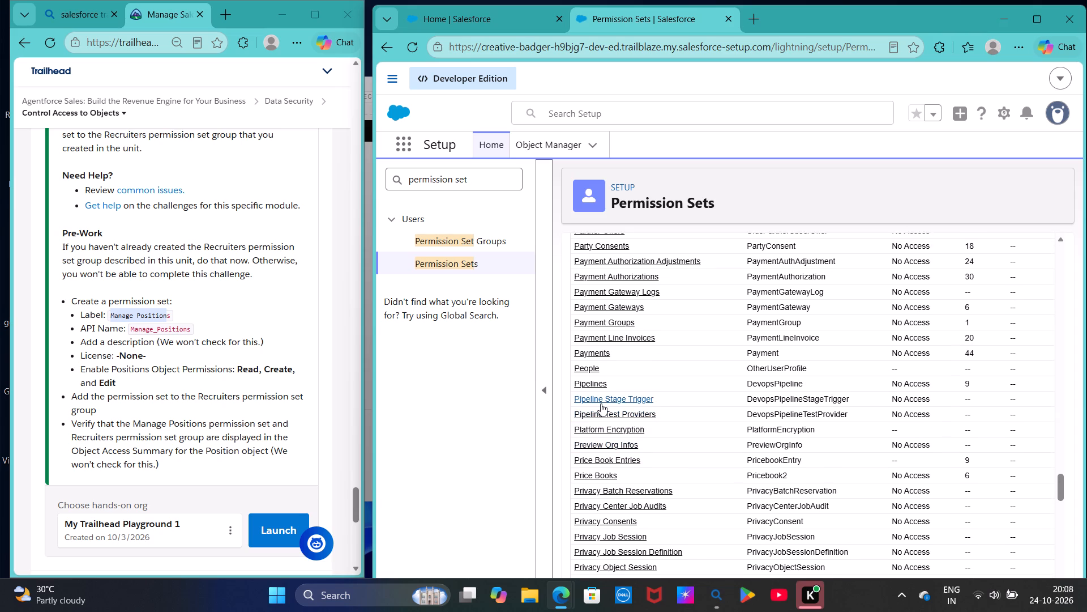
scroll(601, 403, "up", 2)
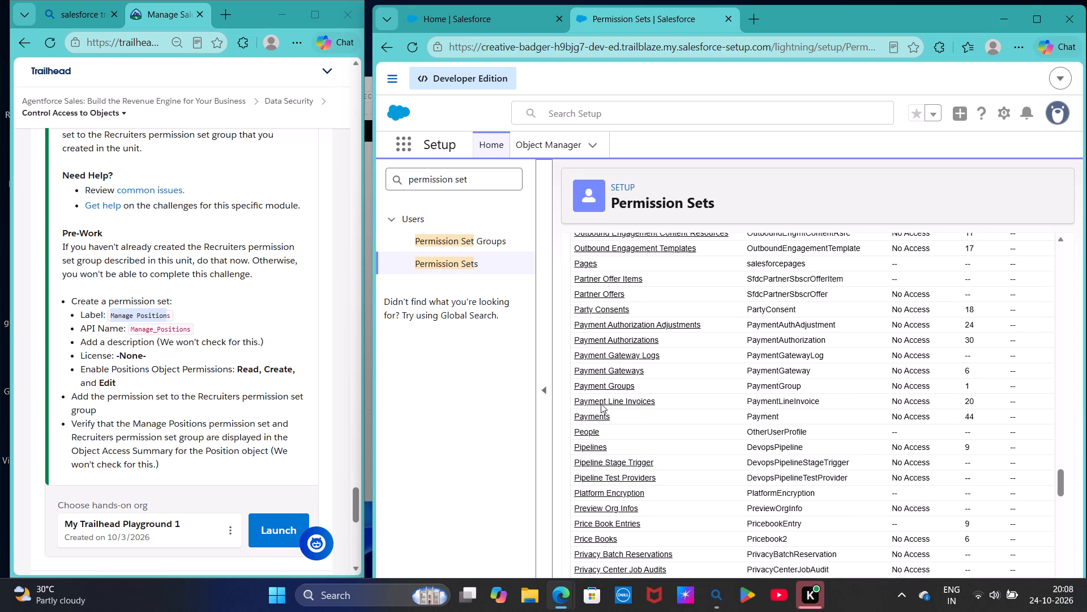
scroll(601, 403, "up", 1)
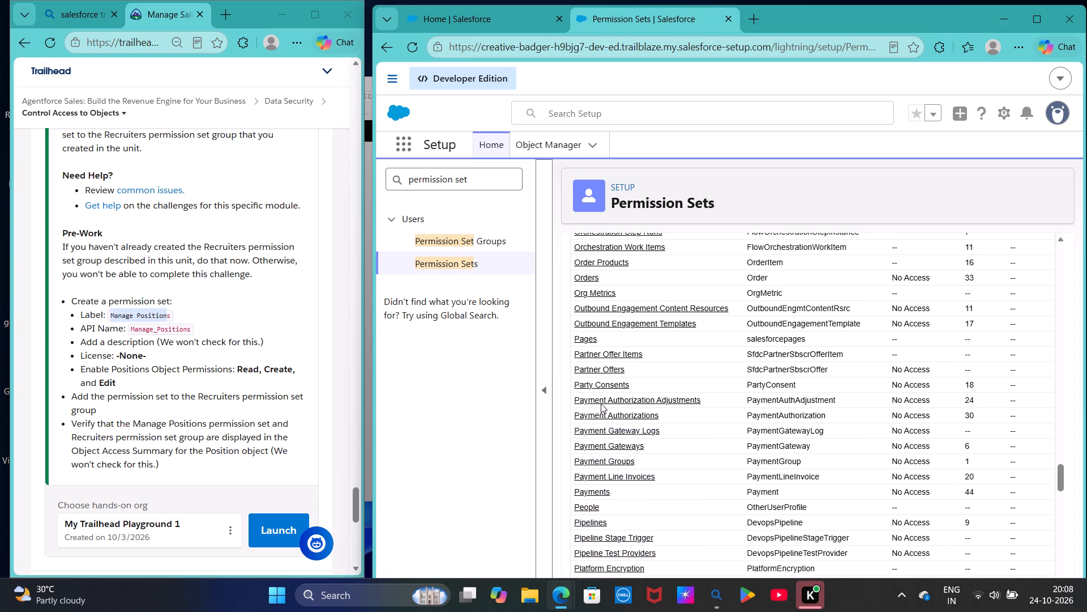
Leave the permission set for the Object Manager and search its objects for "posit".
scroll(601, 403, "up", 1)
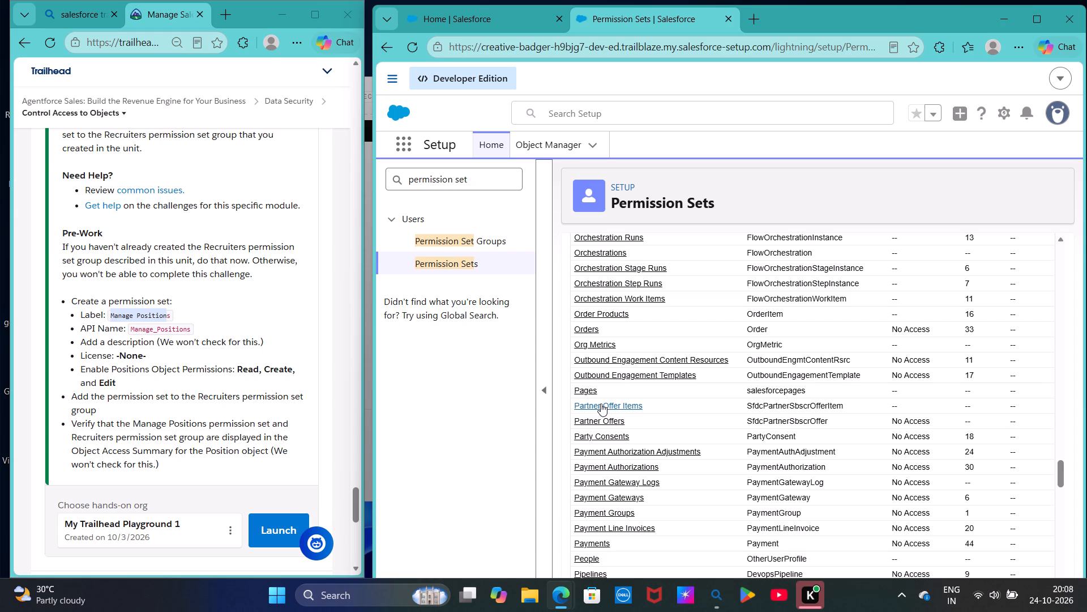
left_click(452, 150)
left_click(557, 137)
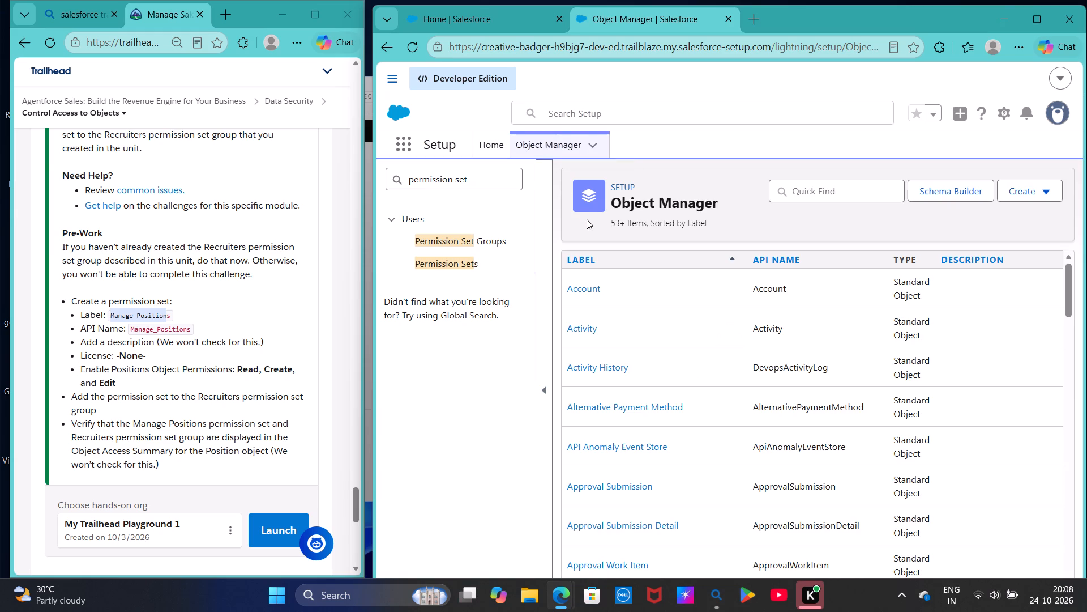
scroll(654, 318, "down", 7)
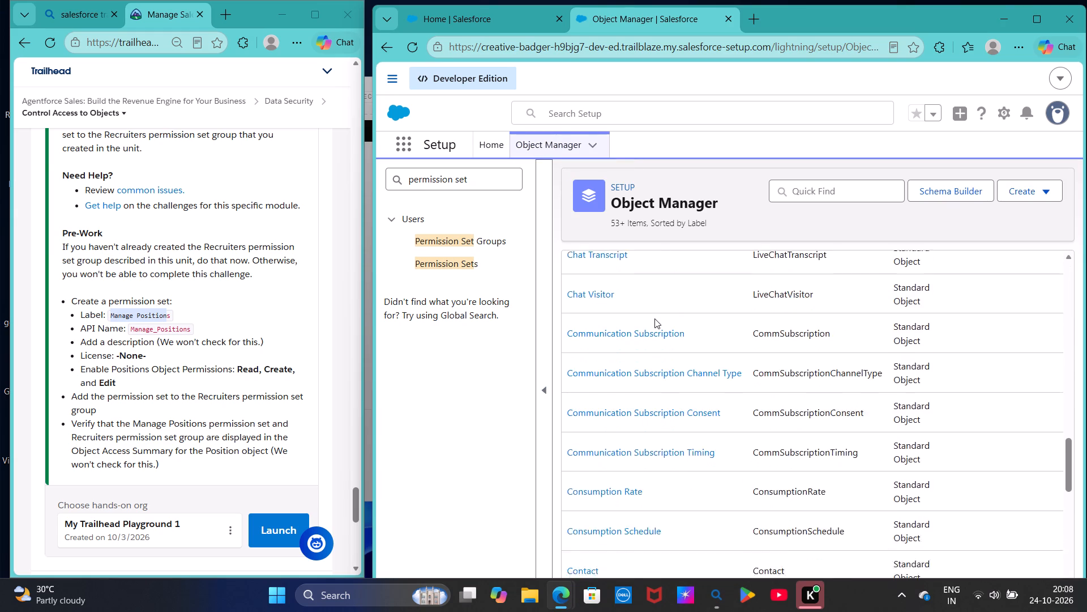
scroll(654, 318, "down", 2)
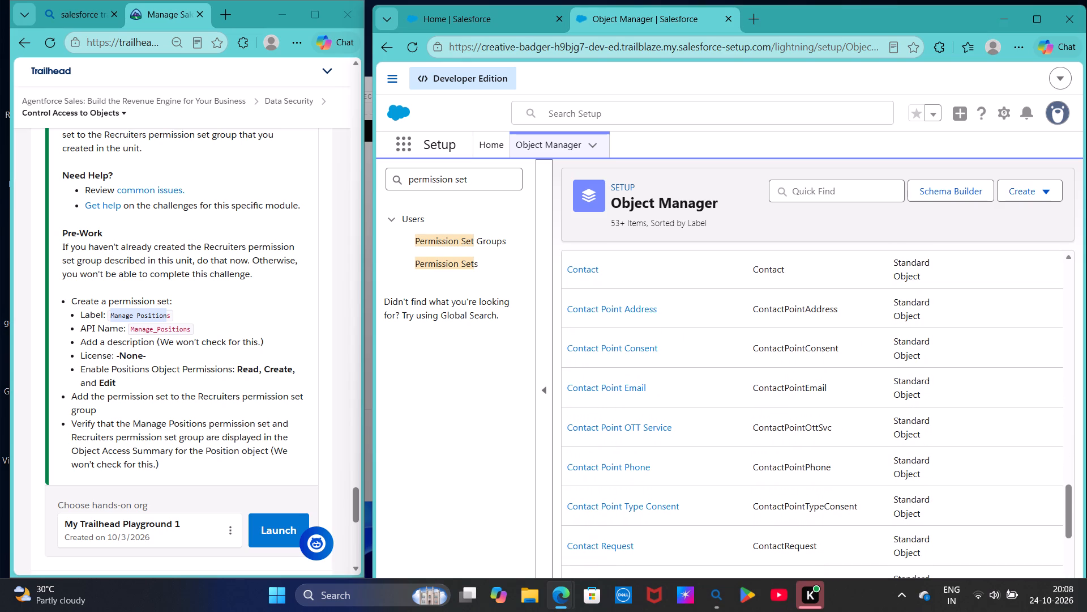
left_click(821, 181)
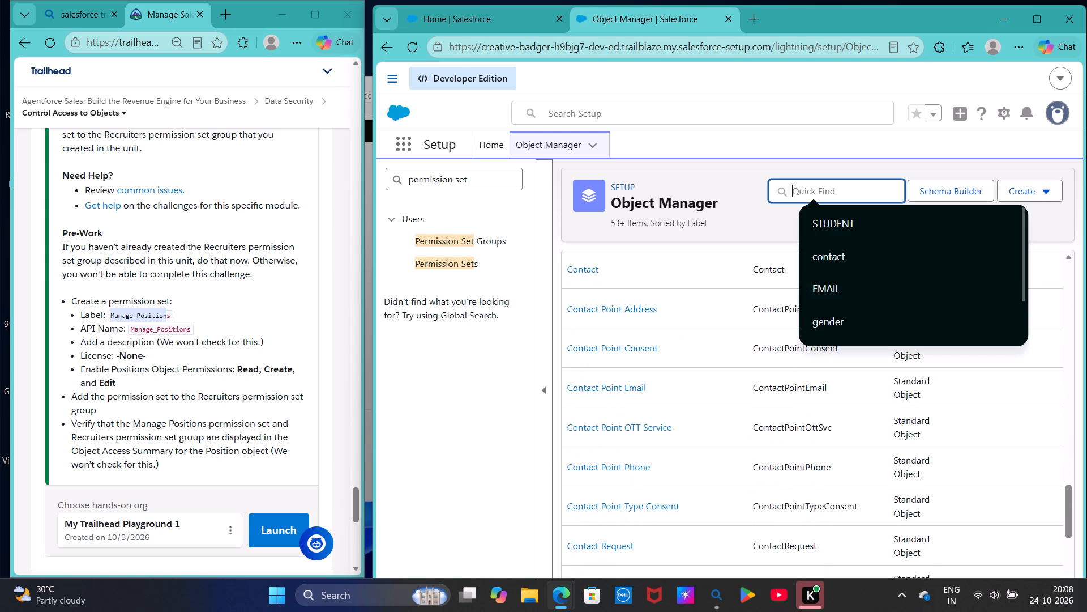
type("po")
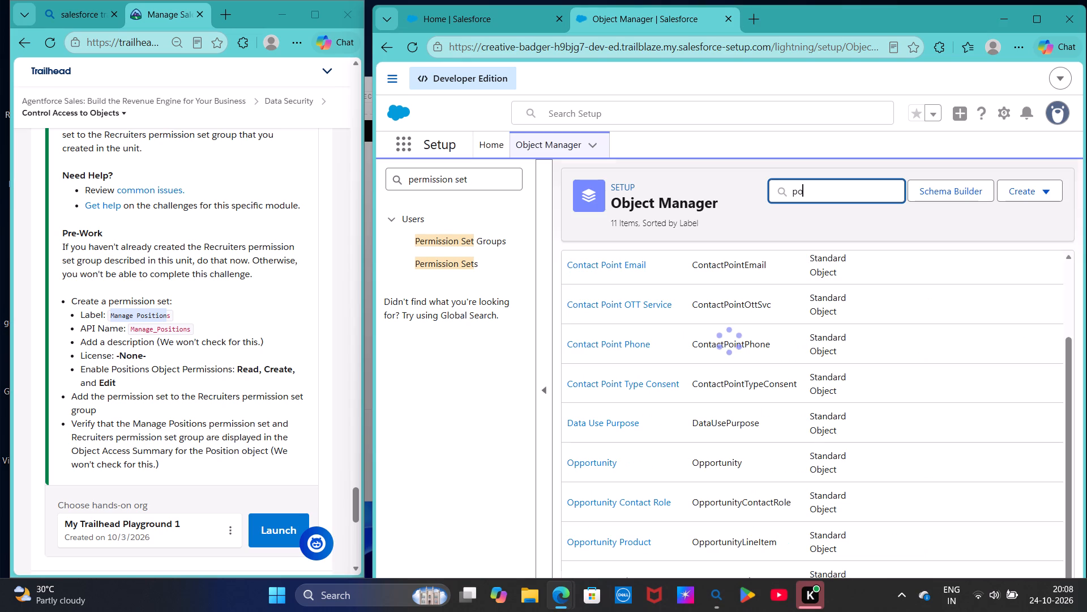
type("sit")
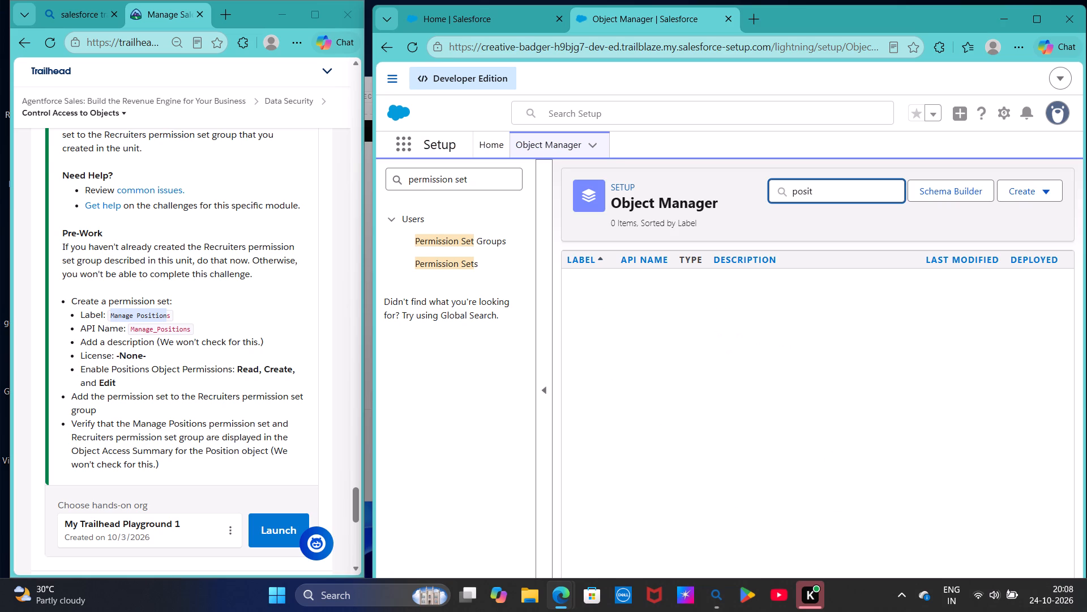
Clear the object search and look through the full Object Manager list for the Position object, past the entries starting with P.
key("BackSpace")
key("BackSpace")
key("BackSpace")
key("BackSpace")
key("BackSpace")
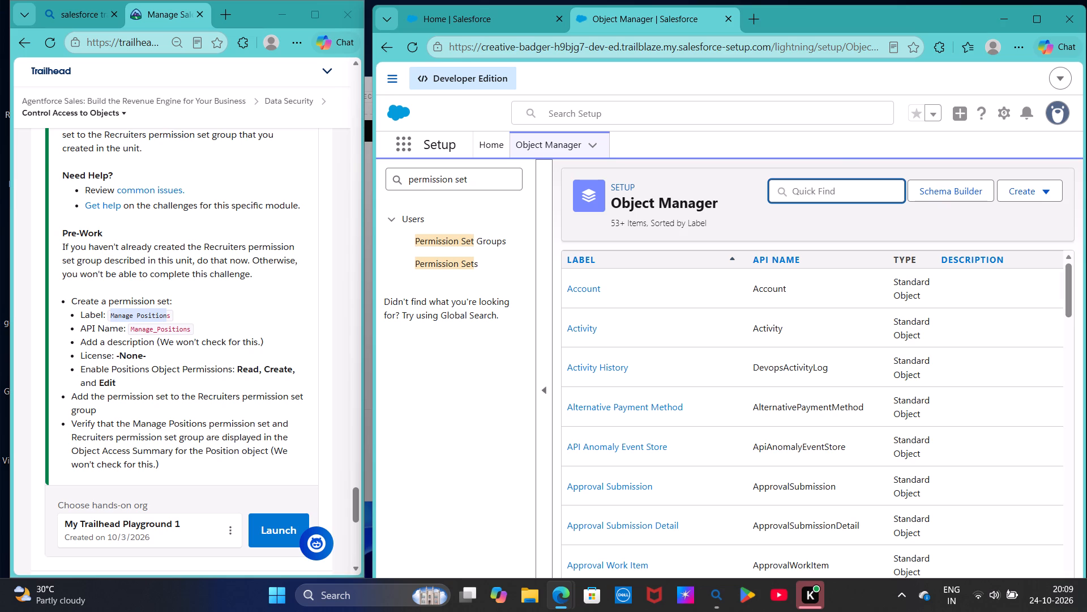
scroll(867, 343, "down", 20)
scroll(867, 343, "down", 1)
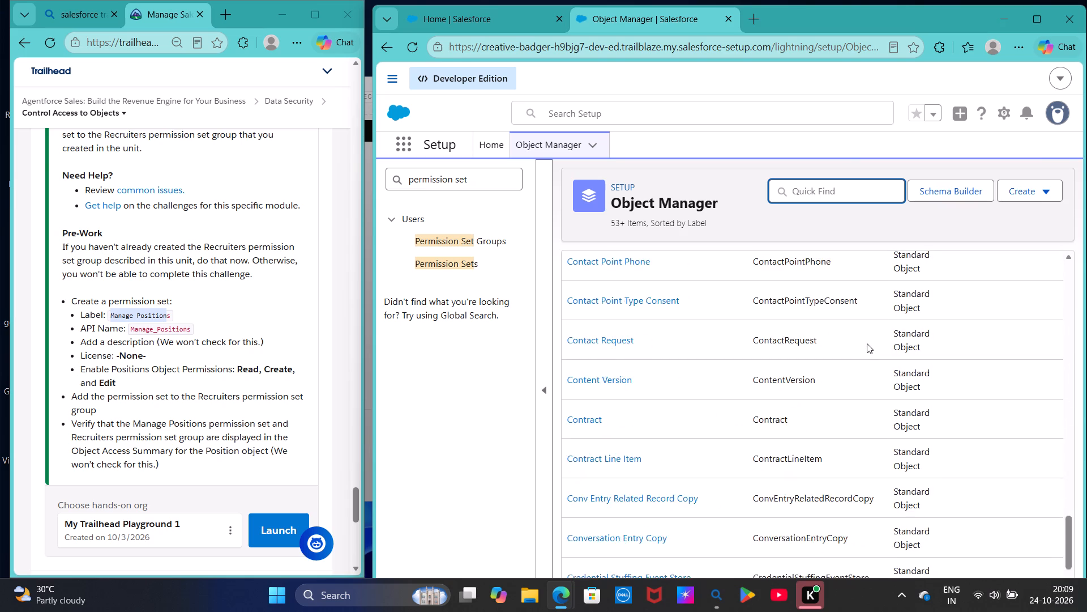
scroll(867, 343, "down", 17)
scroll(722, 498, "down", 13)
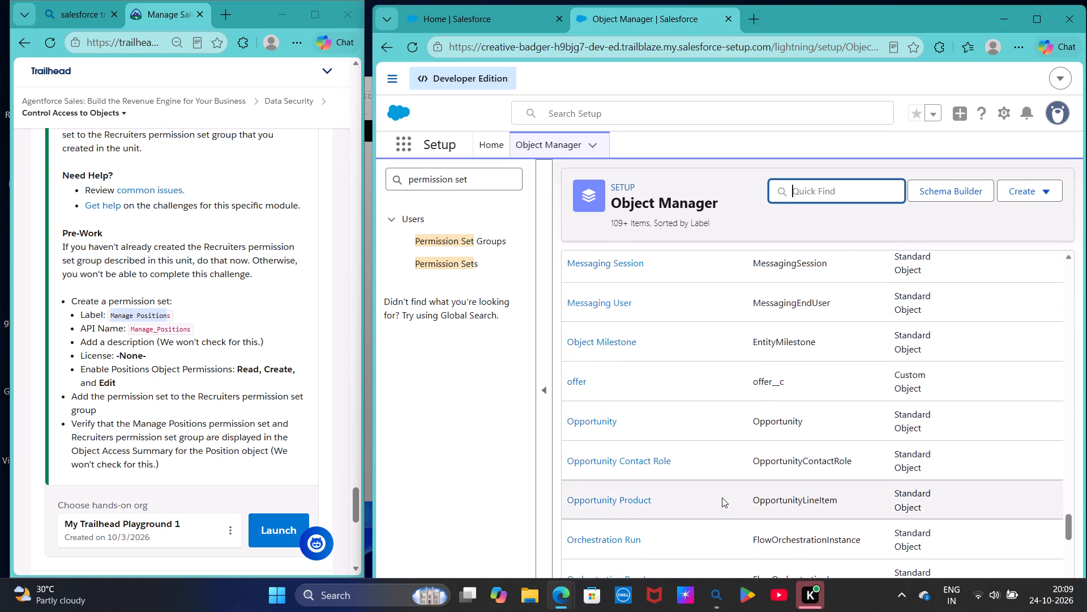
scroll(722, 498, "down", 8)
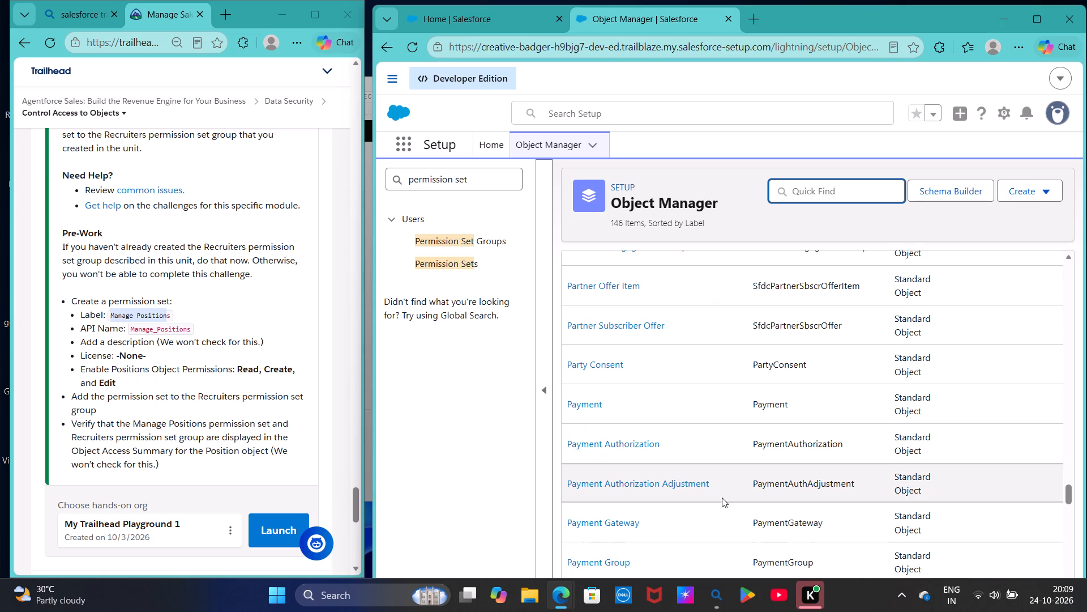
scroll(722, 498, "down", 5)
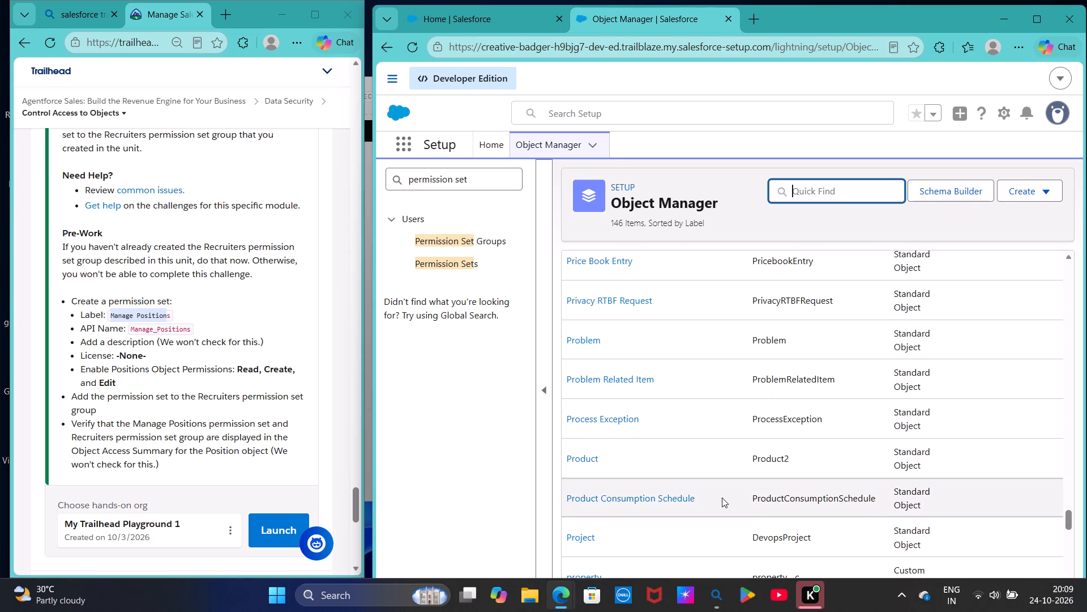
scroll(722, 498, "down", 3)
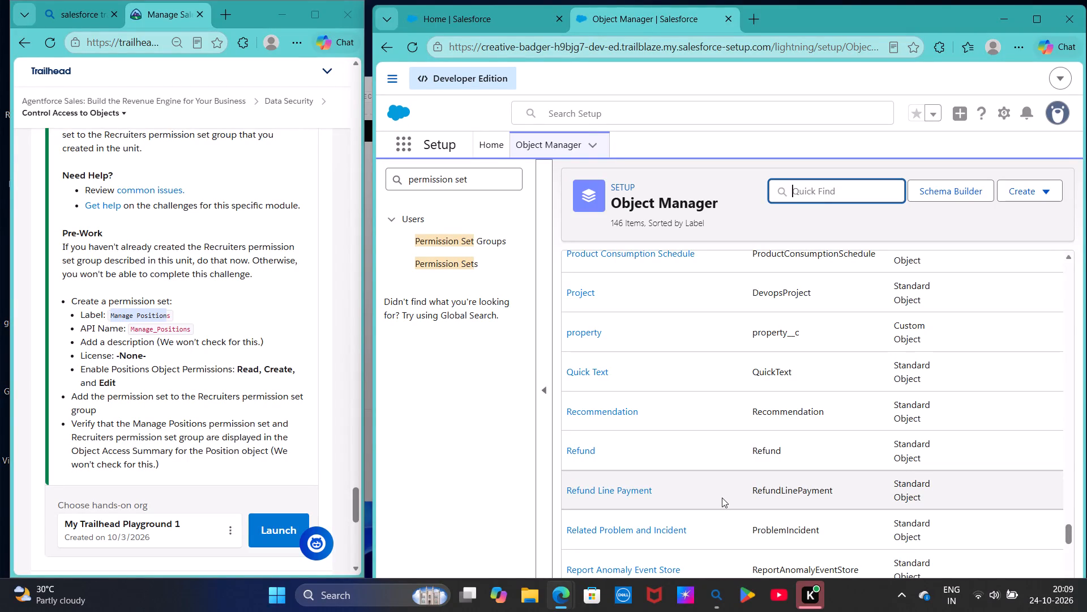
Search the Object Manager for "position".
left_click(896, 194)
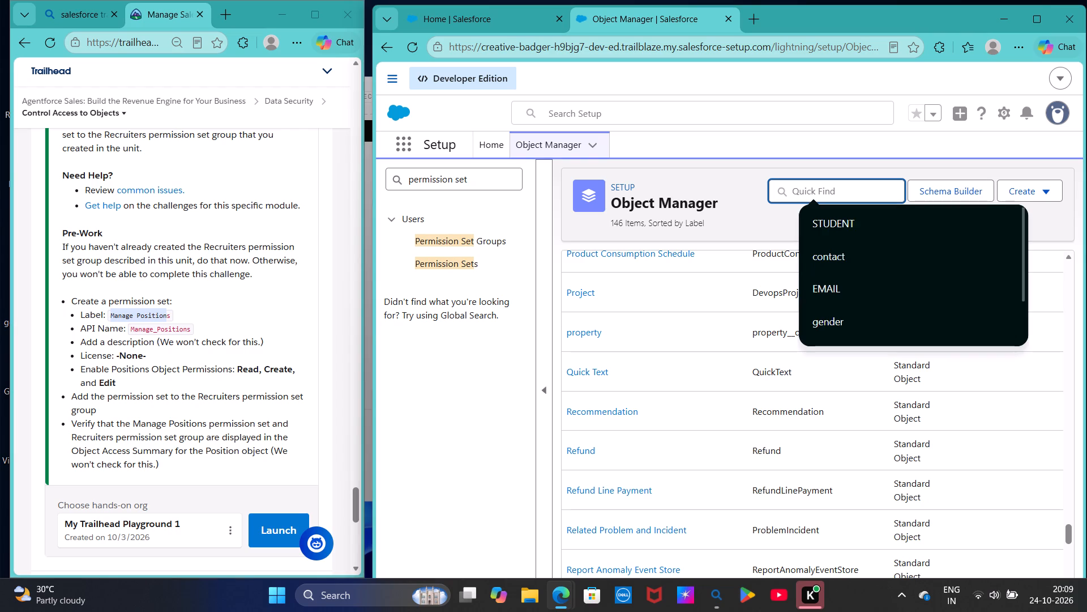
type("position")
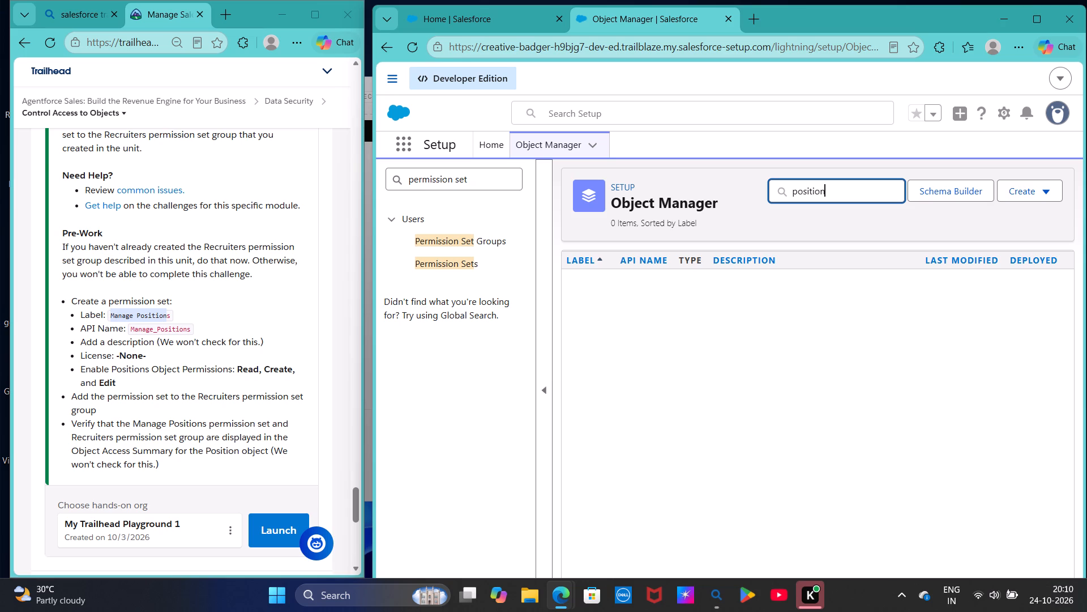
Reread the Trailhead challenge's introduction and Pre-Work notes above the permission set requirements.
scroll(168, 277, "up", 2)
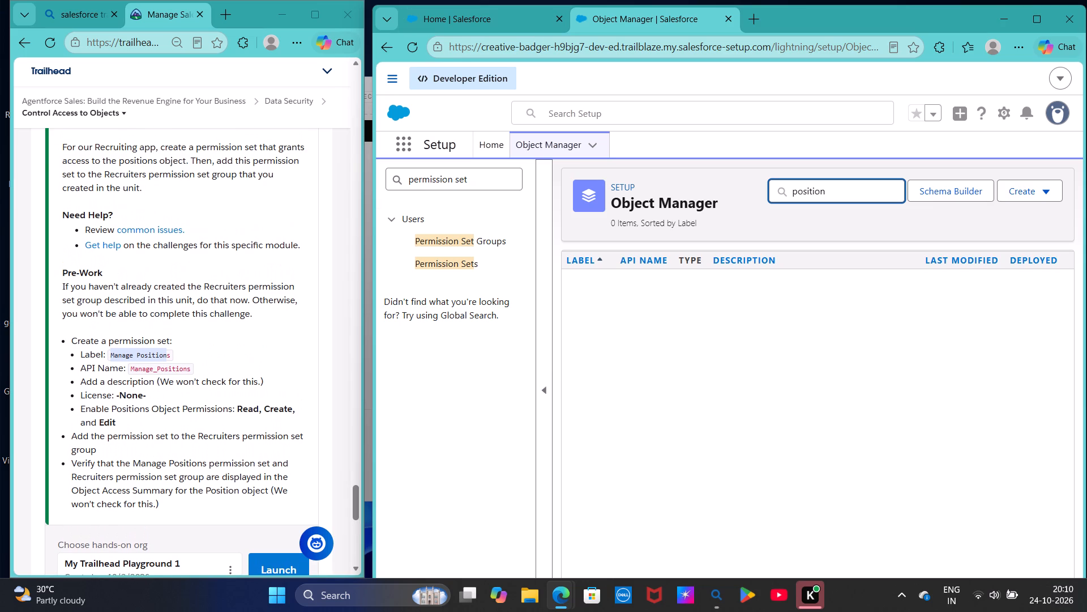
scroll(168, 277, "up", 3)
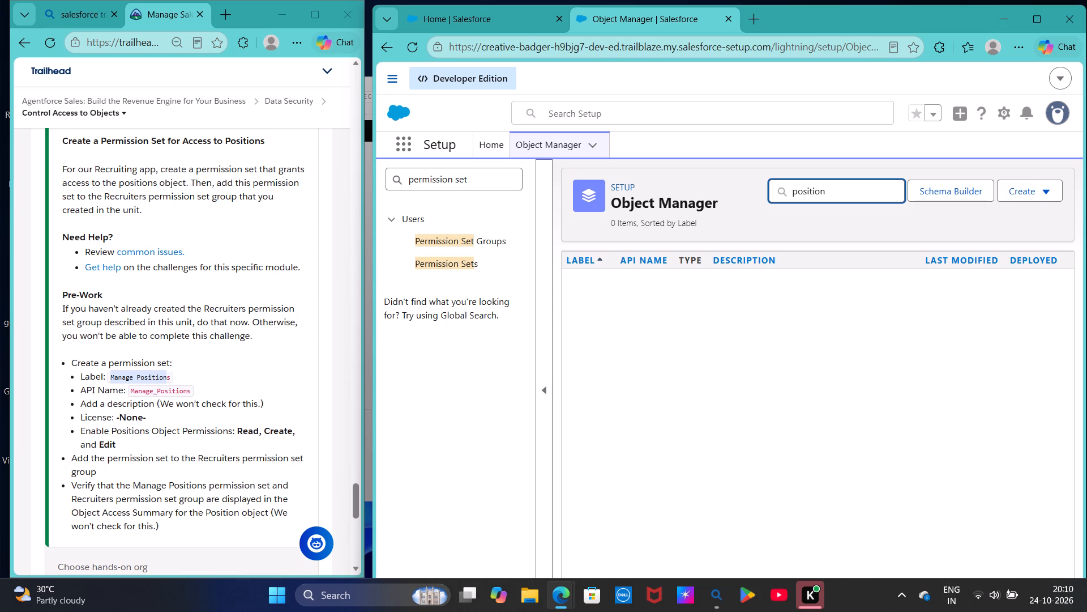
scroll(168, 277, "up", 1)
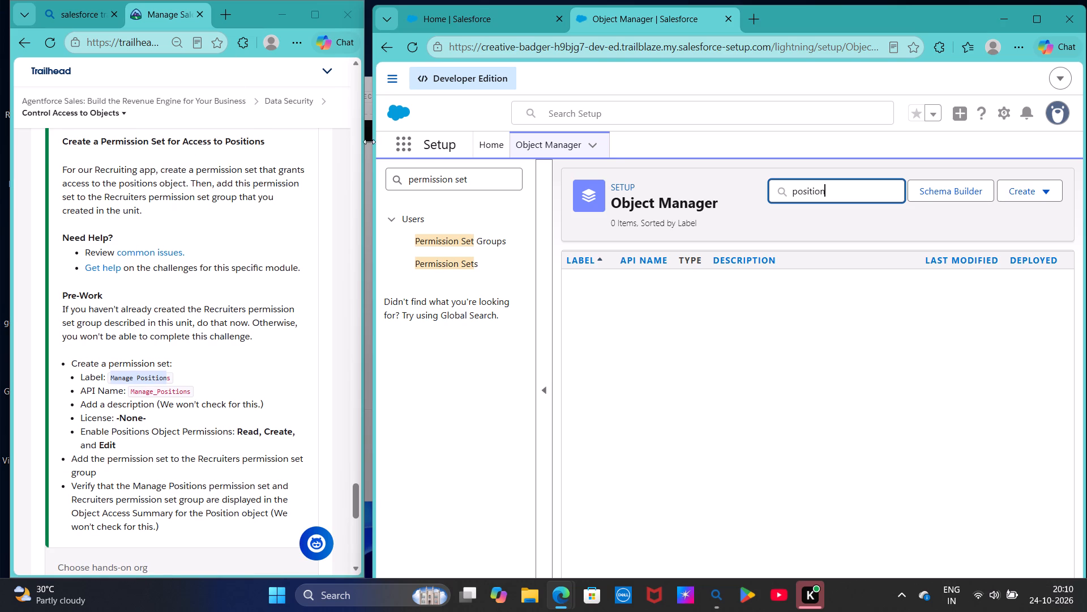
Replace the Setup search with "installed" and open the Installed Packages page.
left_click(486, 181)
key("BackSpace")
key("BackSpace")
key("BackSpace")
key("BackSpace")
key("BackSpace")
key("BackSpace")
key("BackSpace")
key("BackSpace")
key("BackSpace")
key("BackSpace")
key("BackSpace")
key("BackSpace")
key("BackSpace")
key("BackSpace")
key("BackSpace")
key("BackSpace")
key("BackSpace")
key("BackSpace")
key("BackSpace")
key("BackSpace")
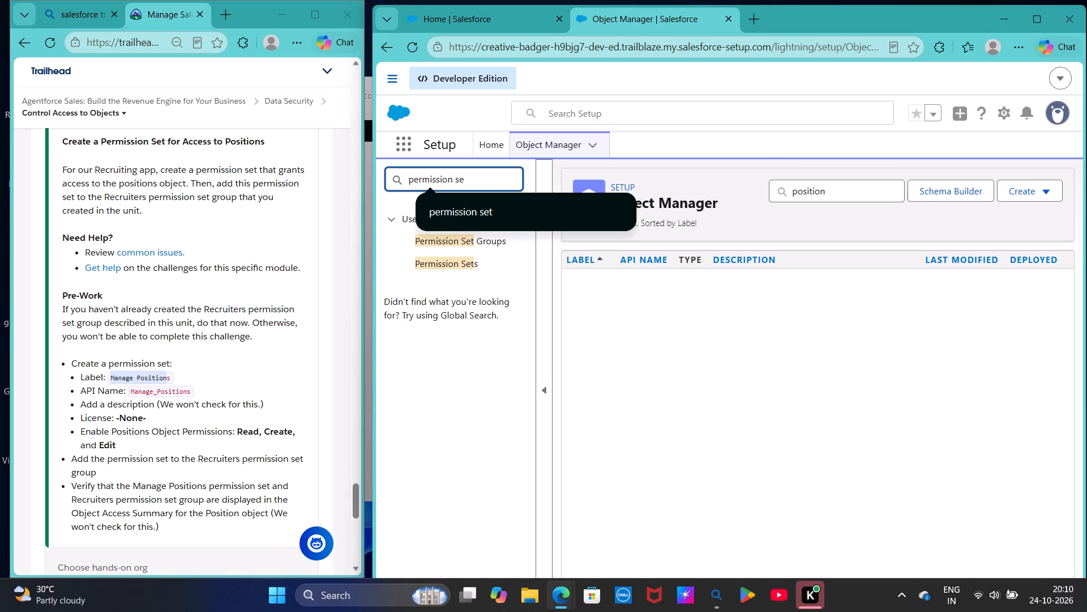
type("installed")
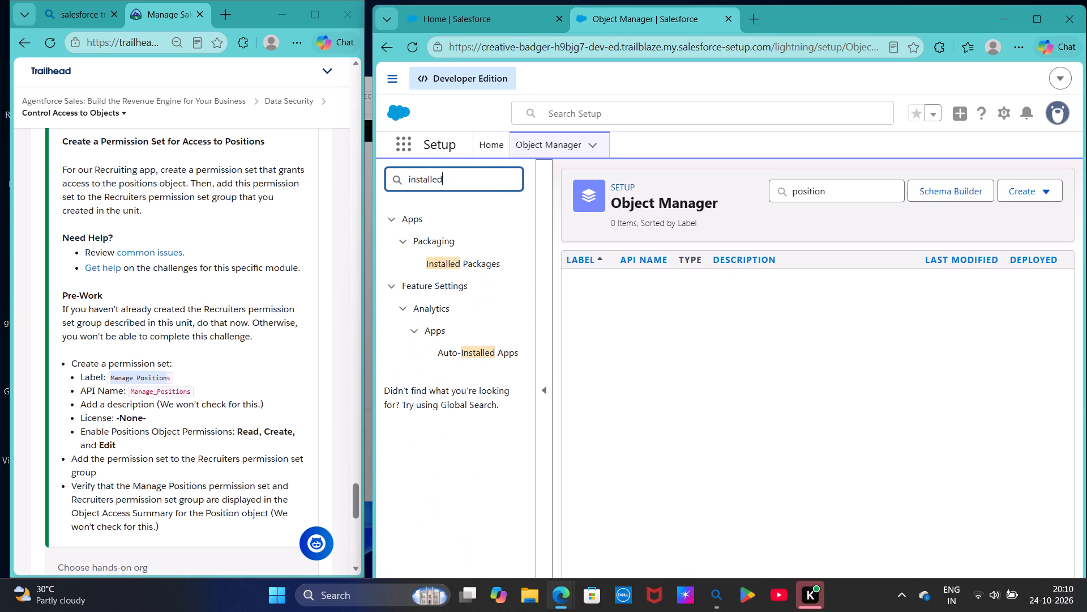
left_click(476, 260)
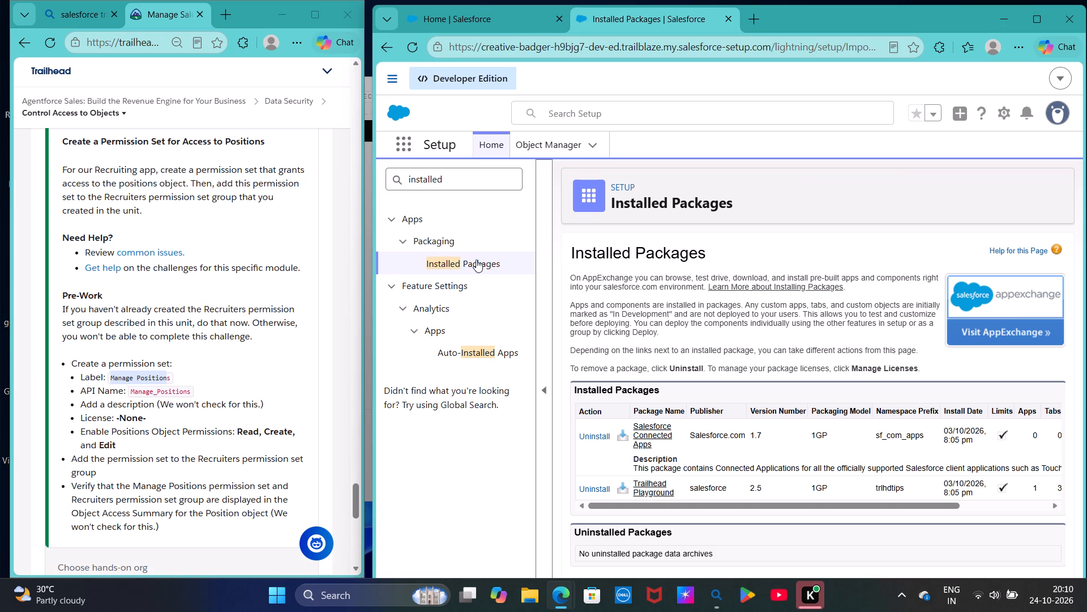
Examine the Installed Packages list for a package that could contain the Position object.
scroll(655, 312, "down", 3)
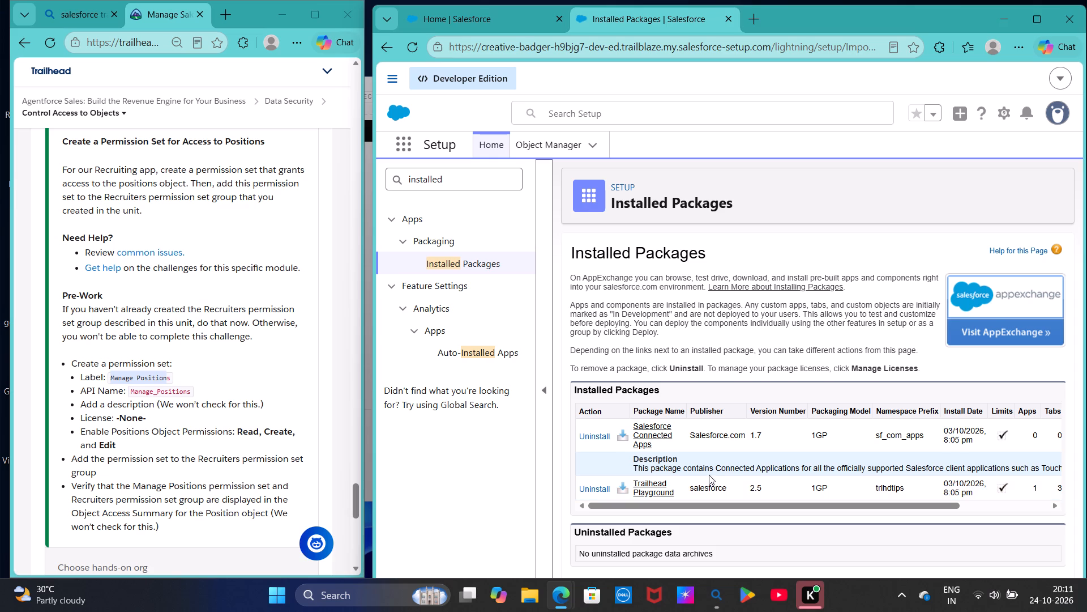
scroll(701, 474, "down", 1)
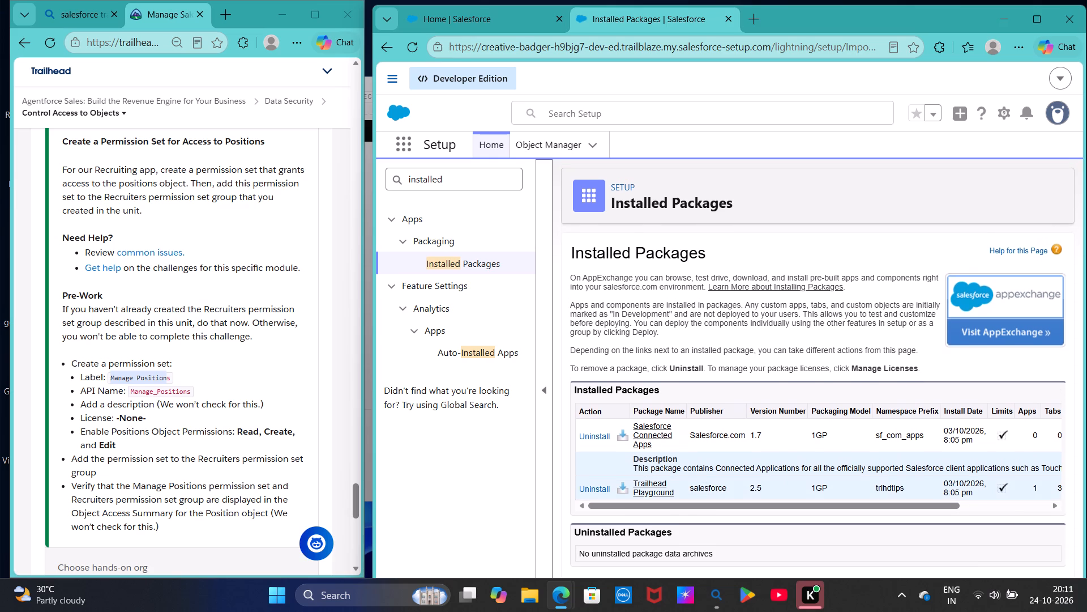
scroll(855, 468, "left", 5)
scroll(855, 468, "right", 4)
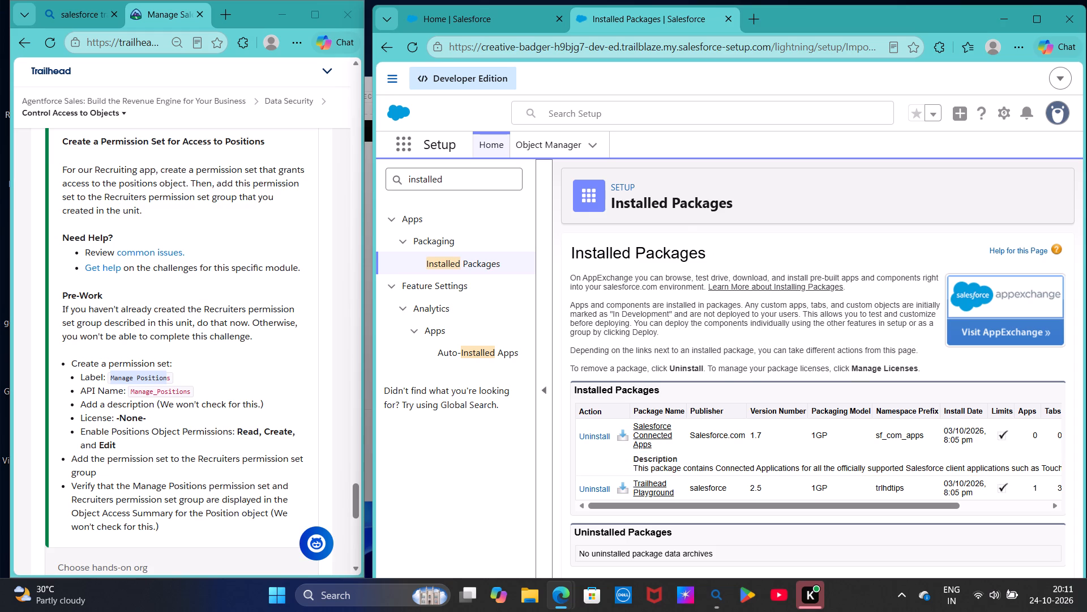
left_click(439, 178)
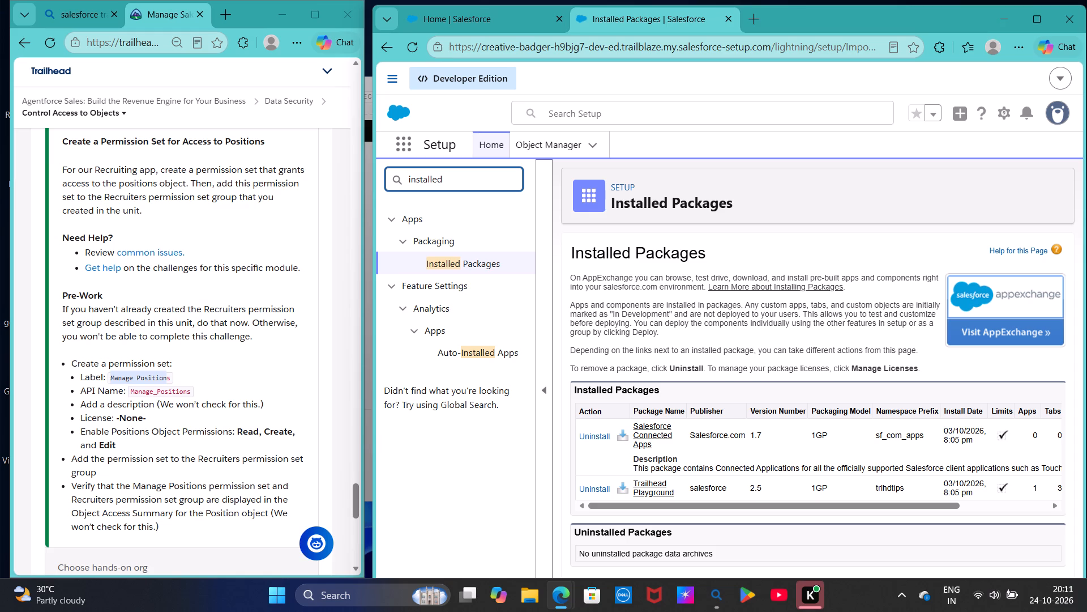
key("Right")
Open Setup in a new browser tab and go to its Object Manager.
left_click(1008, 107)
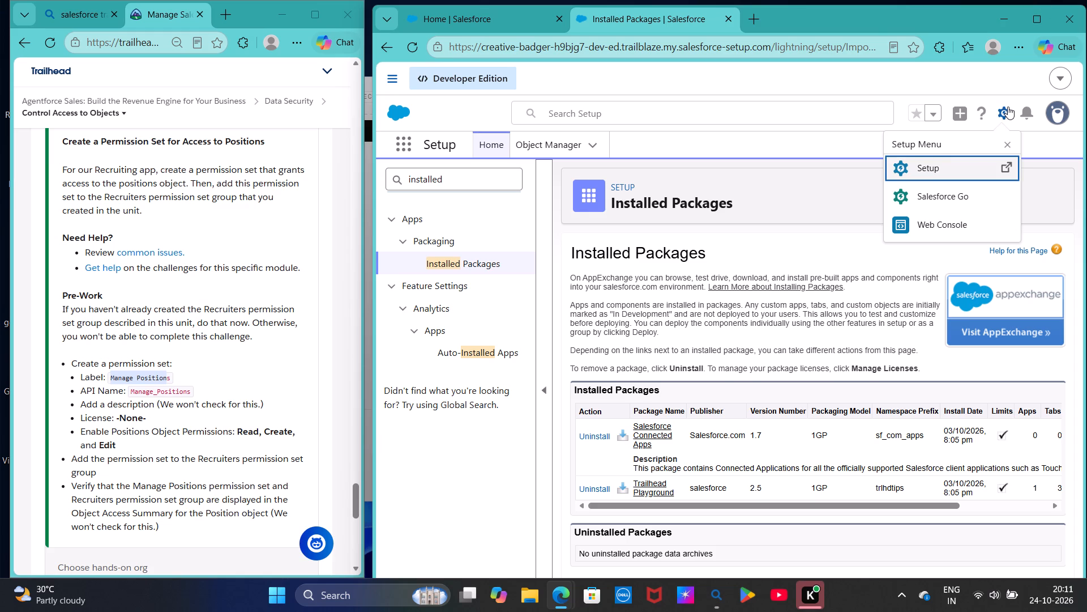
left_click(932, 170)
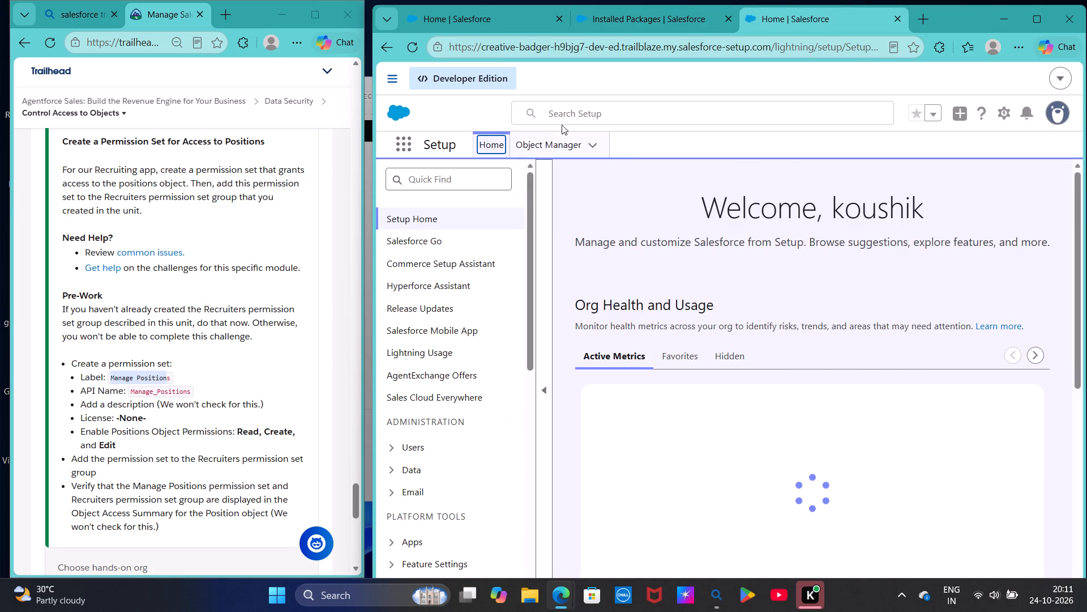
left_click(557, 143)
Search Setup for "custom" to look for a custom object page.
left_click(456, 187)
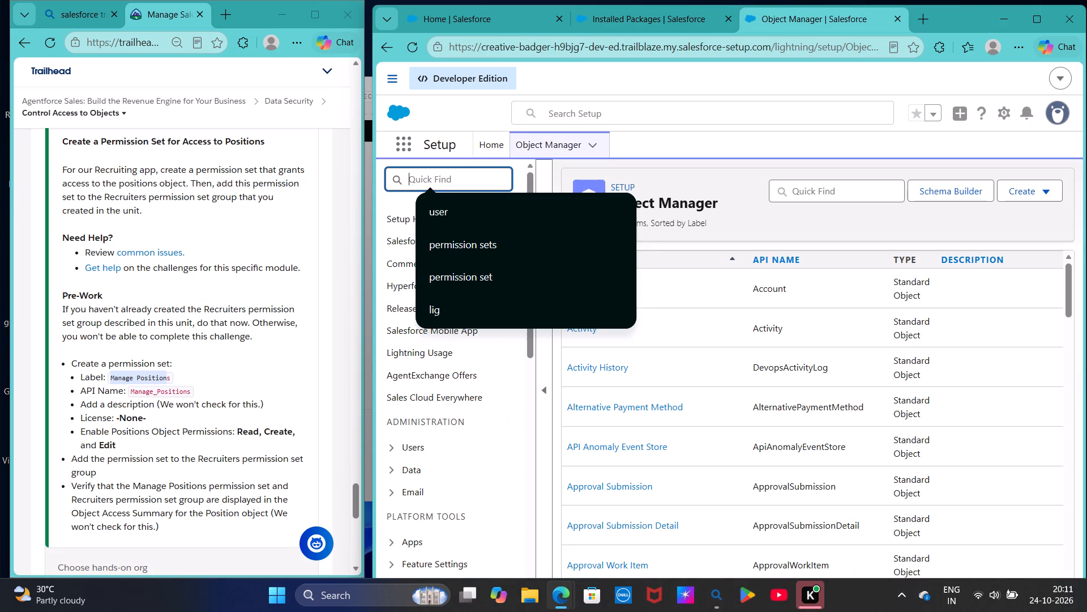
left_click(453, 171)
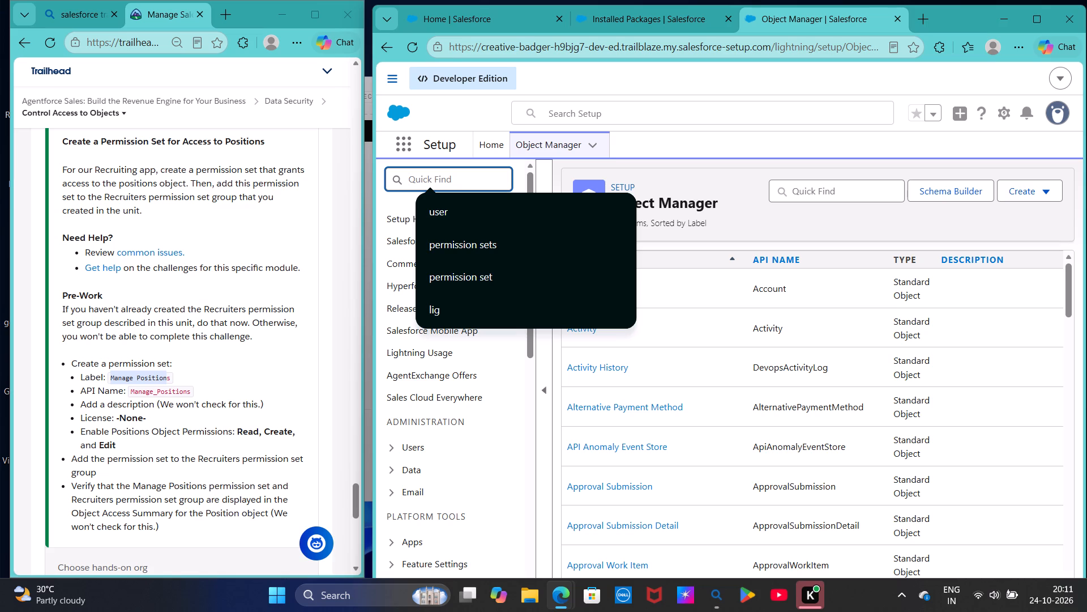
type("custom")
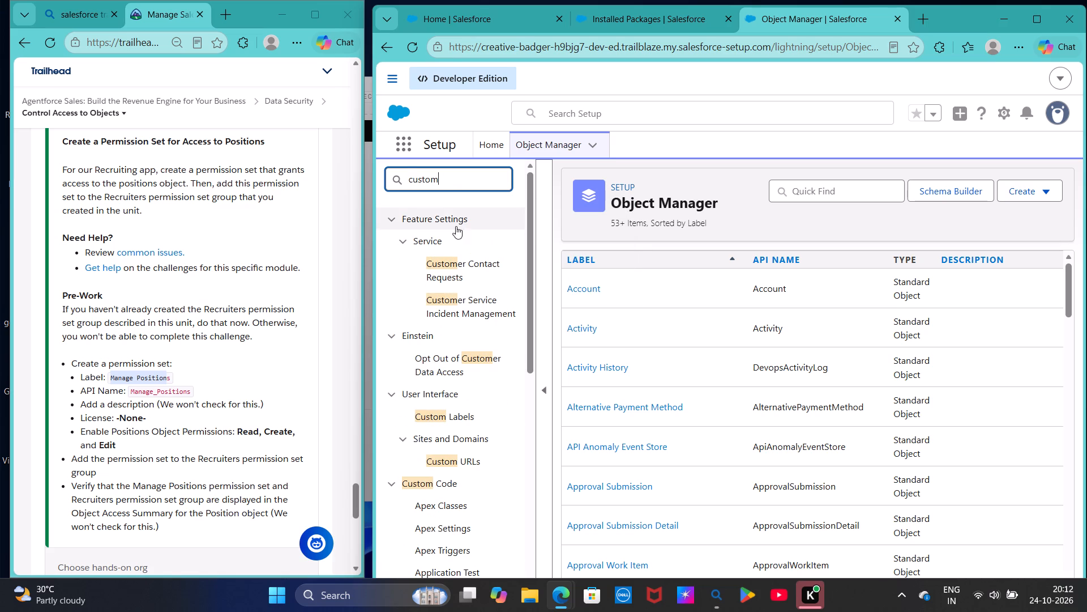
key("space")
type("o")
key("BackSpace")
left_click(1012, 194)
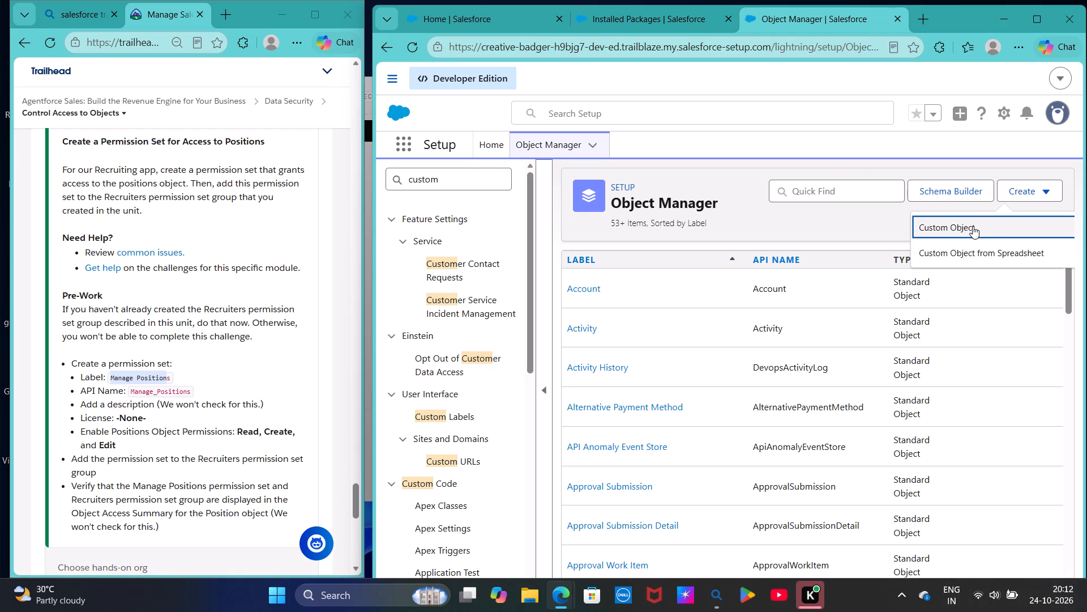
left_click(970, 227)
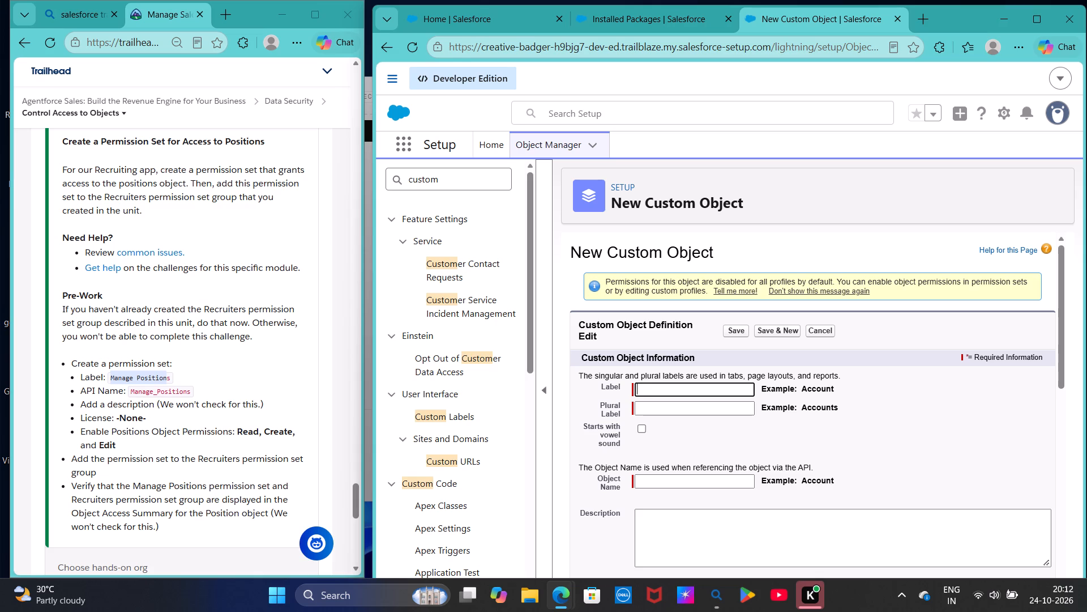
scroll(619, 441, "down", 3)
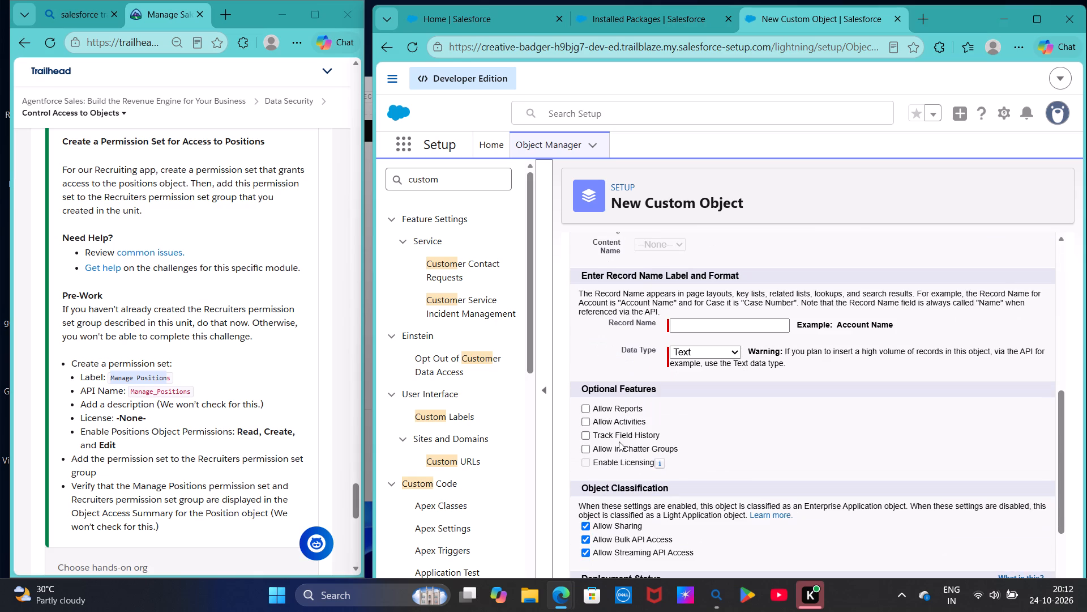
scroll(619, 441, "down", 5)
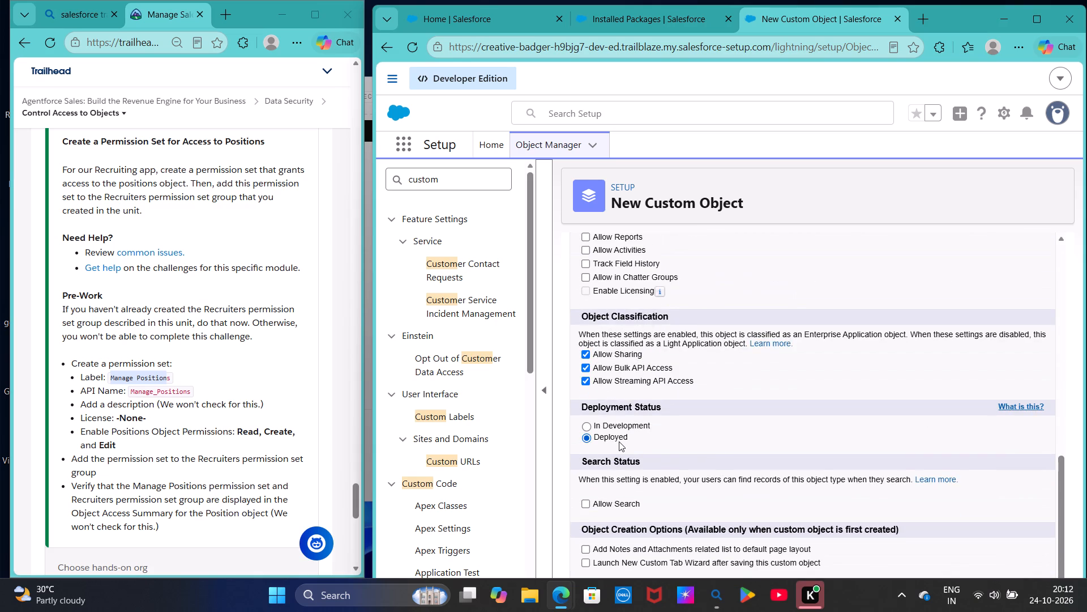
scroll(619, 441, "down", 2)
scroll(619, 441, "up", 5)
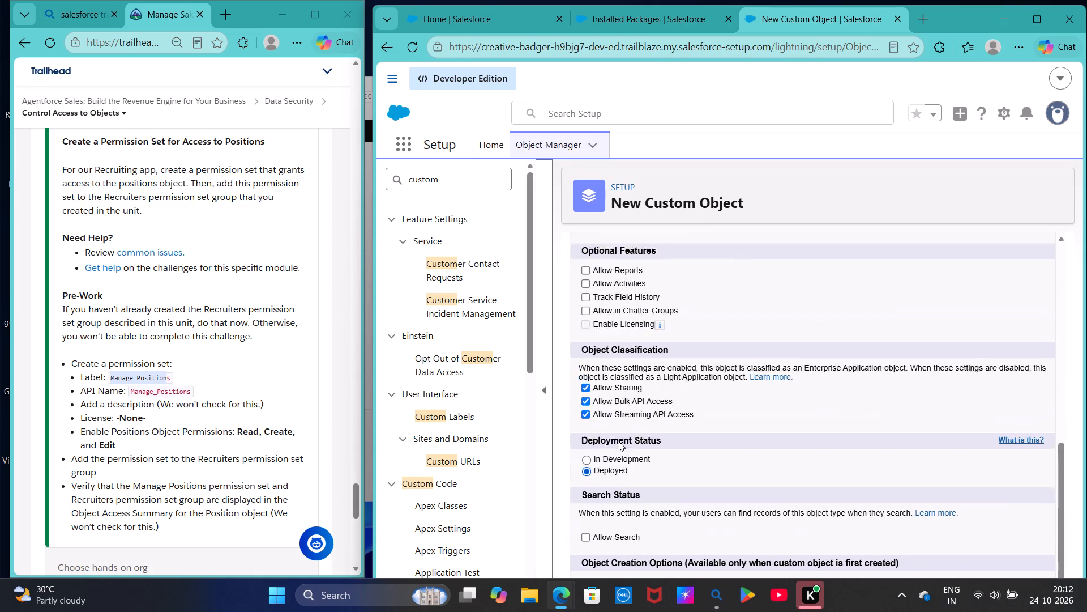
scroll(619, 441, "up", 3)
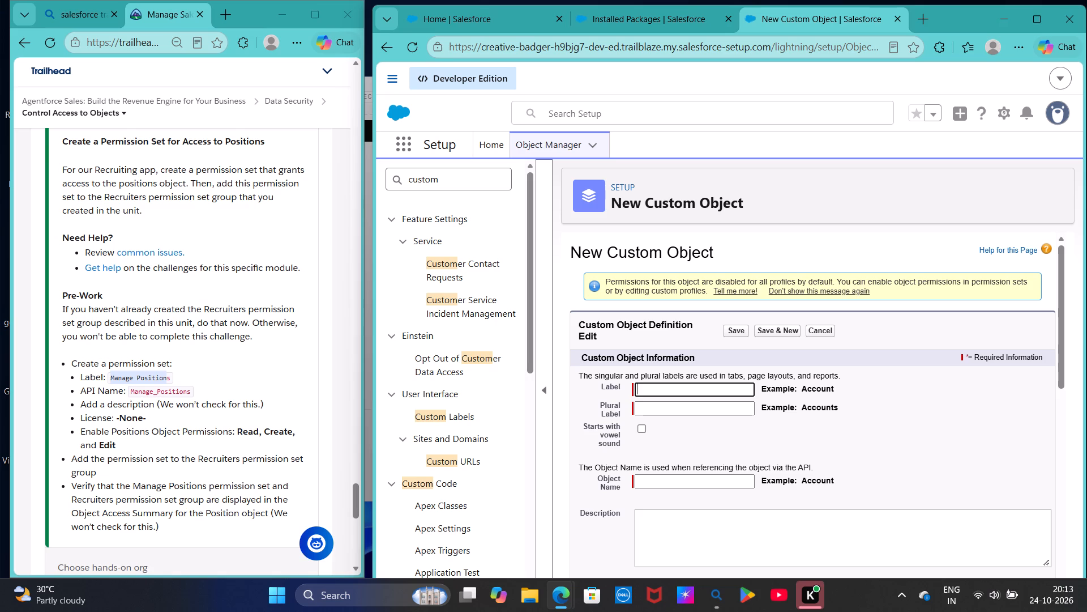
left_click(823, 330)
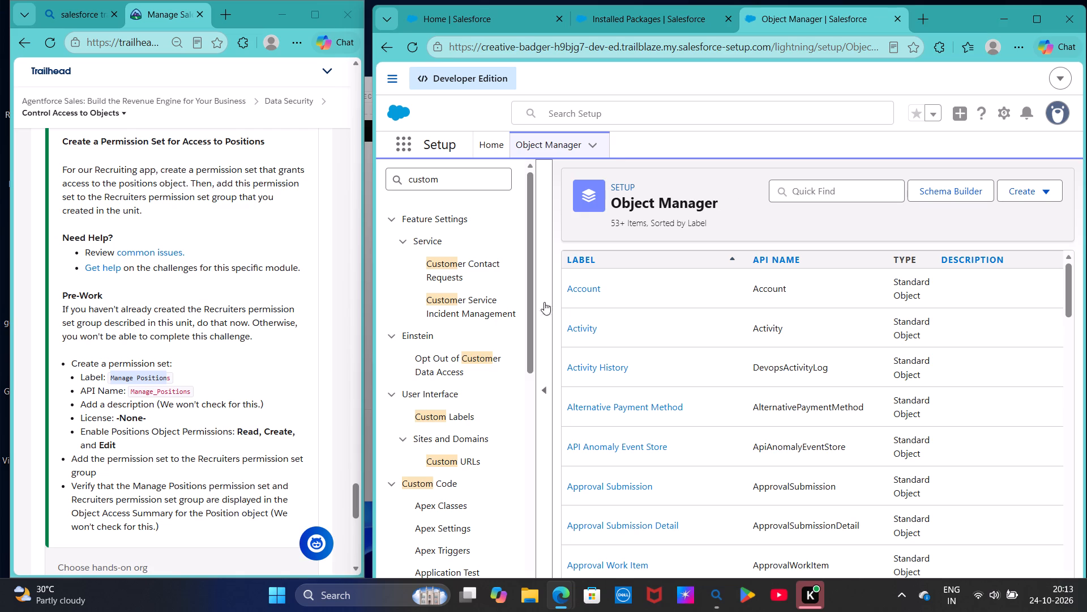
Replace the Setup search with "permission set" and open the Permission Set Groups page.
left_click(459, 182)
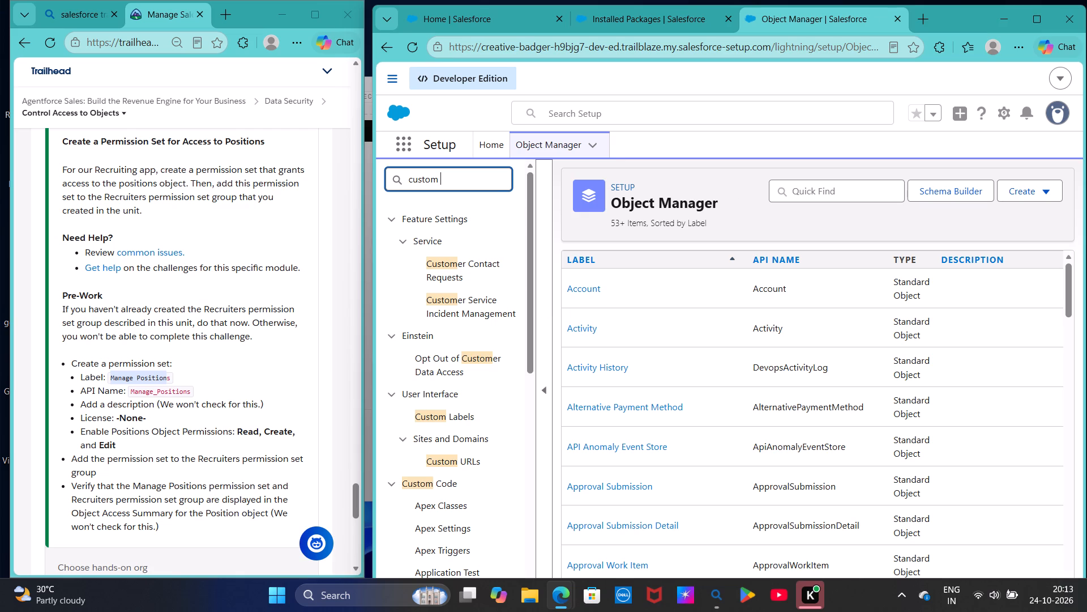
key("BackSpace")
key("BackSpace")
key("BackSpace")
key("BackSpace")
key("BackSpace")
key("BackSpace")
key("BackSpace")
key("BackSpace")
key("BackSpace")
key("BackSpace")
key("BackSpace")
key("BackSpace")
key("BackSpace")
key("BackSpace")
key("BackSpace")
key("BackSpace")
key("BackSpace")
key("BackSpace")
key("BackSpace")
key("BackSpace")
type("per")
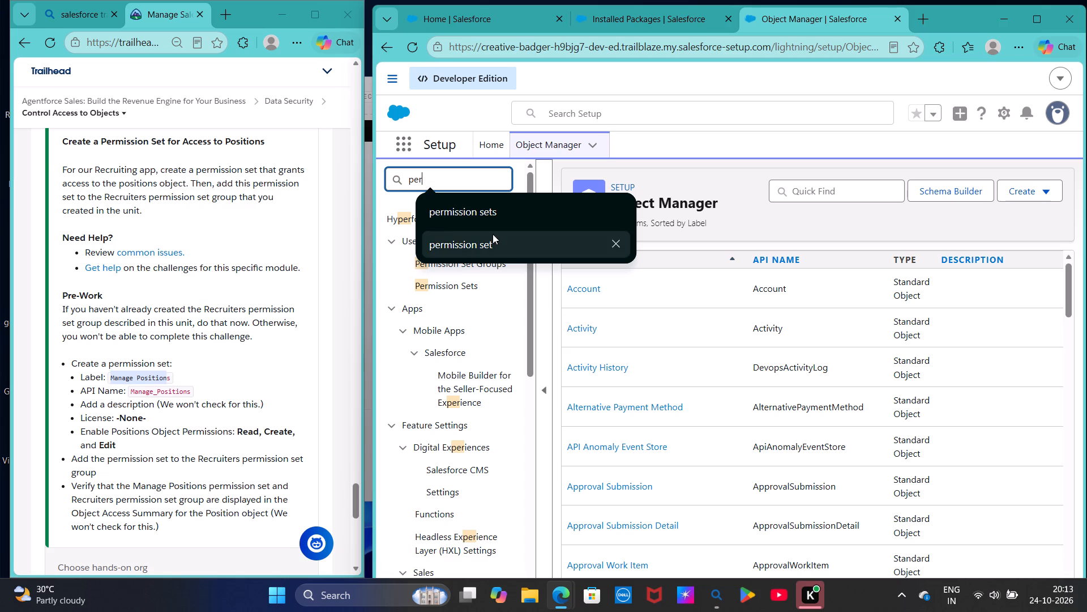
left_click(467, 218)
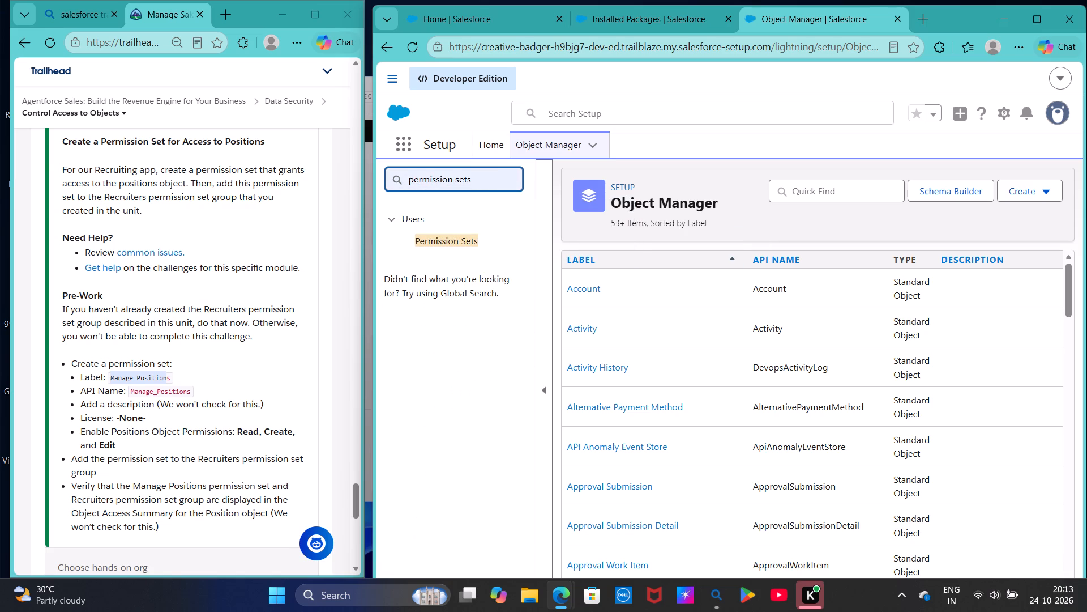
key("space")
key("g")
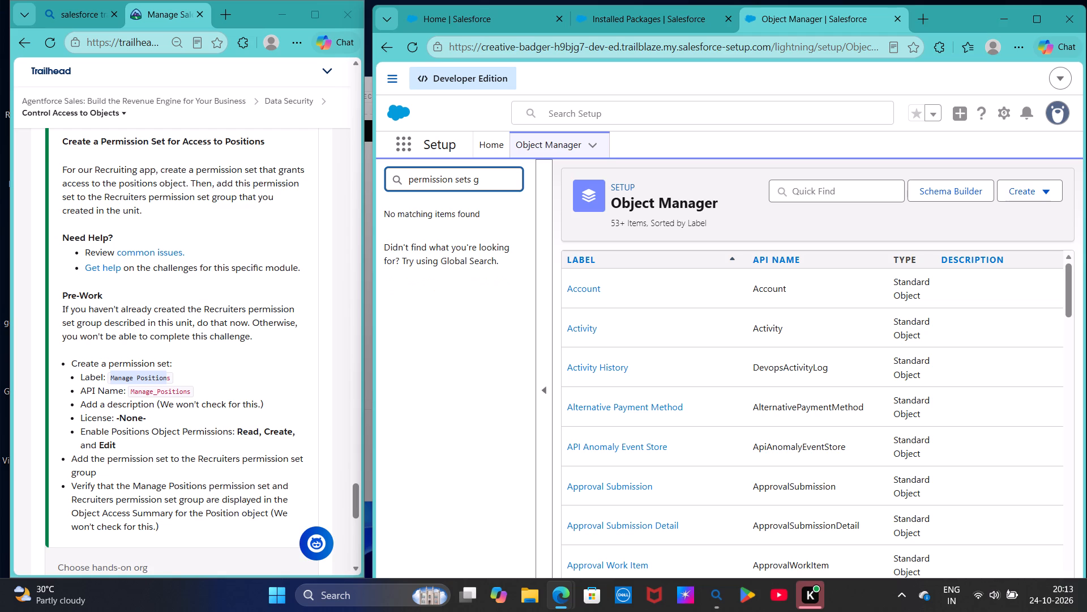
key("BackSpace")
key("BackSpace")
key("BackSpace")
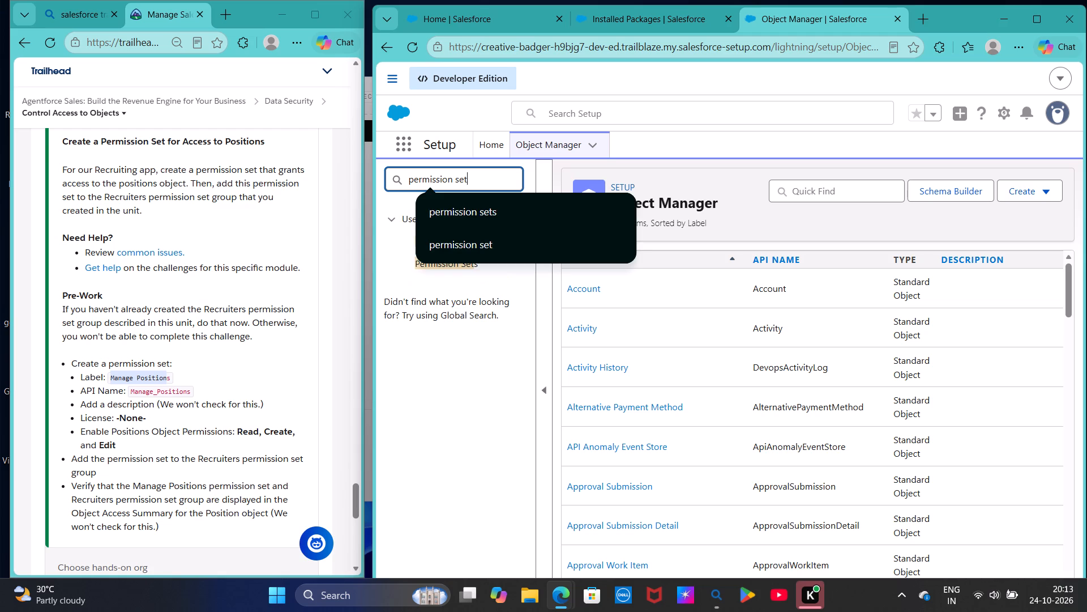
key("space")
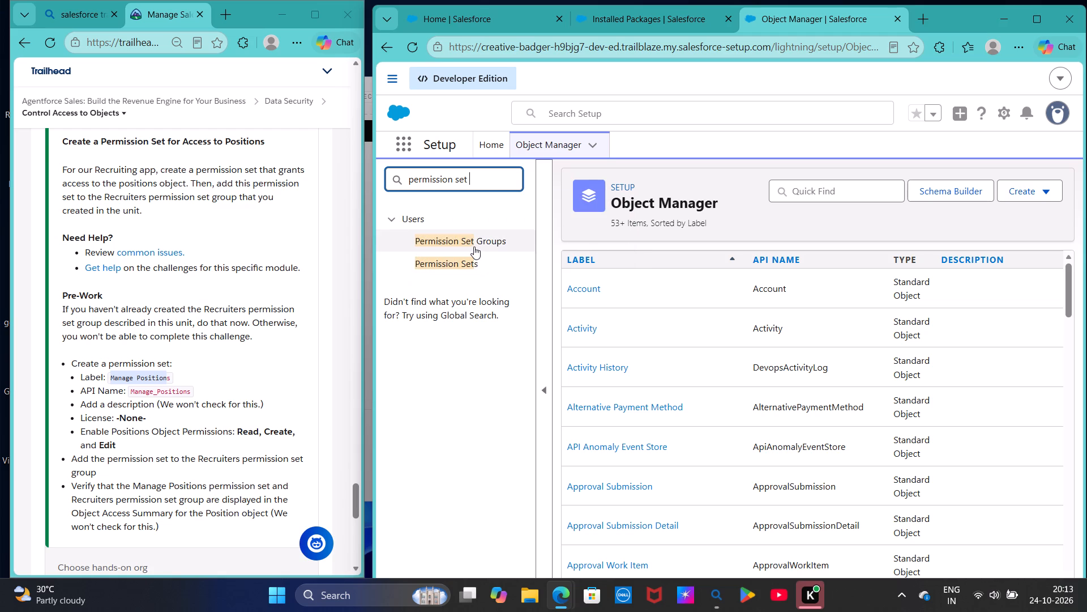
left_click(474, 246)
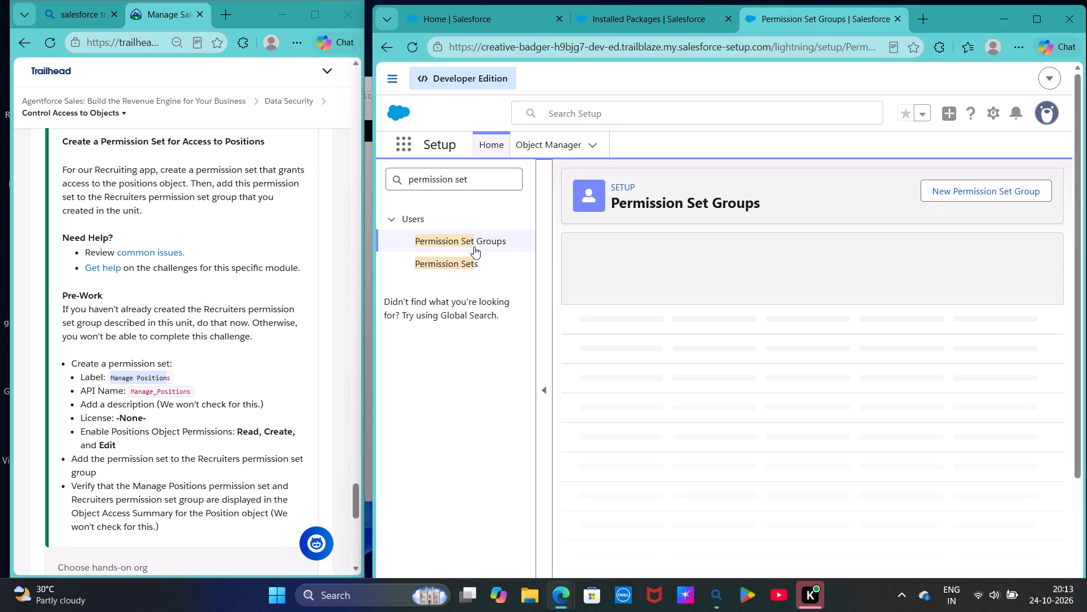
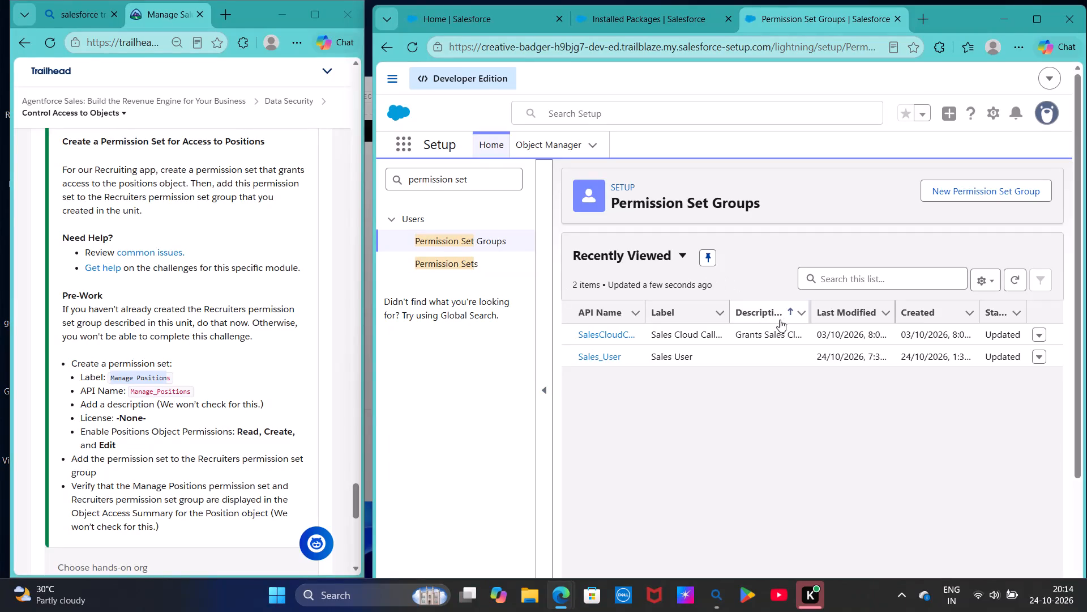
Create a permission set group with the label and API name Recruiters and save it.
left_click(955, 191)
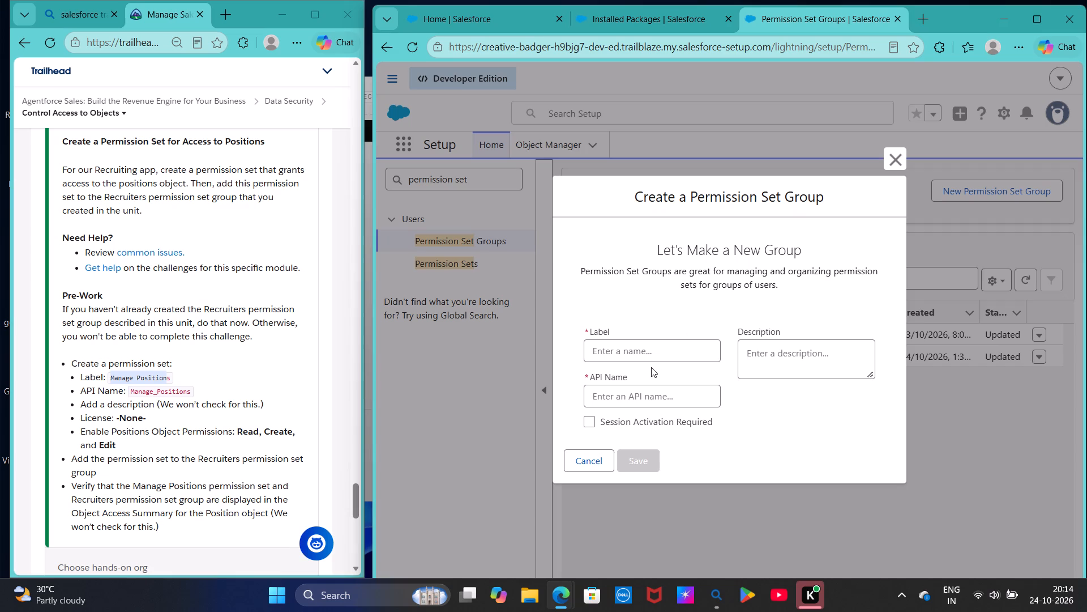
left_click(649, 354)
type("re")
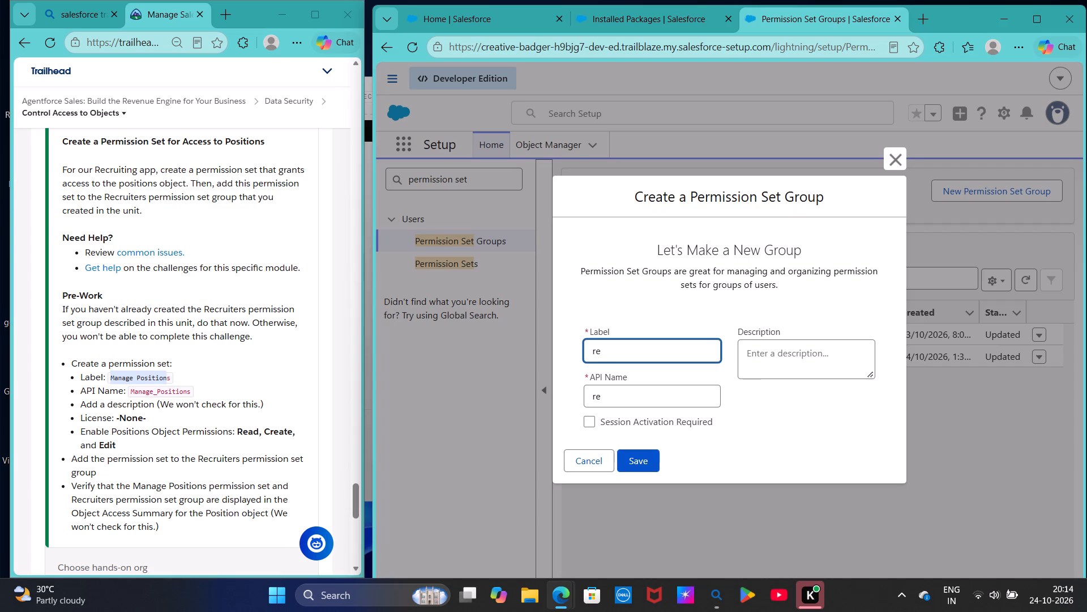
key("BackSpace")
key("BackSpace")
type("Re")
key("c")
key("r")
type("ui")
type("ters")
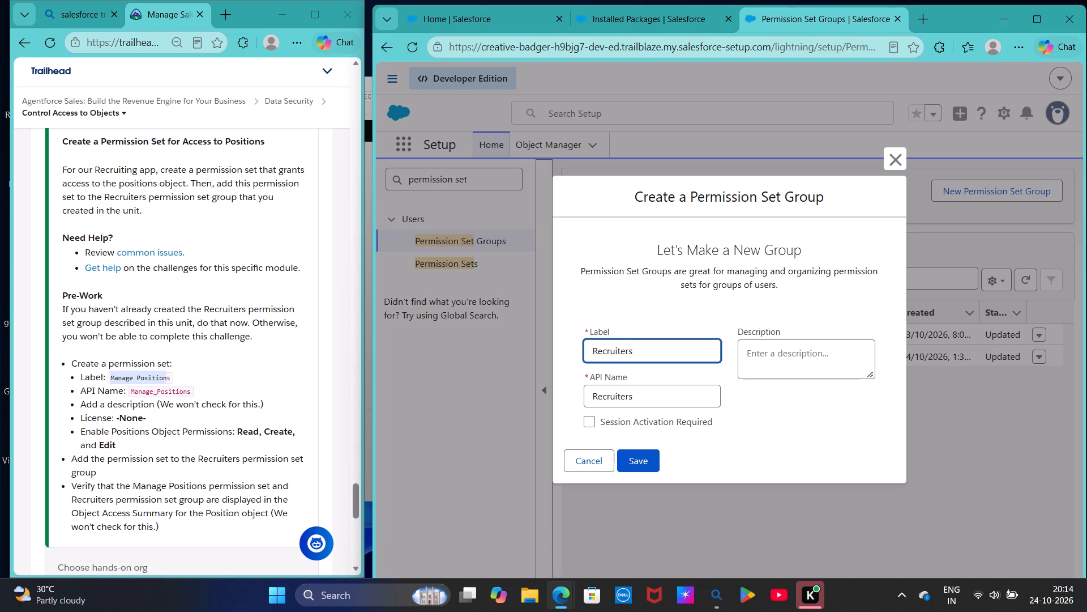
left_click(636, 464)
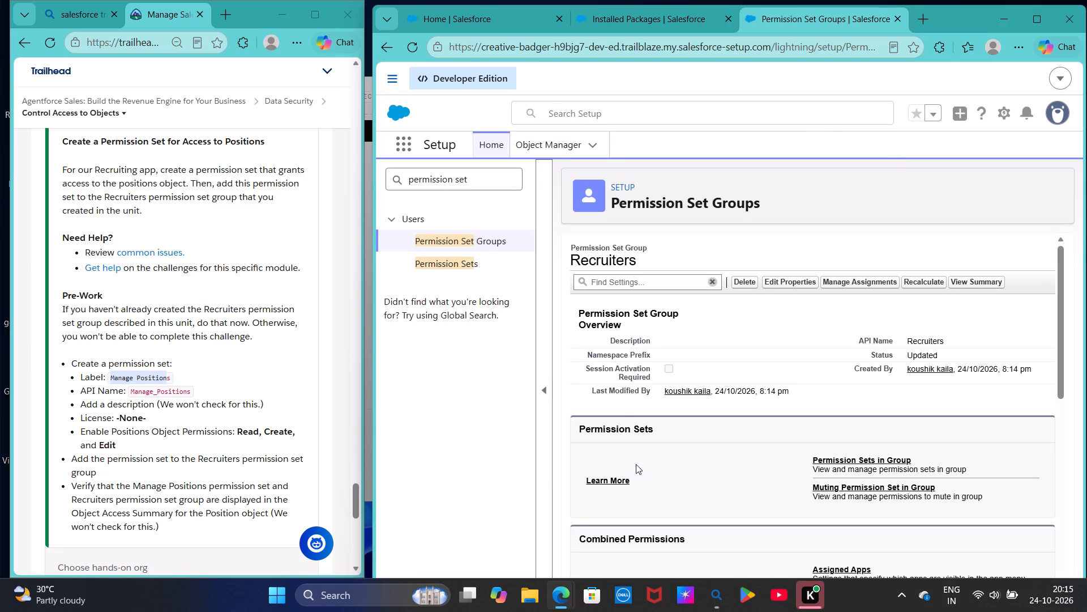
From the permission sets starting with M, open Manage Position and go to its Object Settings.
left_click(452, 286)
left_click(454, 263)
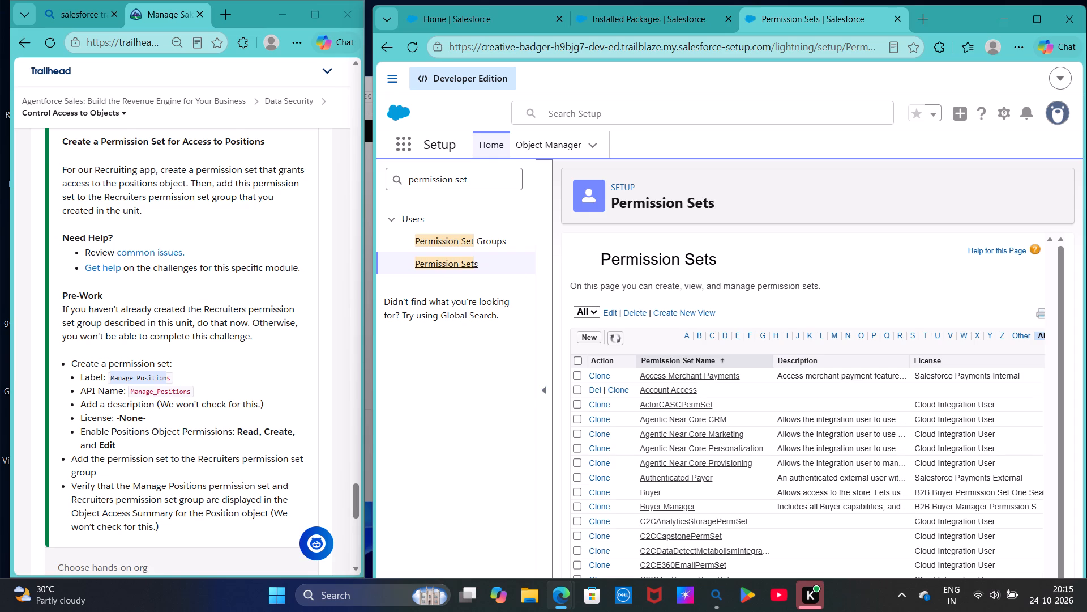
left_click(837, 334)
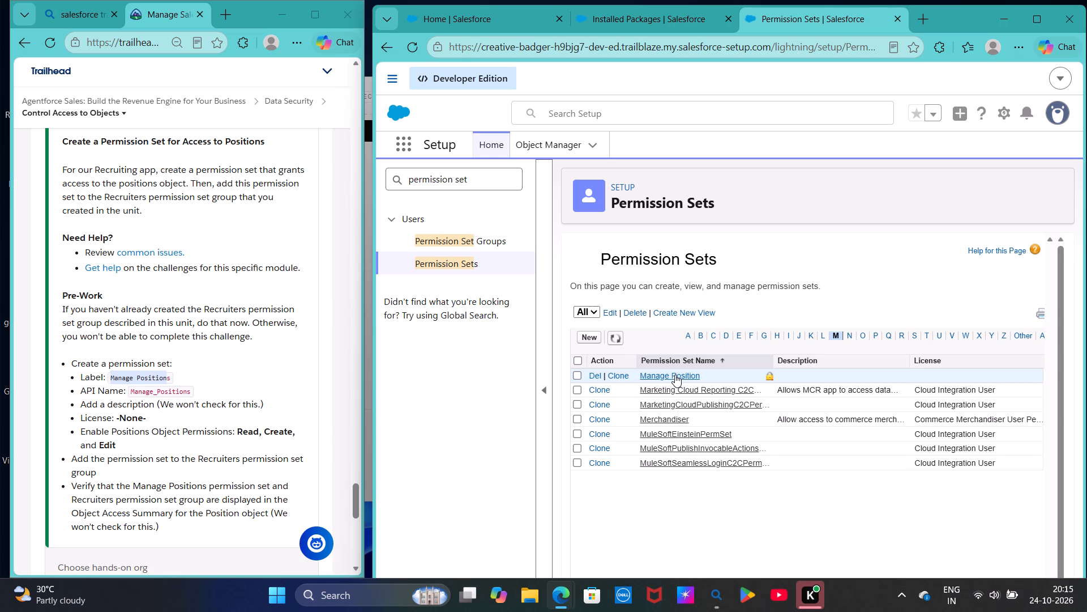
left_click(675, 375)
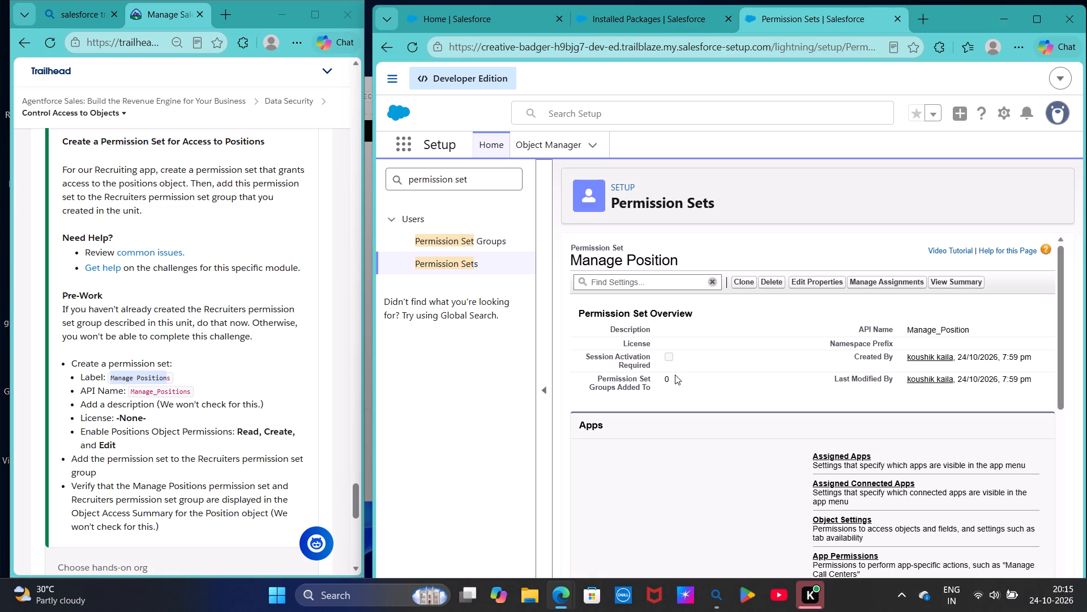
left_click(834, 517)
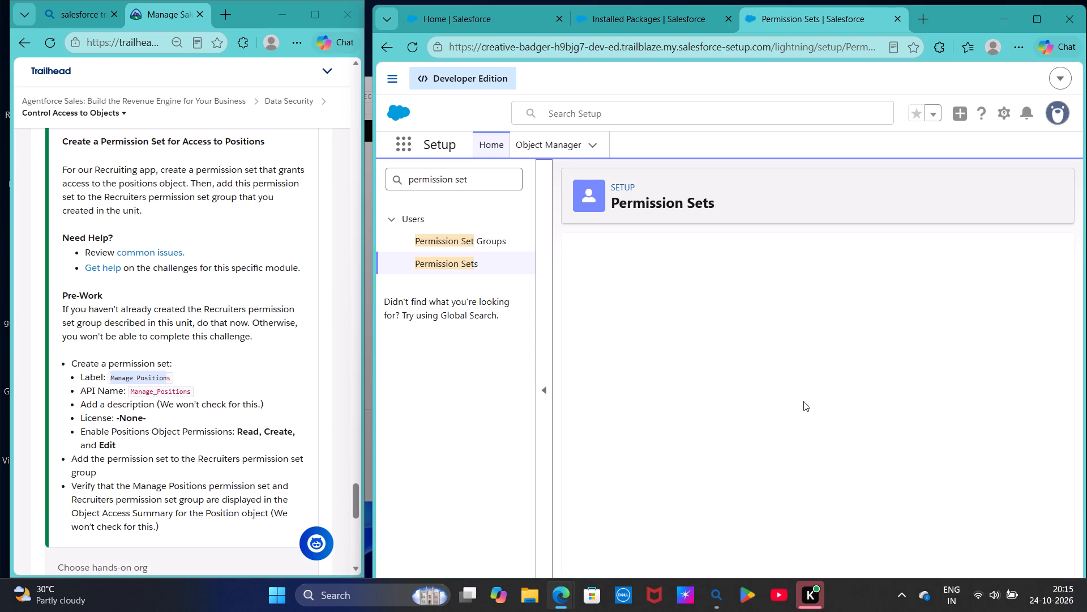
Examine the Manage Position object settings list for a Positions object.
scroll(683, 458, "down", 14)
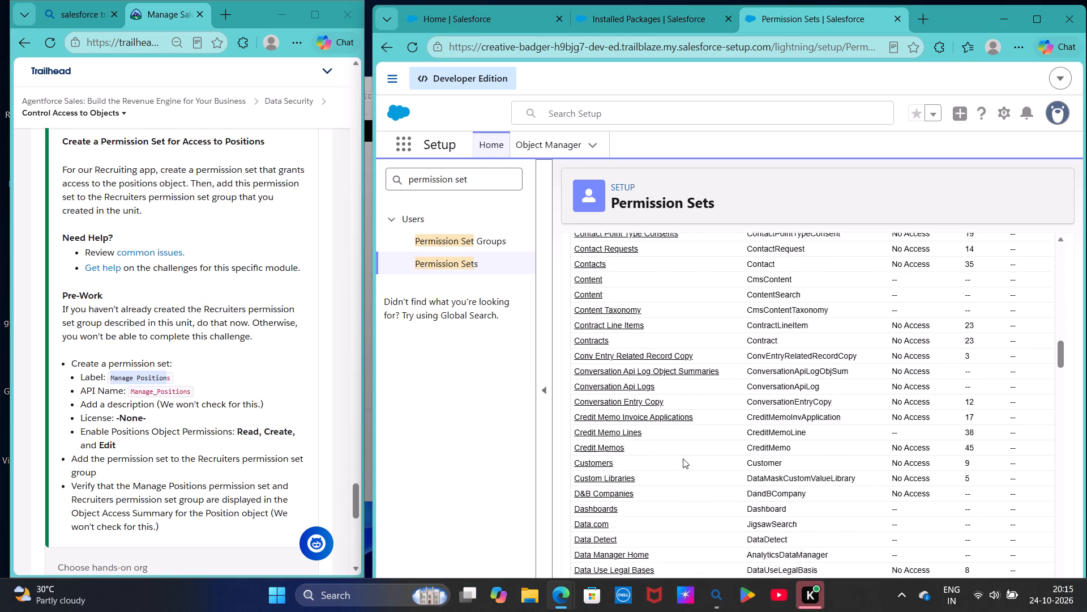
scroll(683, 458, "down", 4)
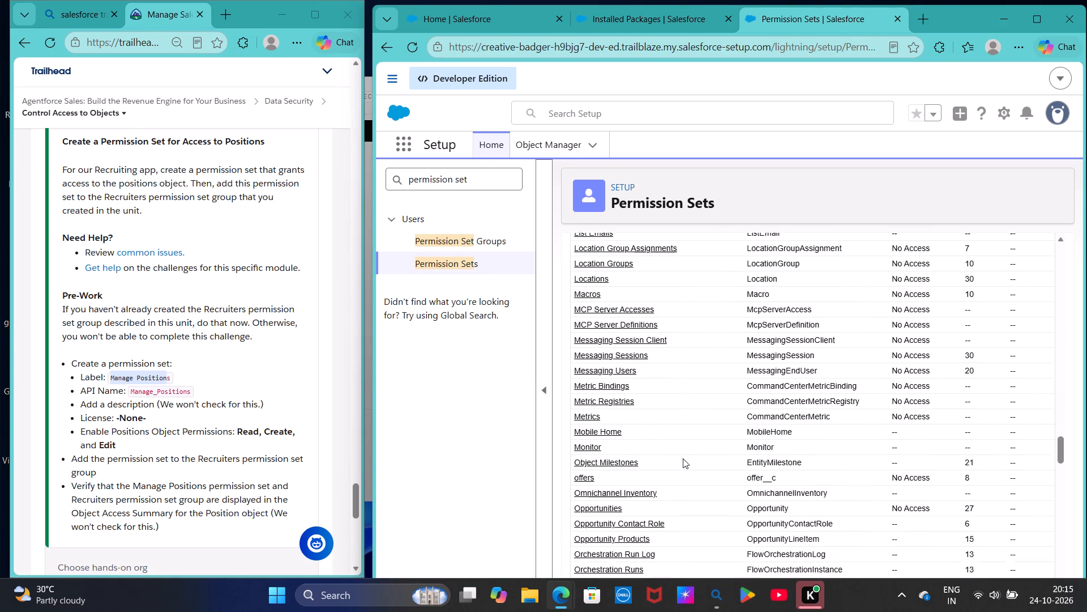
scroll(683, 458, "down", 7)
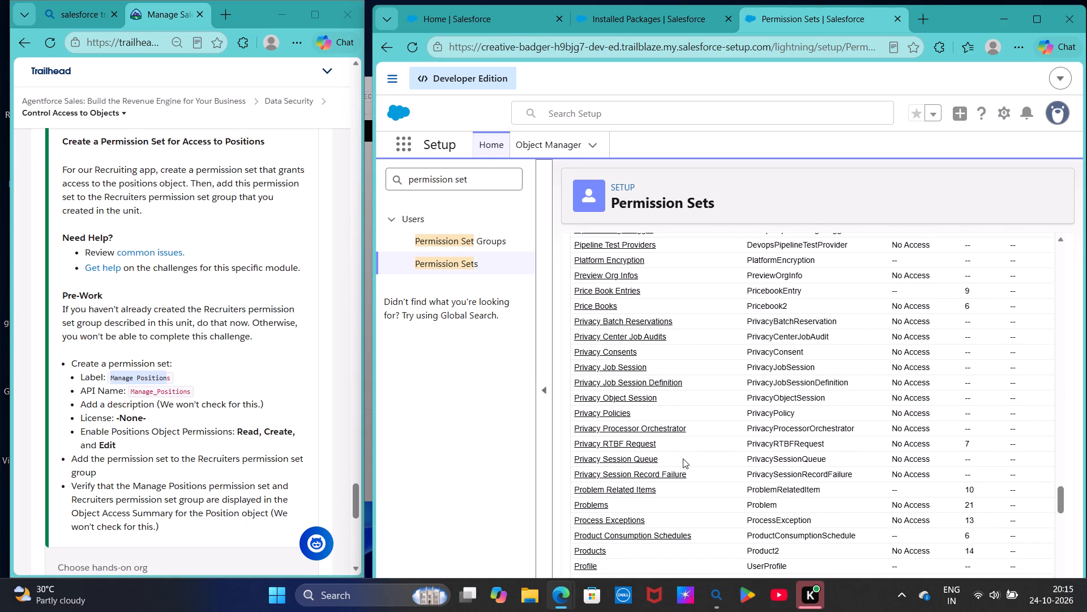
scroll(683, 458, "down", 2)
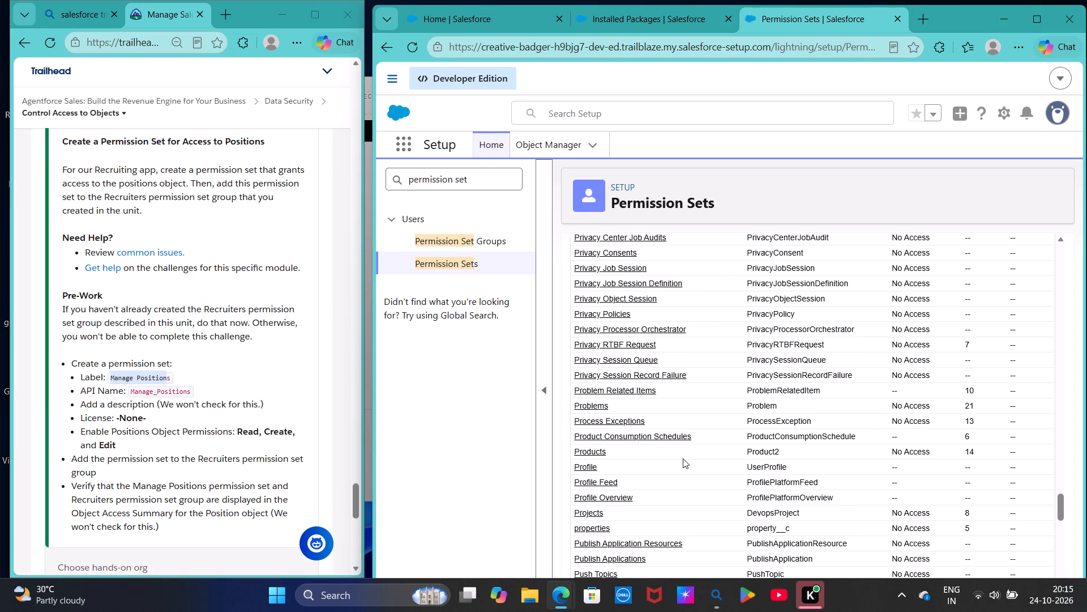
scroll(683, 458, "down", 2)
scroll(683, 458, "up", 2)
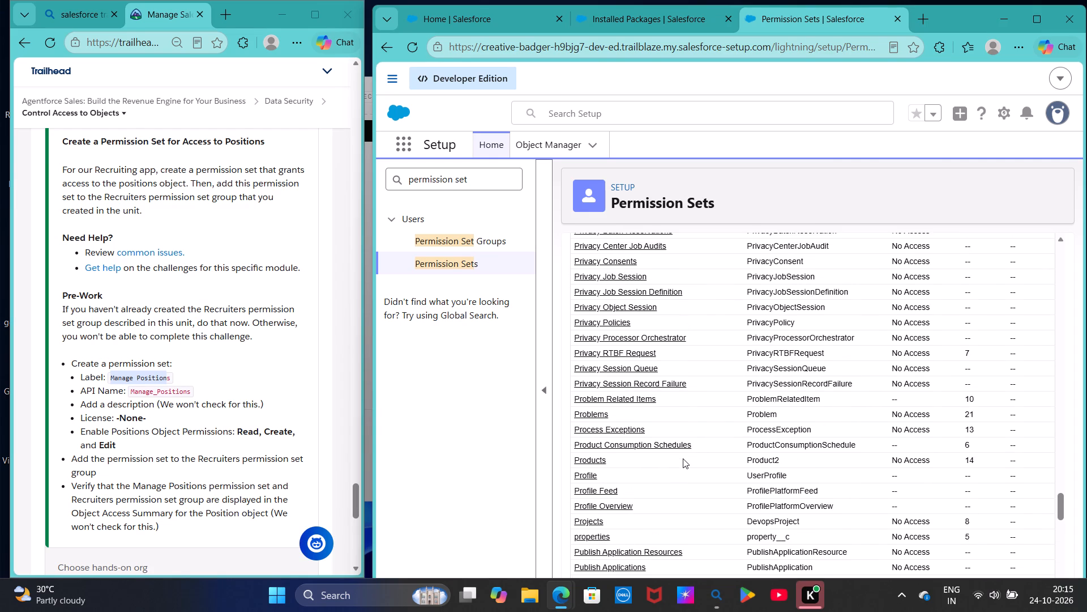
scroll(683, 458, "up", 2)
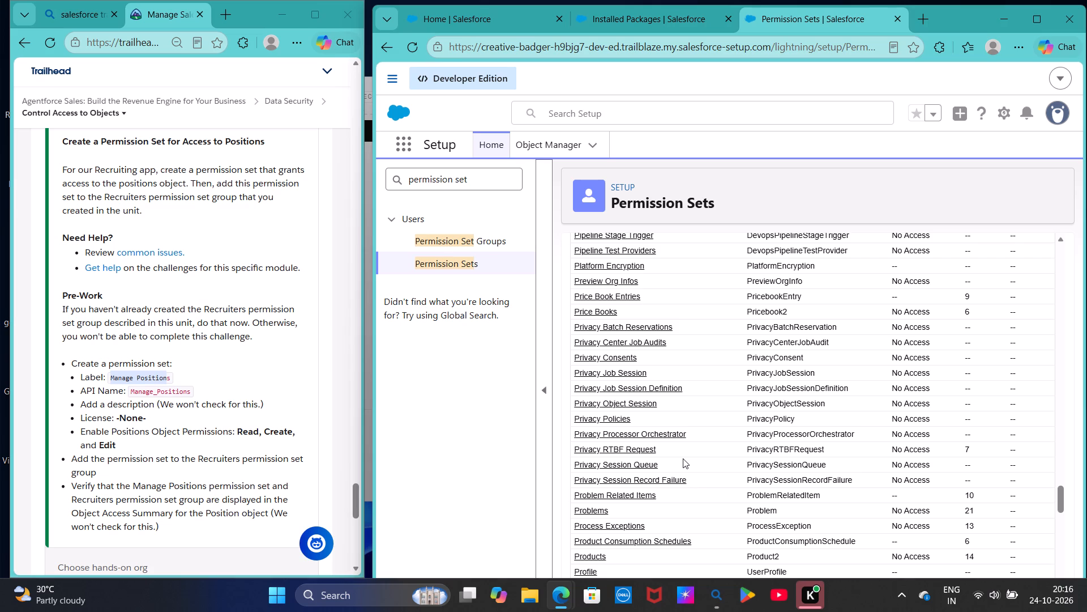
scroll(817, 391, "up", 7)
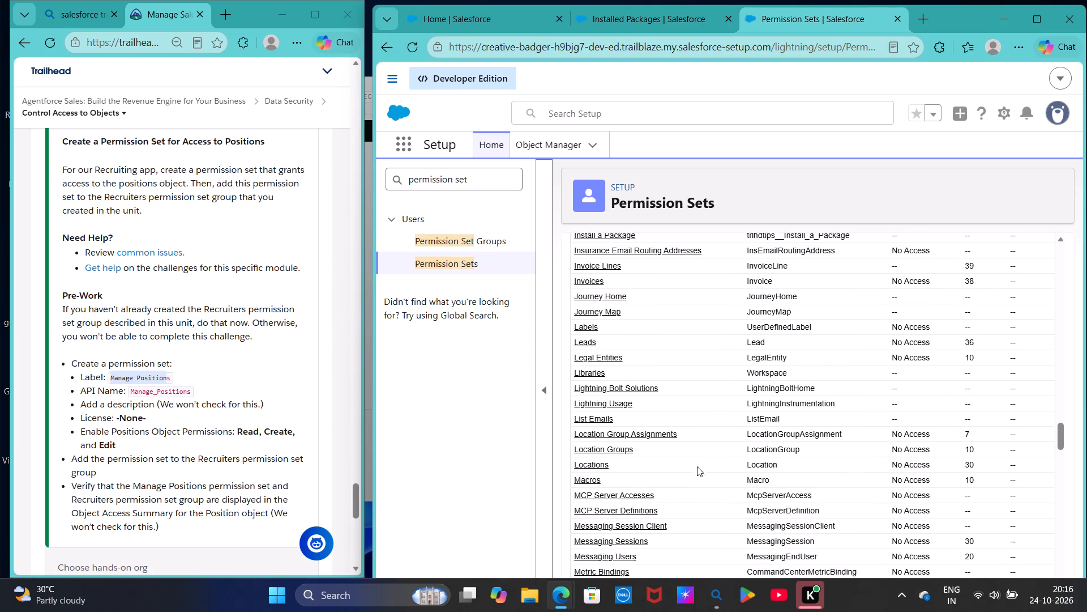
scroll(692, 464, "up", 8)
scroll(692, 464, "down", 13)
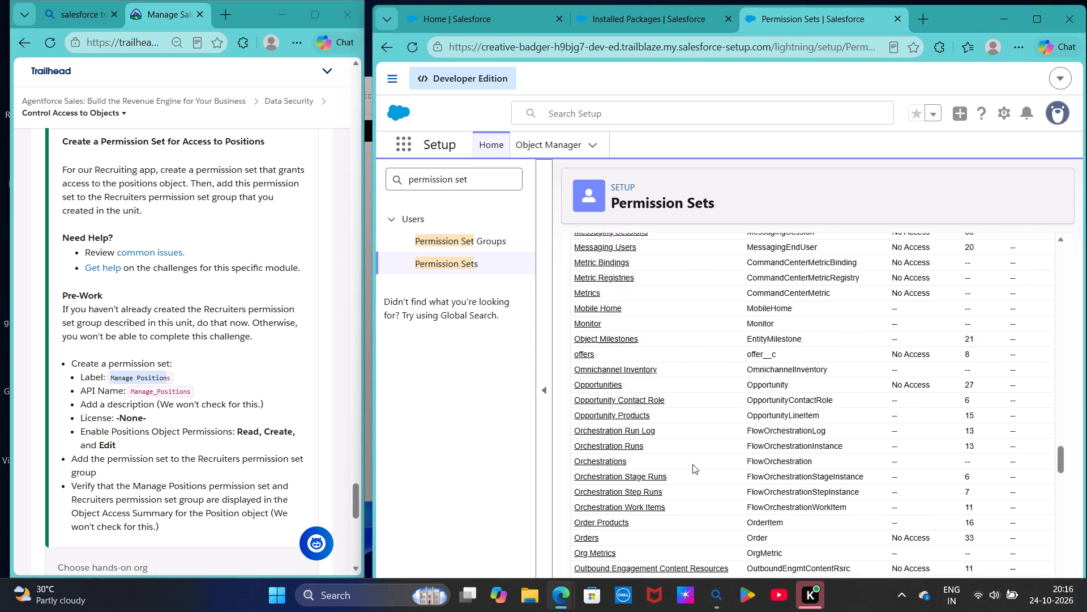
scroll(692, 464, "down", 20)
scroll(692, 464, "down", 4)
scroll(692, 464, "up", 1)
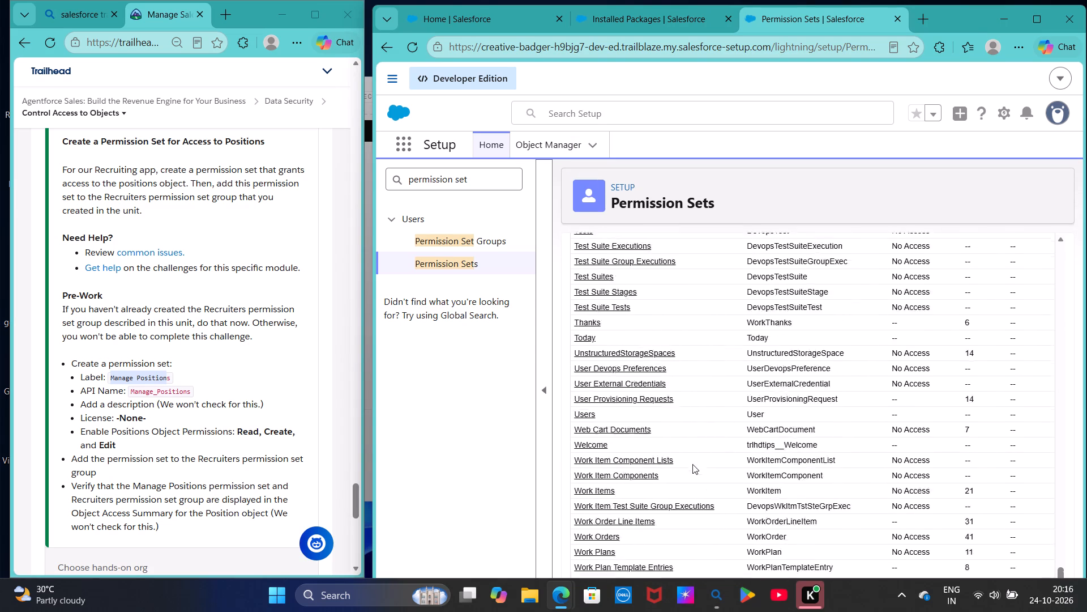
scroll(692, 464, "up", 10)
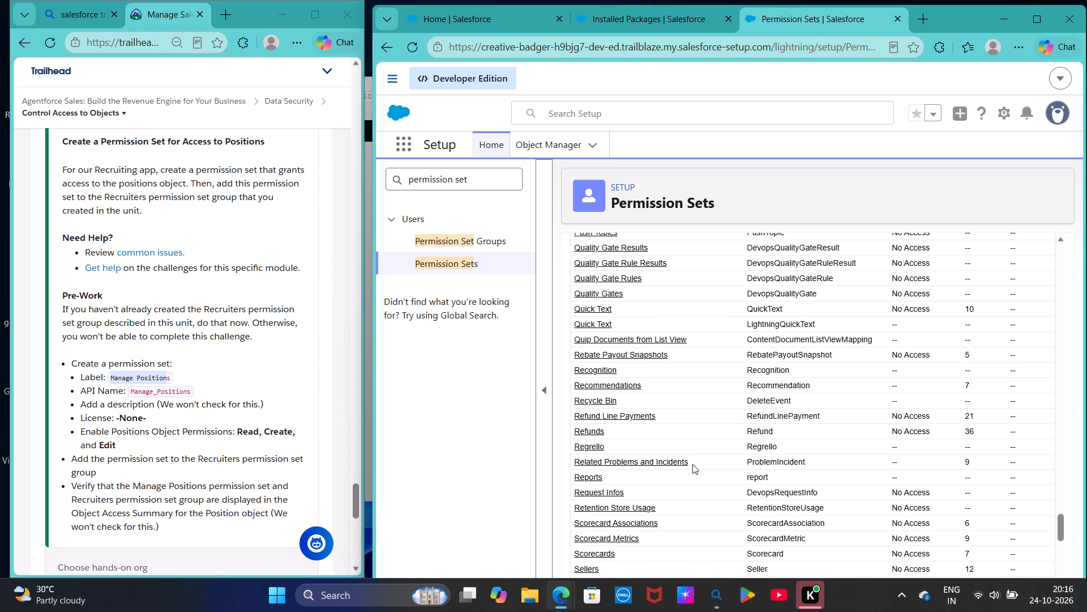
scroll(692, 464, "up", 1)
scroll(692, 464, "down", 2)
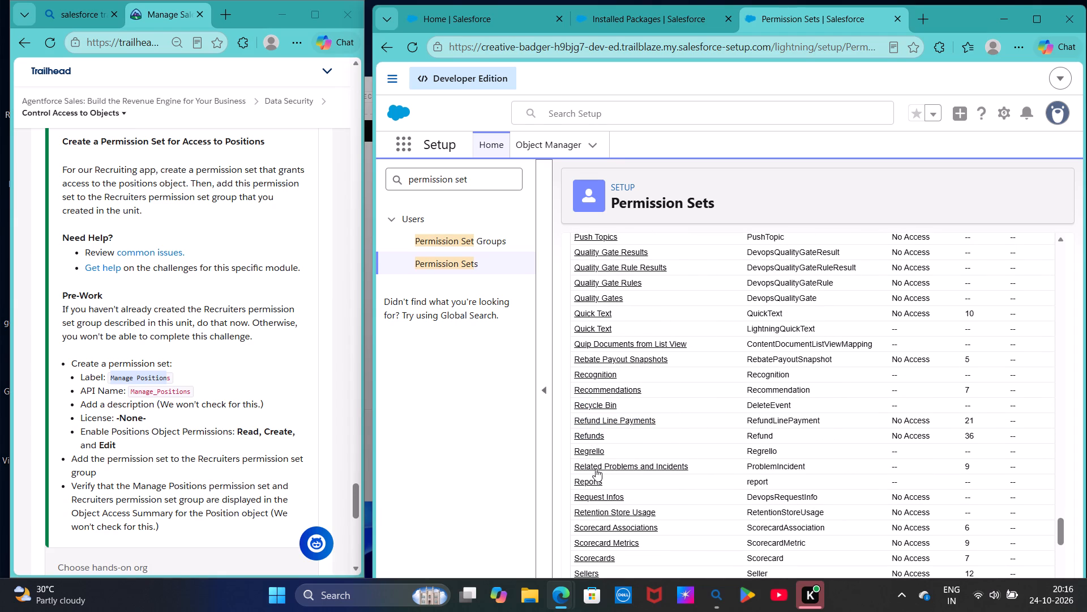
scroll(610, 524, "down", 1)
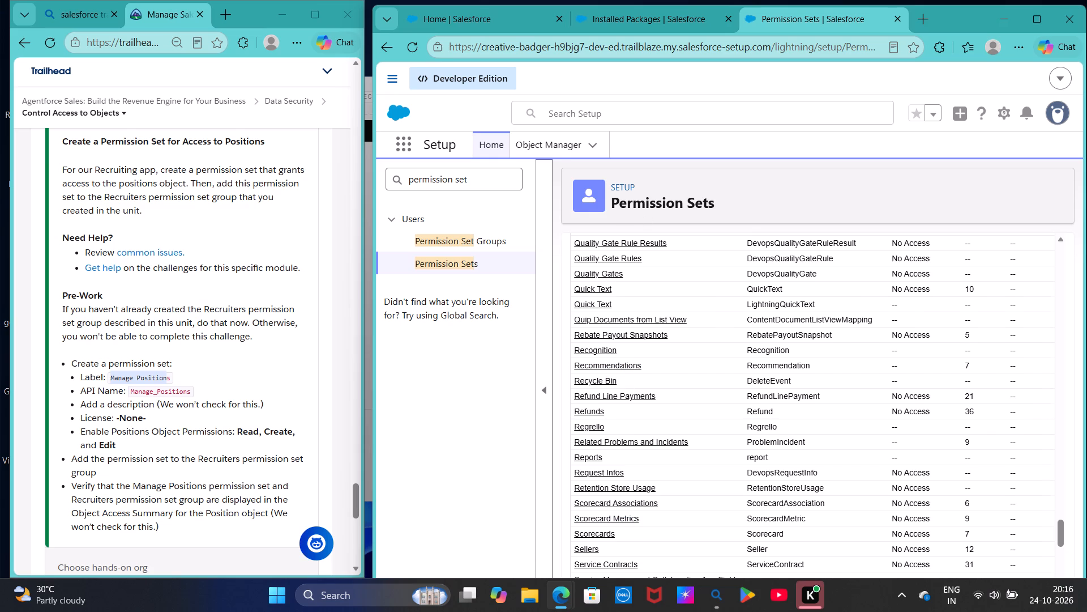
scroll(643, 211, "up", 11)
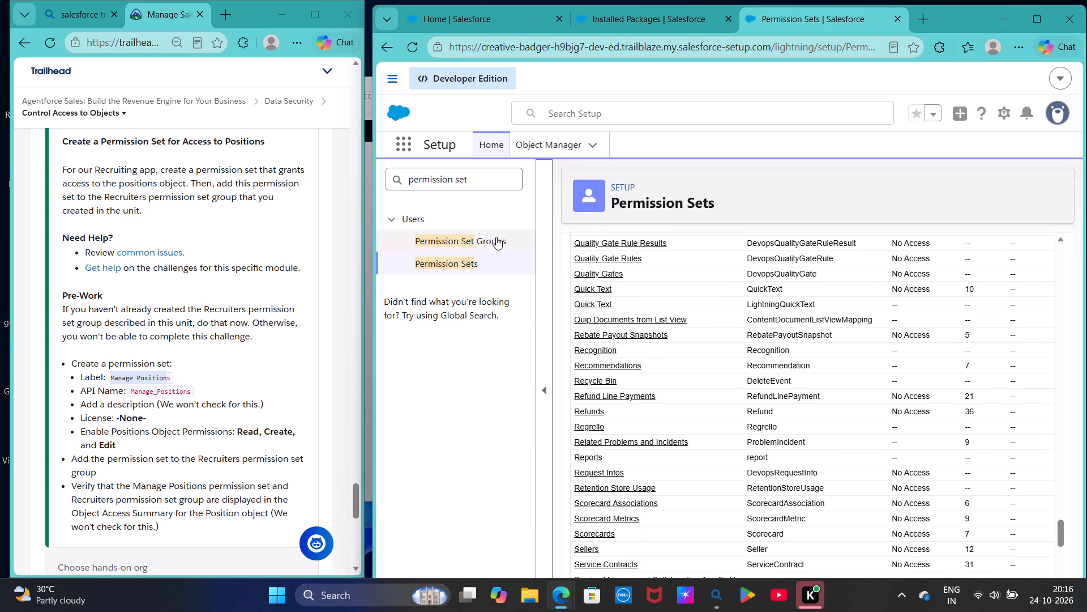
Reopen the Recruiters permission set group and examine its overview, Permission Sets and Combined Permissions sections.
left_click(493, 234)
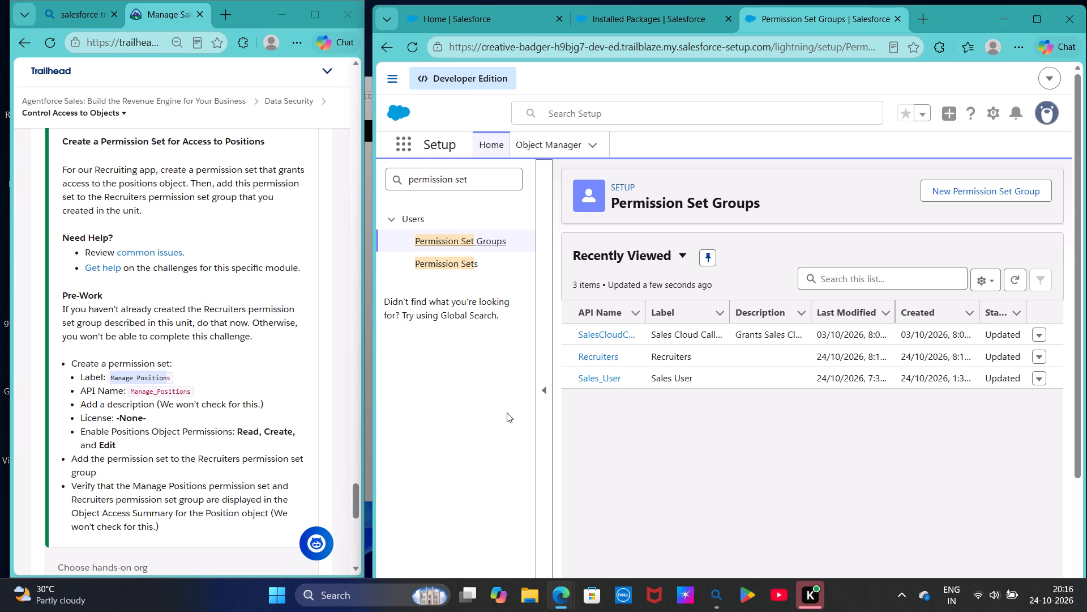
left_click(603, 355)
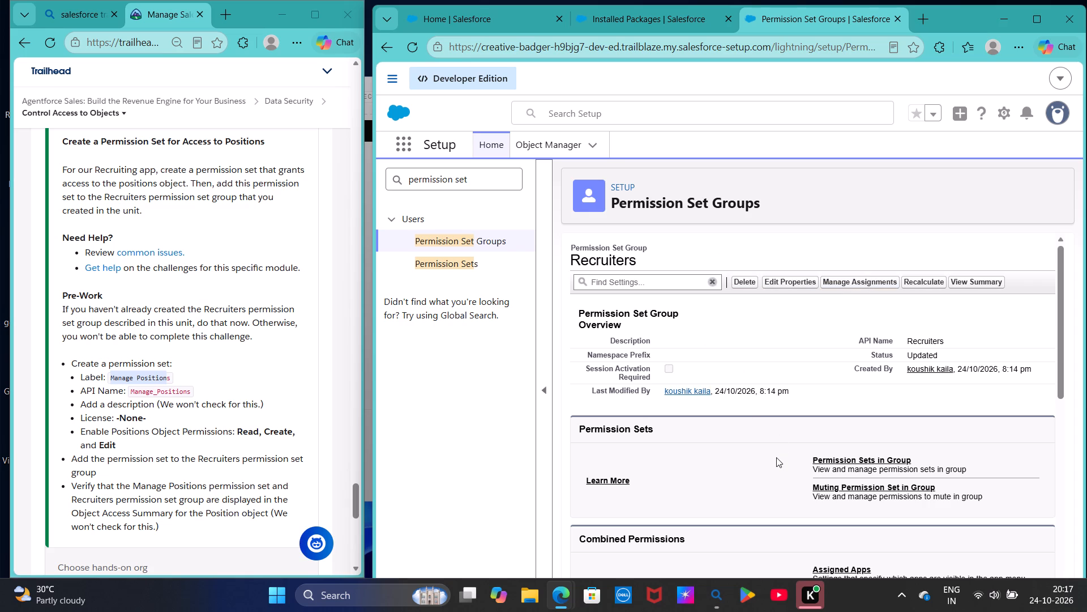
scroll(776, 457, "down", 3)
scroll(755, 466, "up", 1)
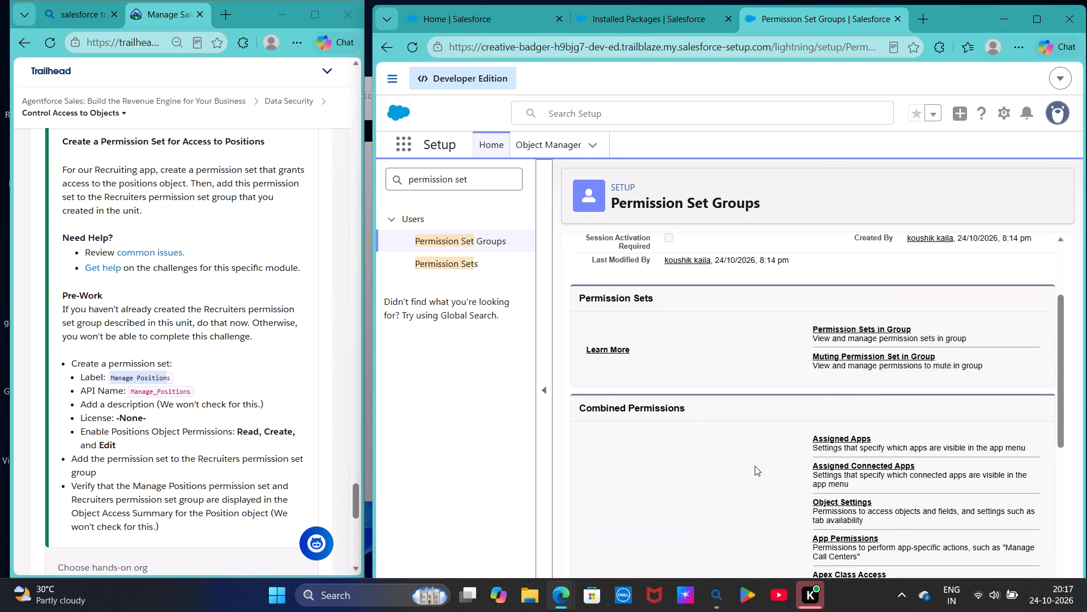
scroll(755, 466, "up", 1)
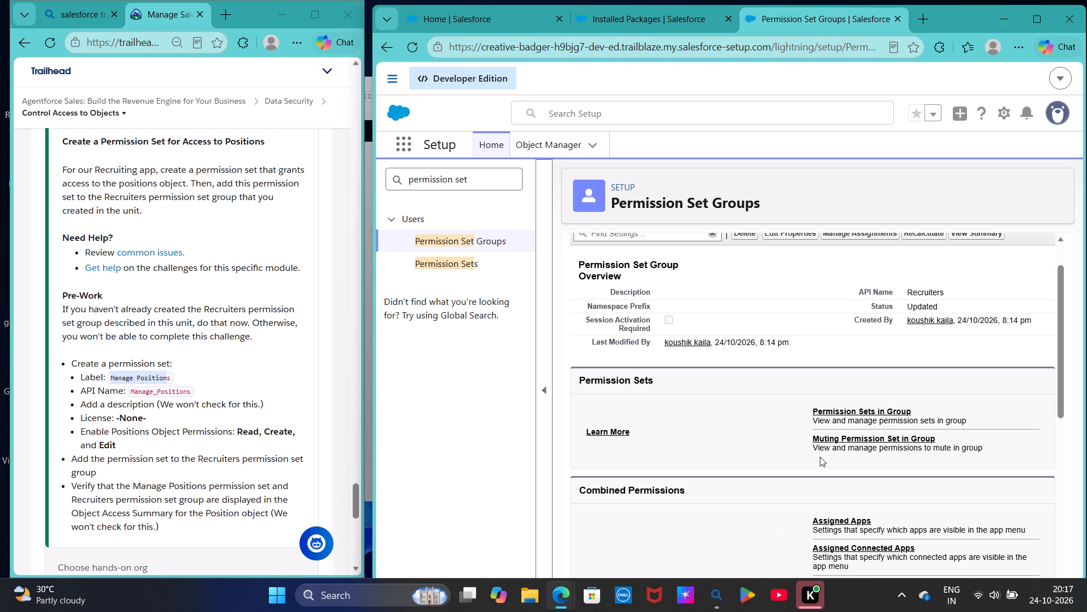
scroll(821, 453, "up", 9)
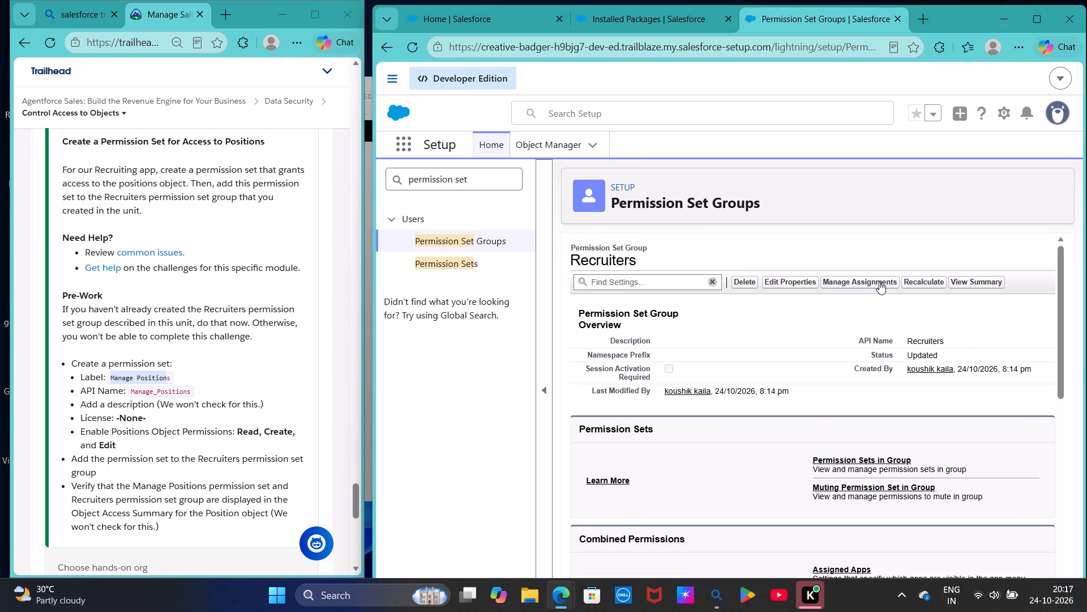
scroll(690, 367, "down", 9)
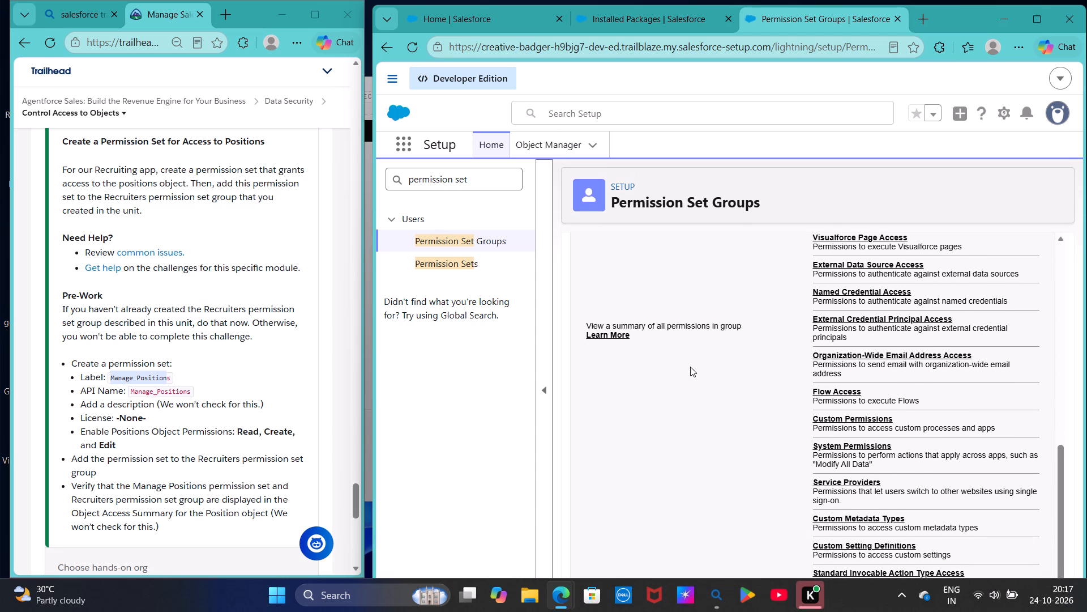
scroll(690, 367, "up", 11)
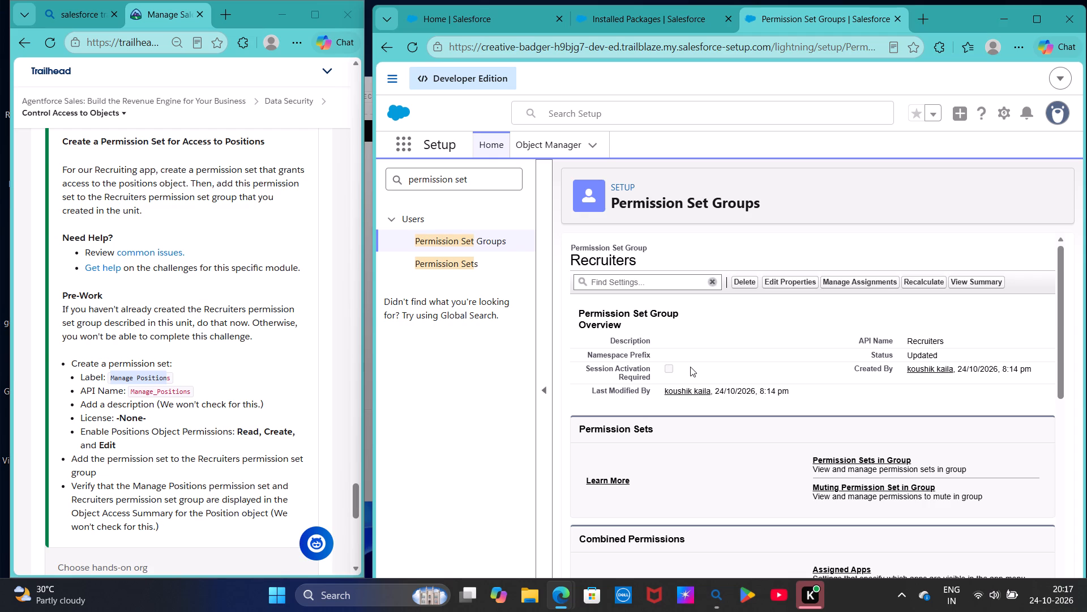
scroll(690, 367, "down", 8)
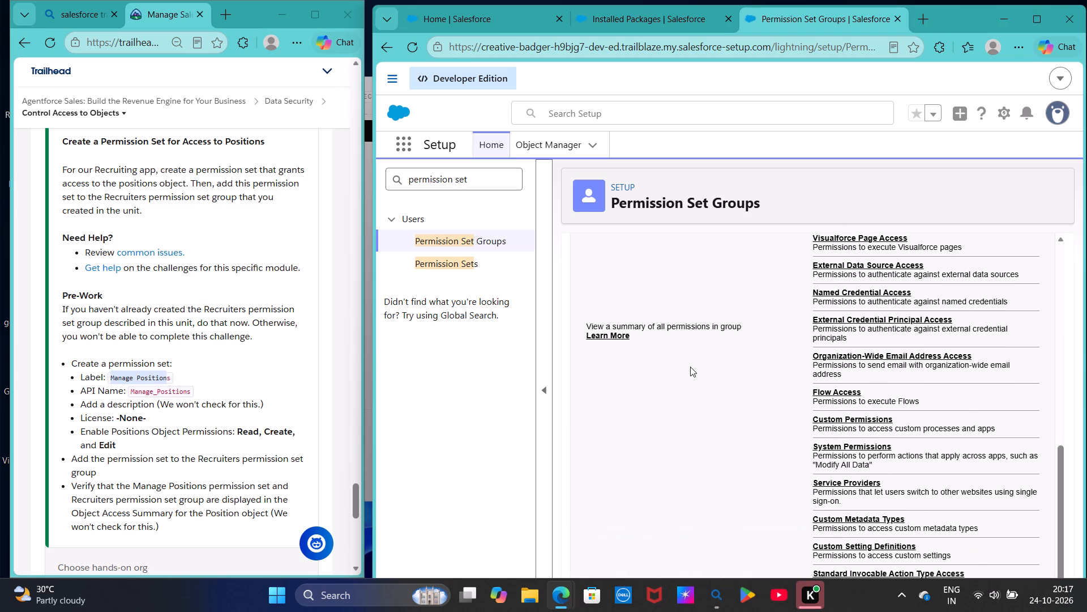
scroll(690, 367, "down", 4)
scroll(690, 367, "up", 9)
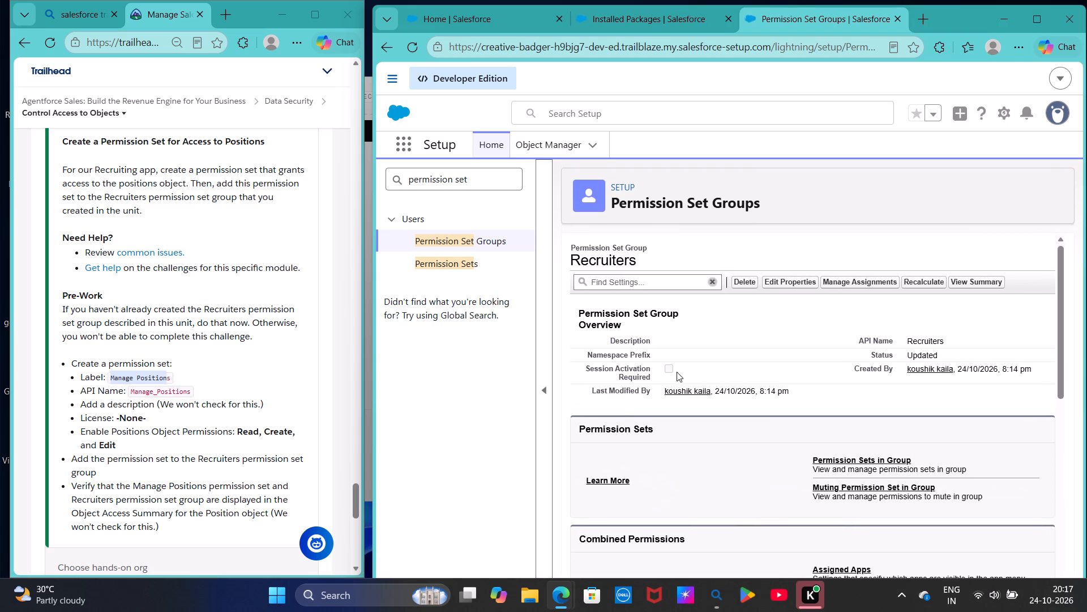
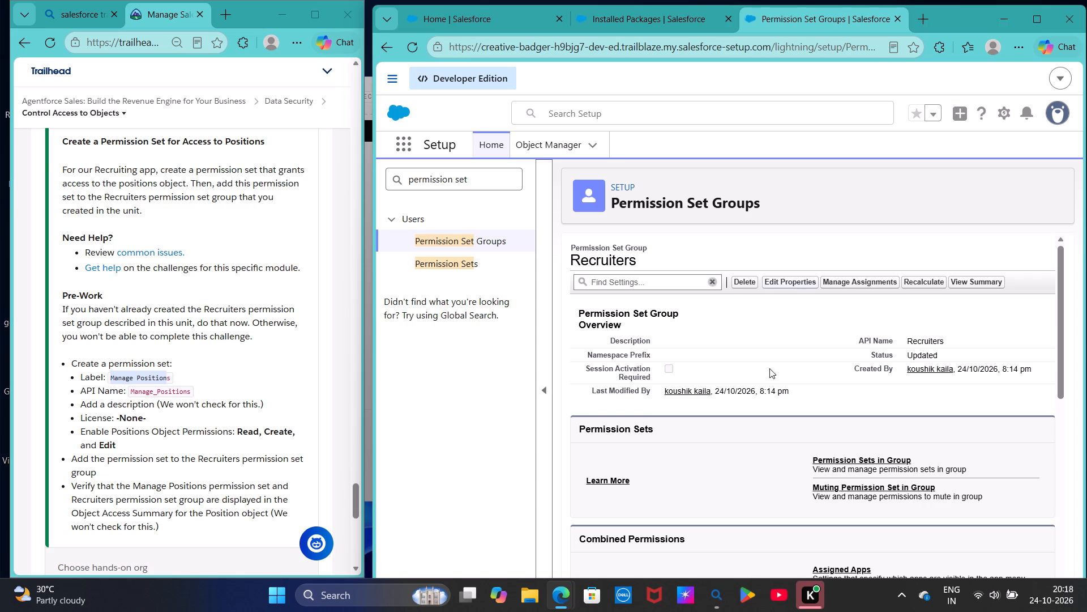
Examine the Recruiters permission set group's Permission Sets and Combined Permissions settings from Assigned Apps through Service Providers.
scroll(766, 382, "down", 2)
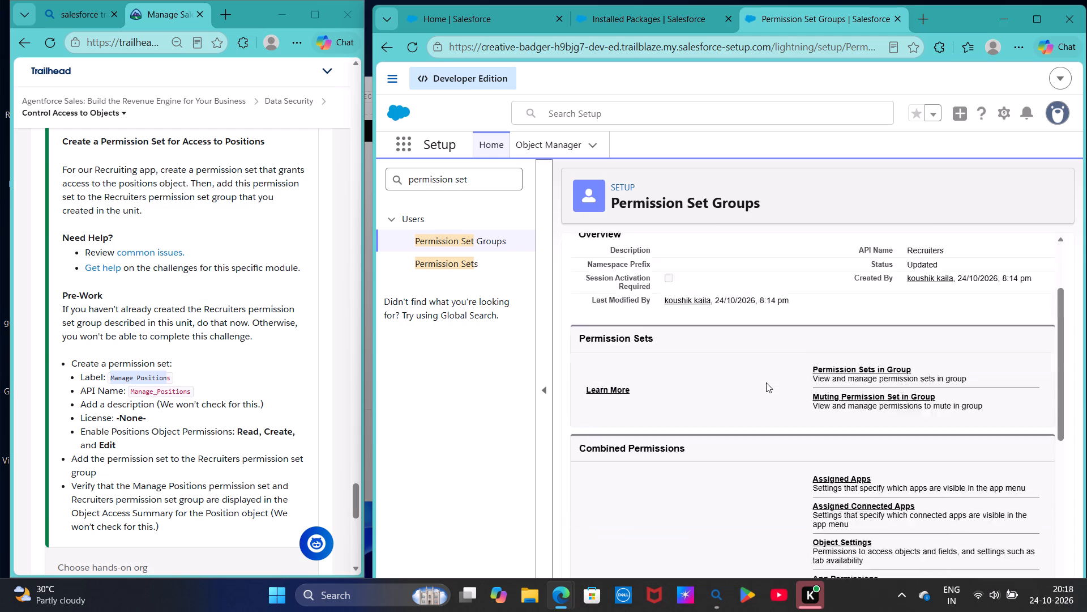
scroll(766, 382, "down", 2)
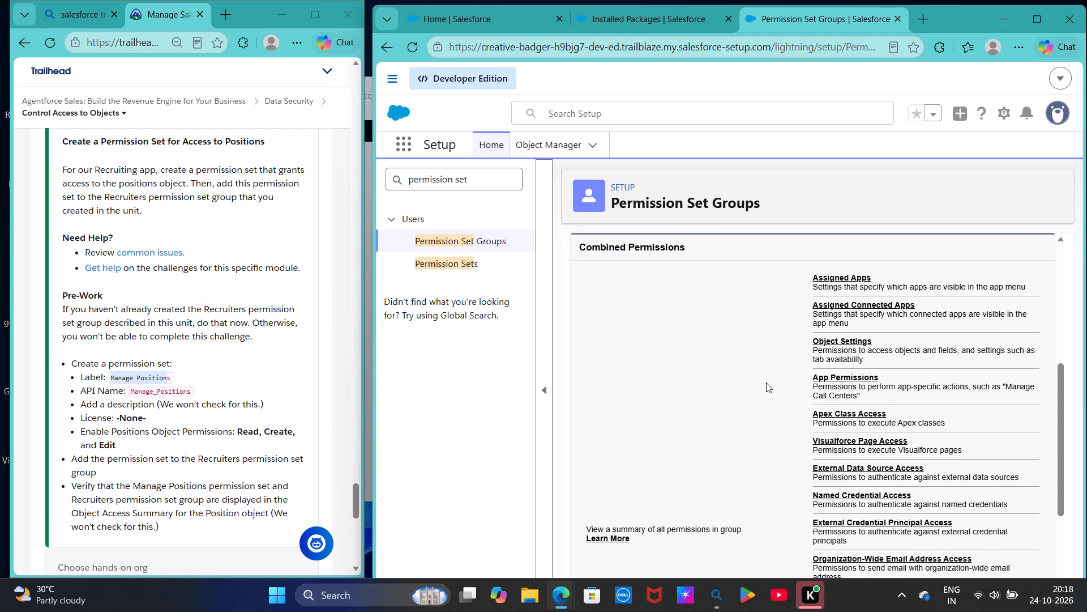
scroll(766, 382, "down", 1)
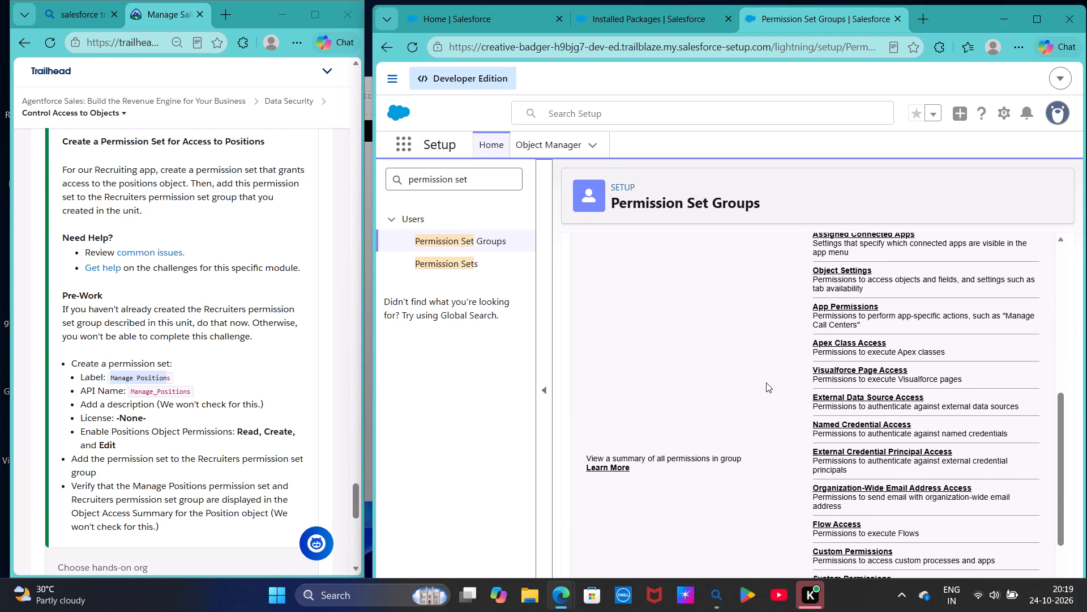
scroll(766, 382, "down", 4)
scroll(766, 382, "up", 1)
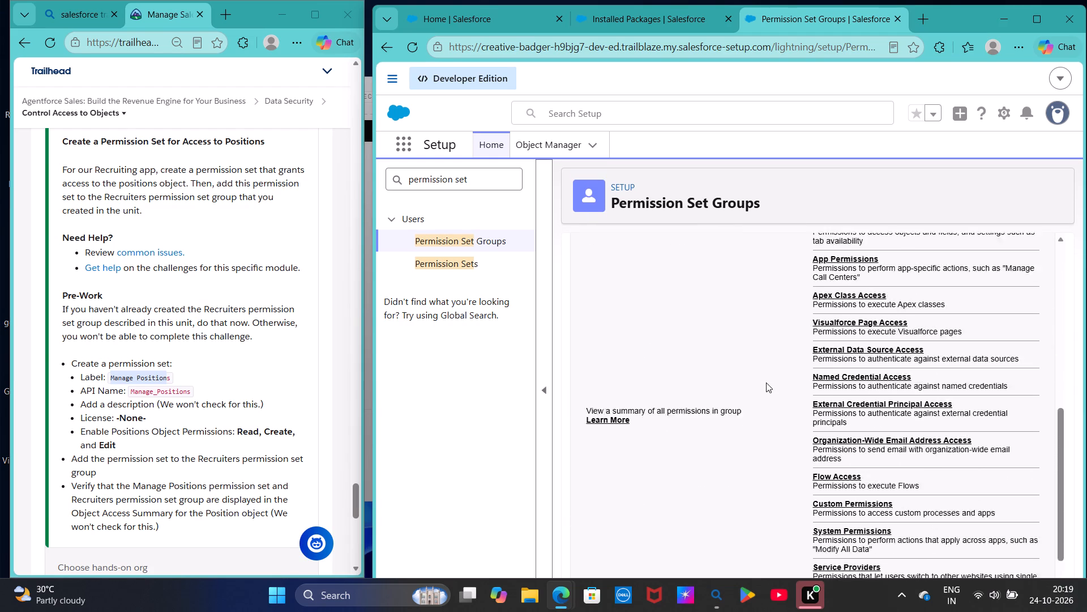
scroll(766, 382, "up", 3)
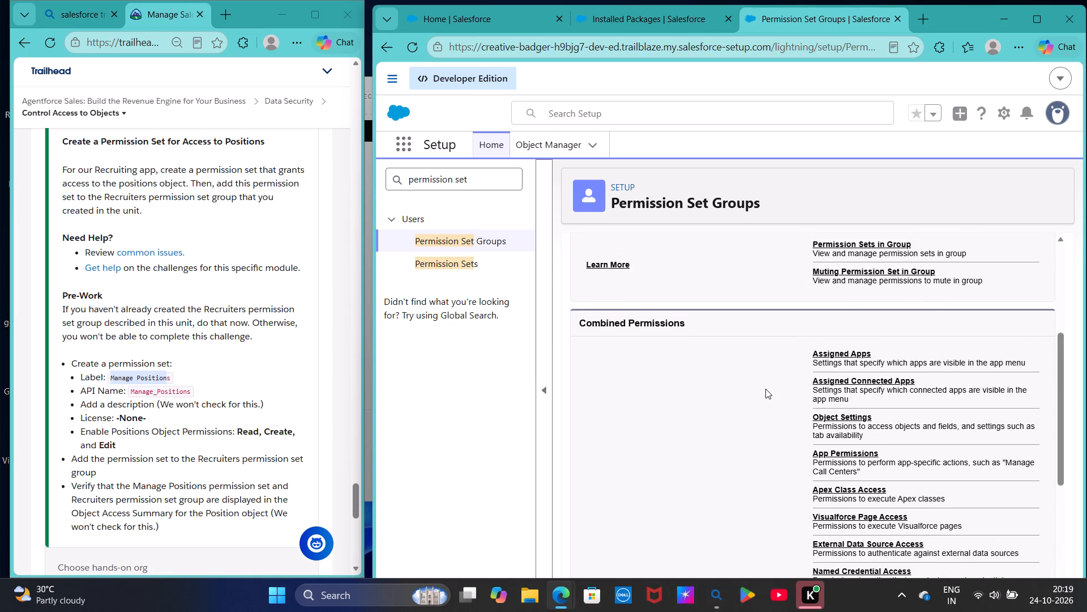
scroll(734, 365, "up", 3)
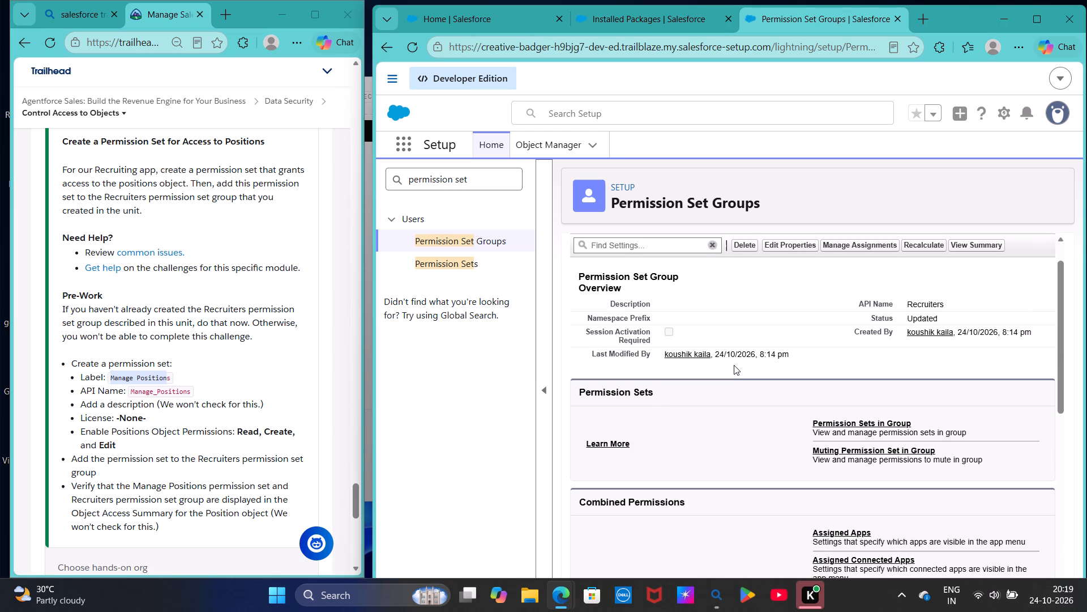
scroll(733, 369, "up", 1)
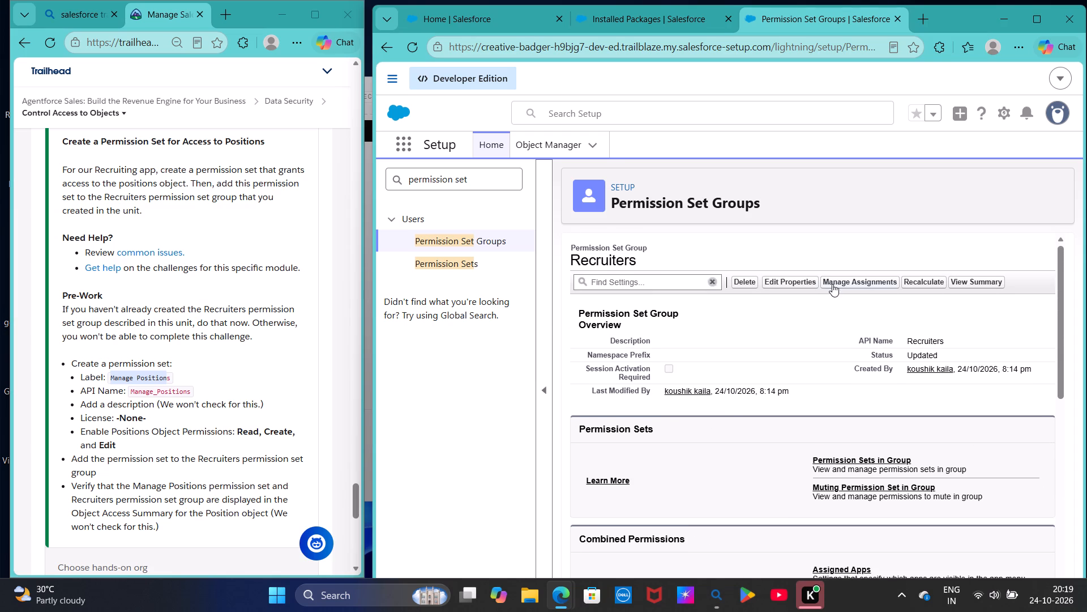
Open the assignment management page of the Recruiters permission set group.
left_click(835, 280)
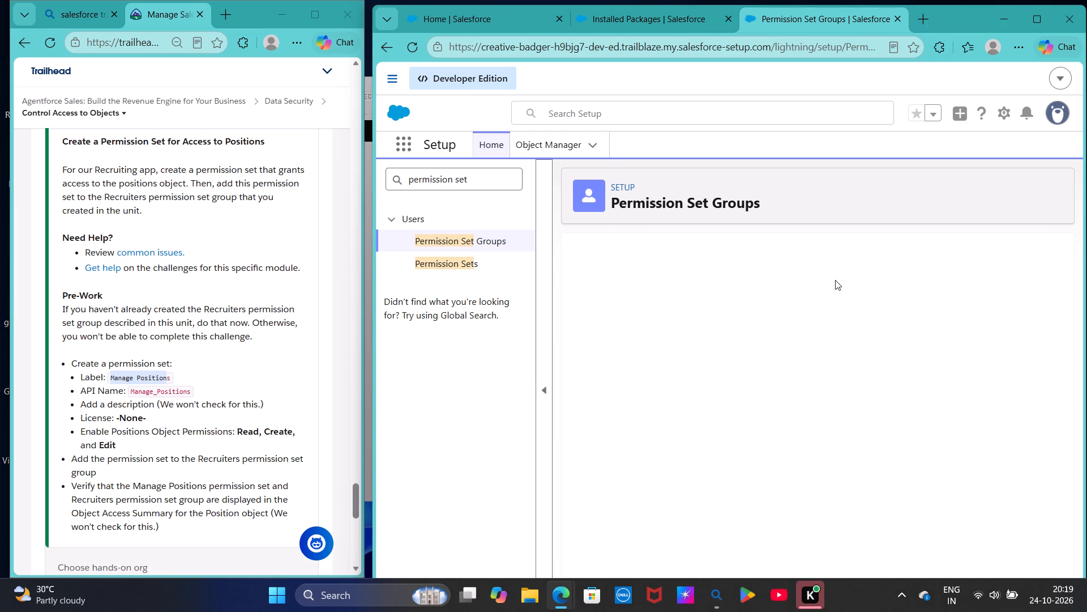